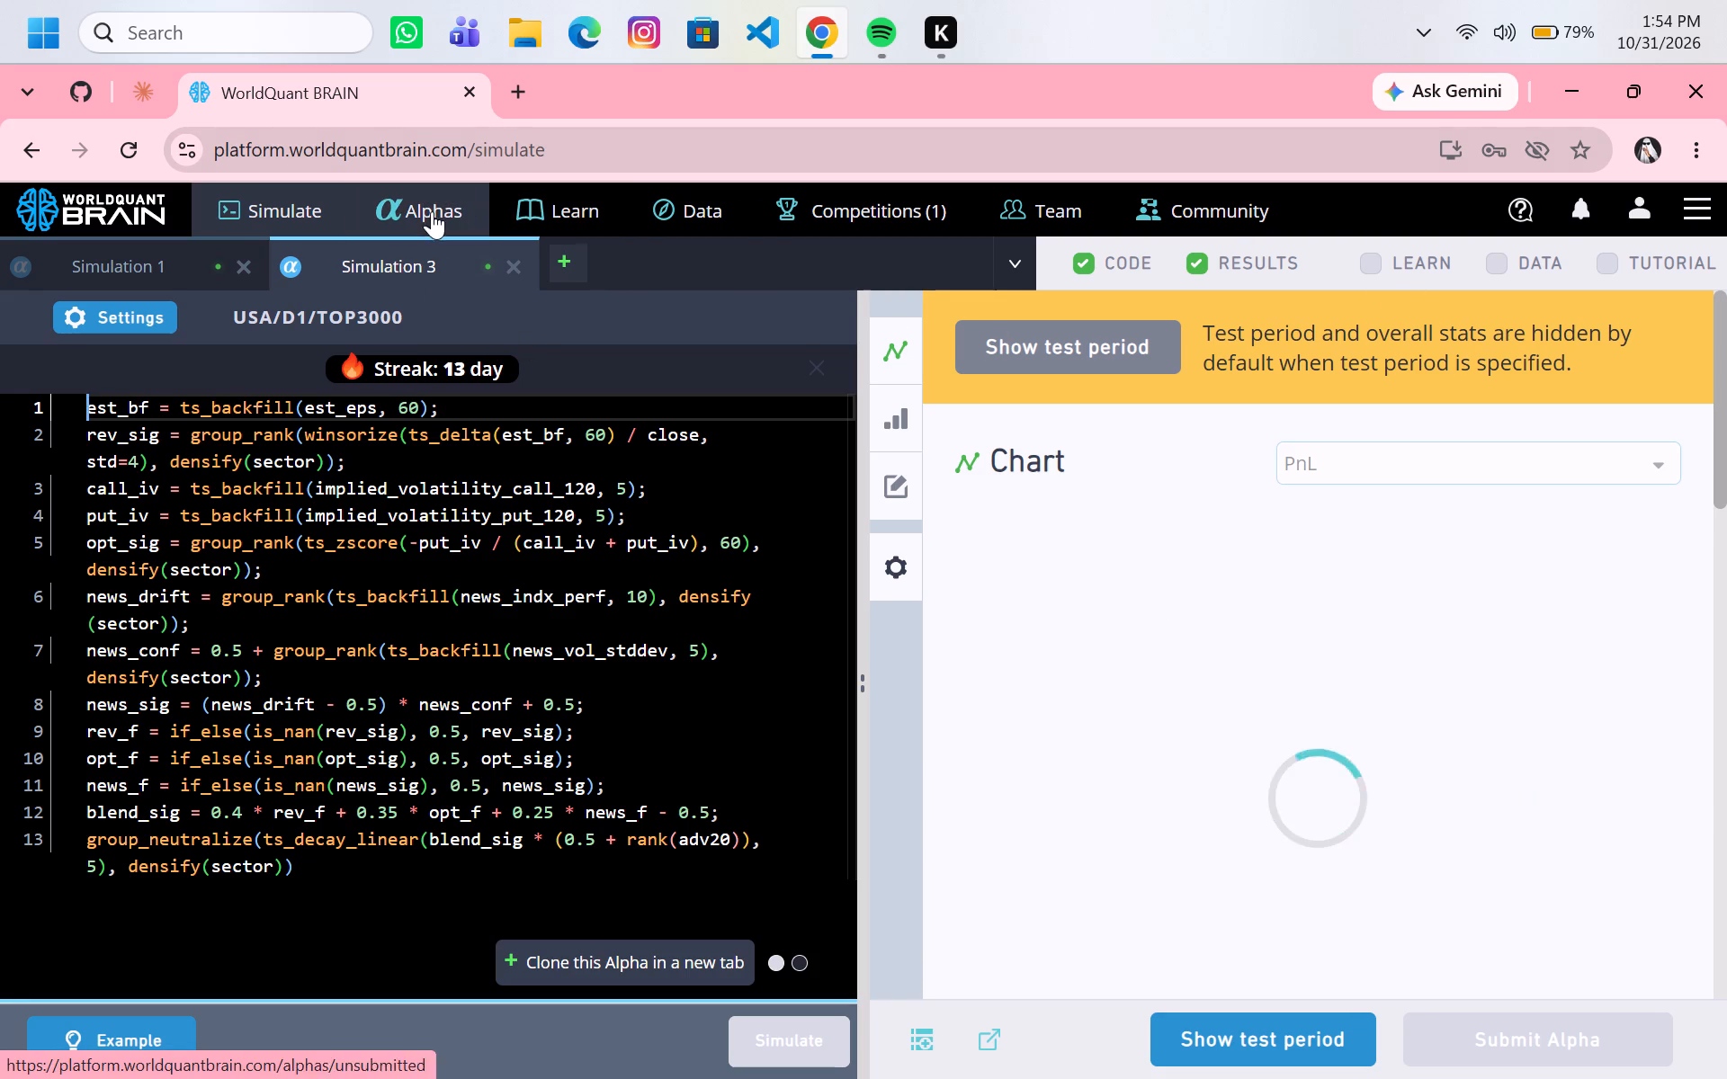
# Switch from Simulation 3 to Simulation 1 to view its alpha expression.
pyautogui.click(187, 254)
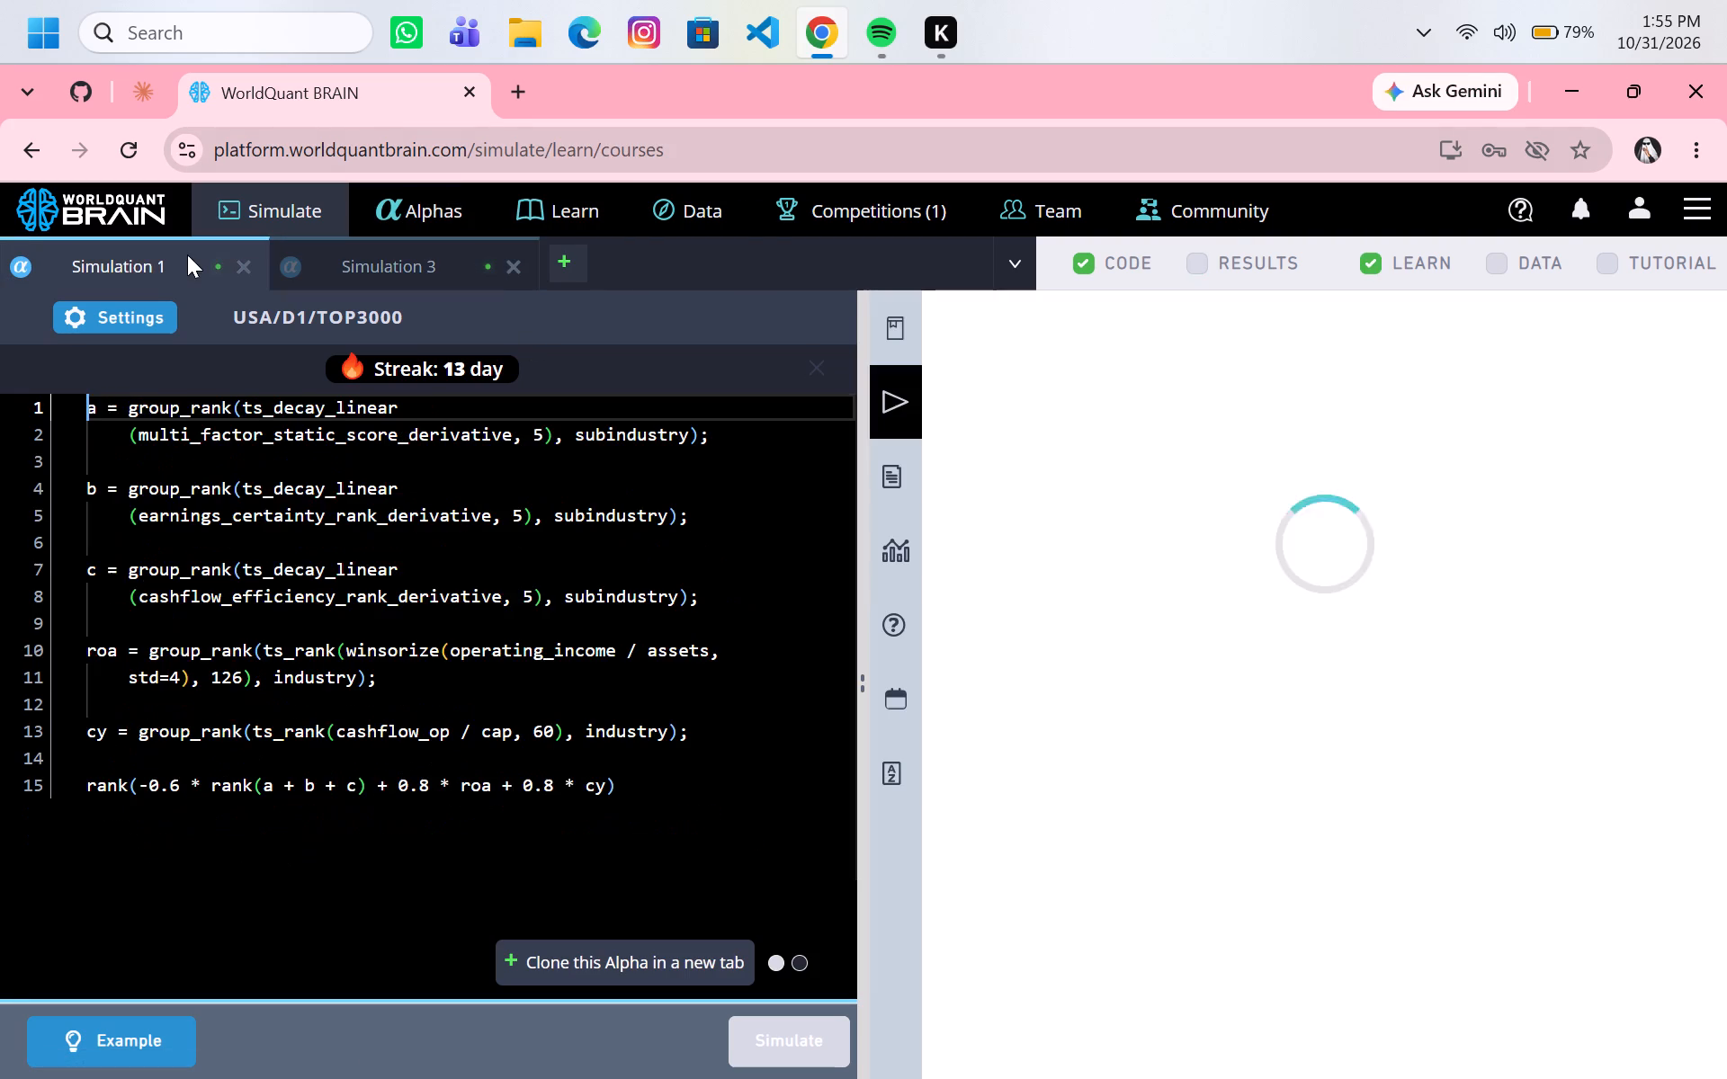
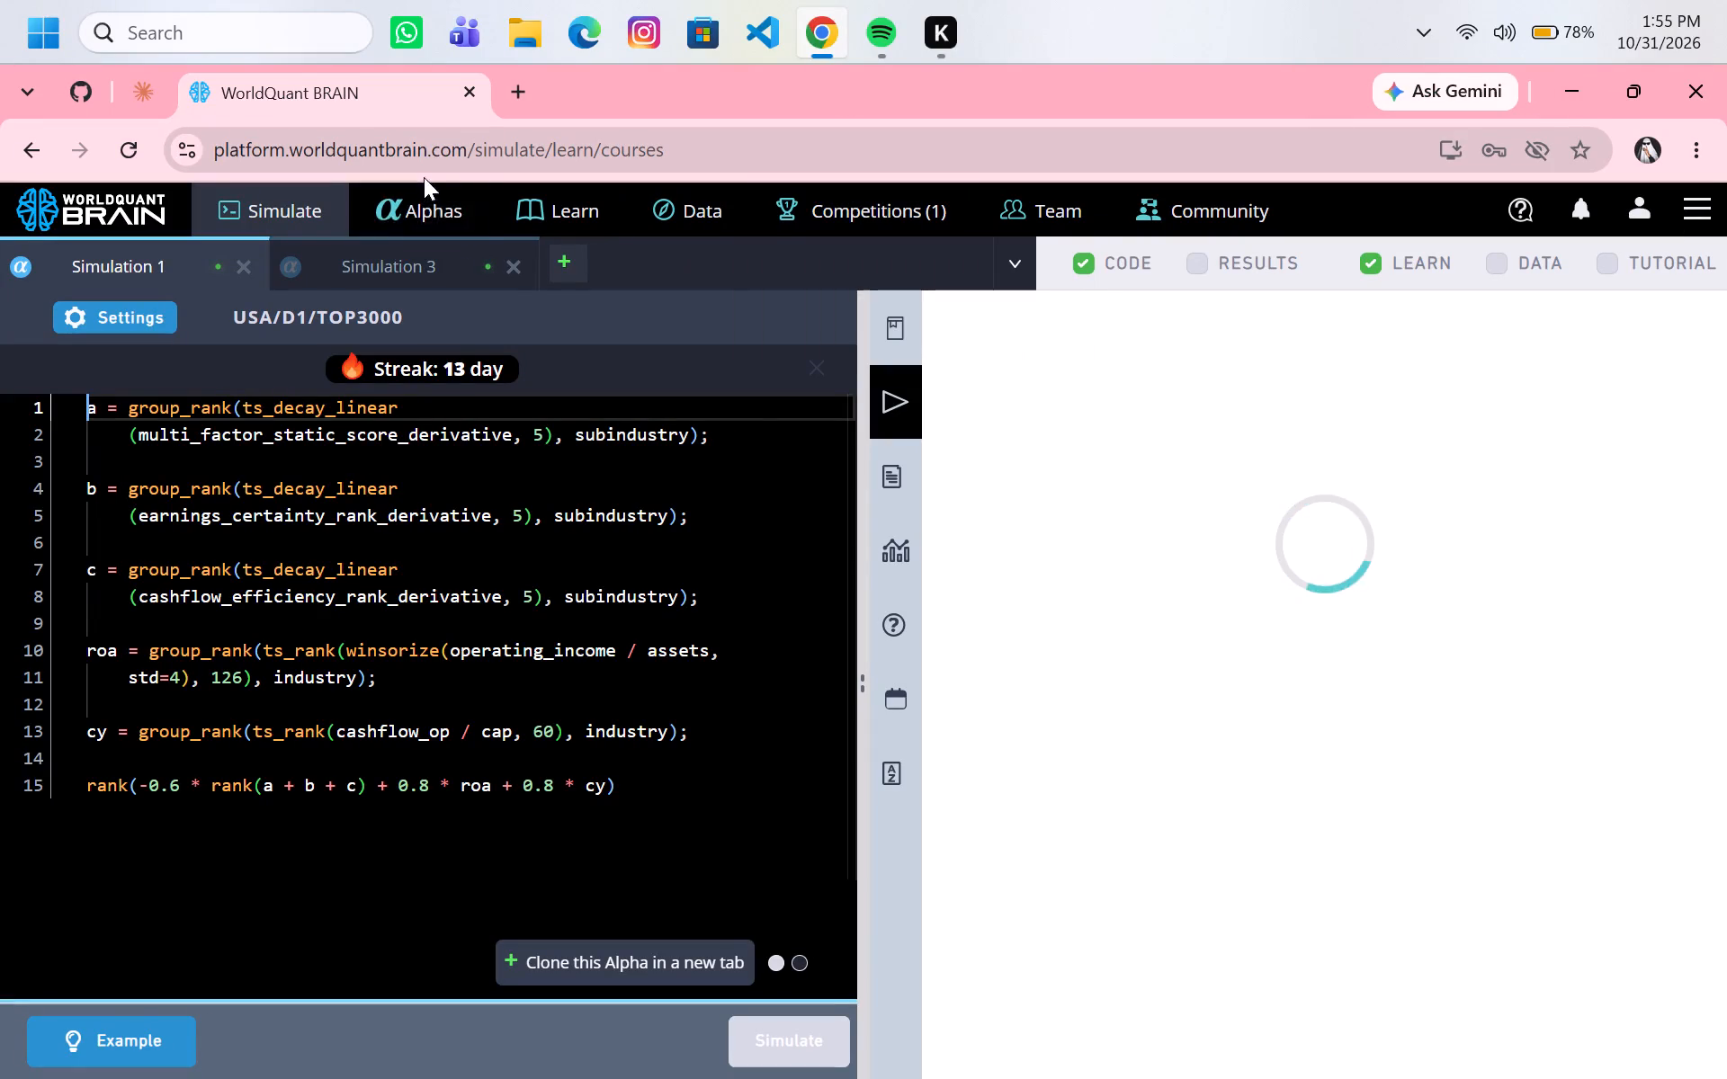
# Open the Alphas page and show the submitted alphas.
pyautogui.doubleClick(424, 217)
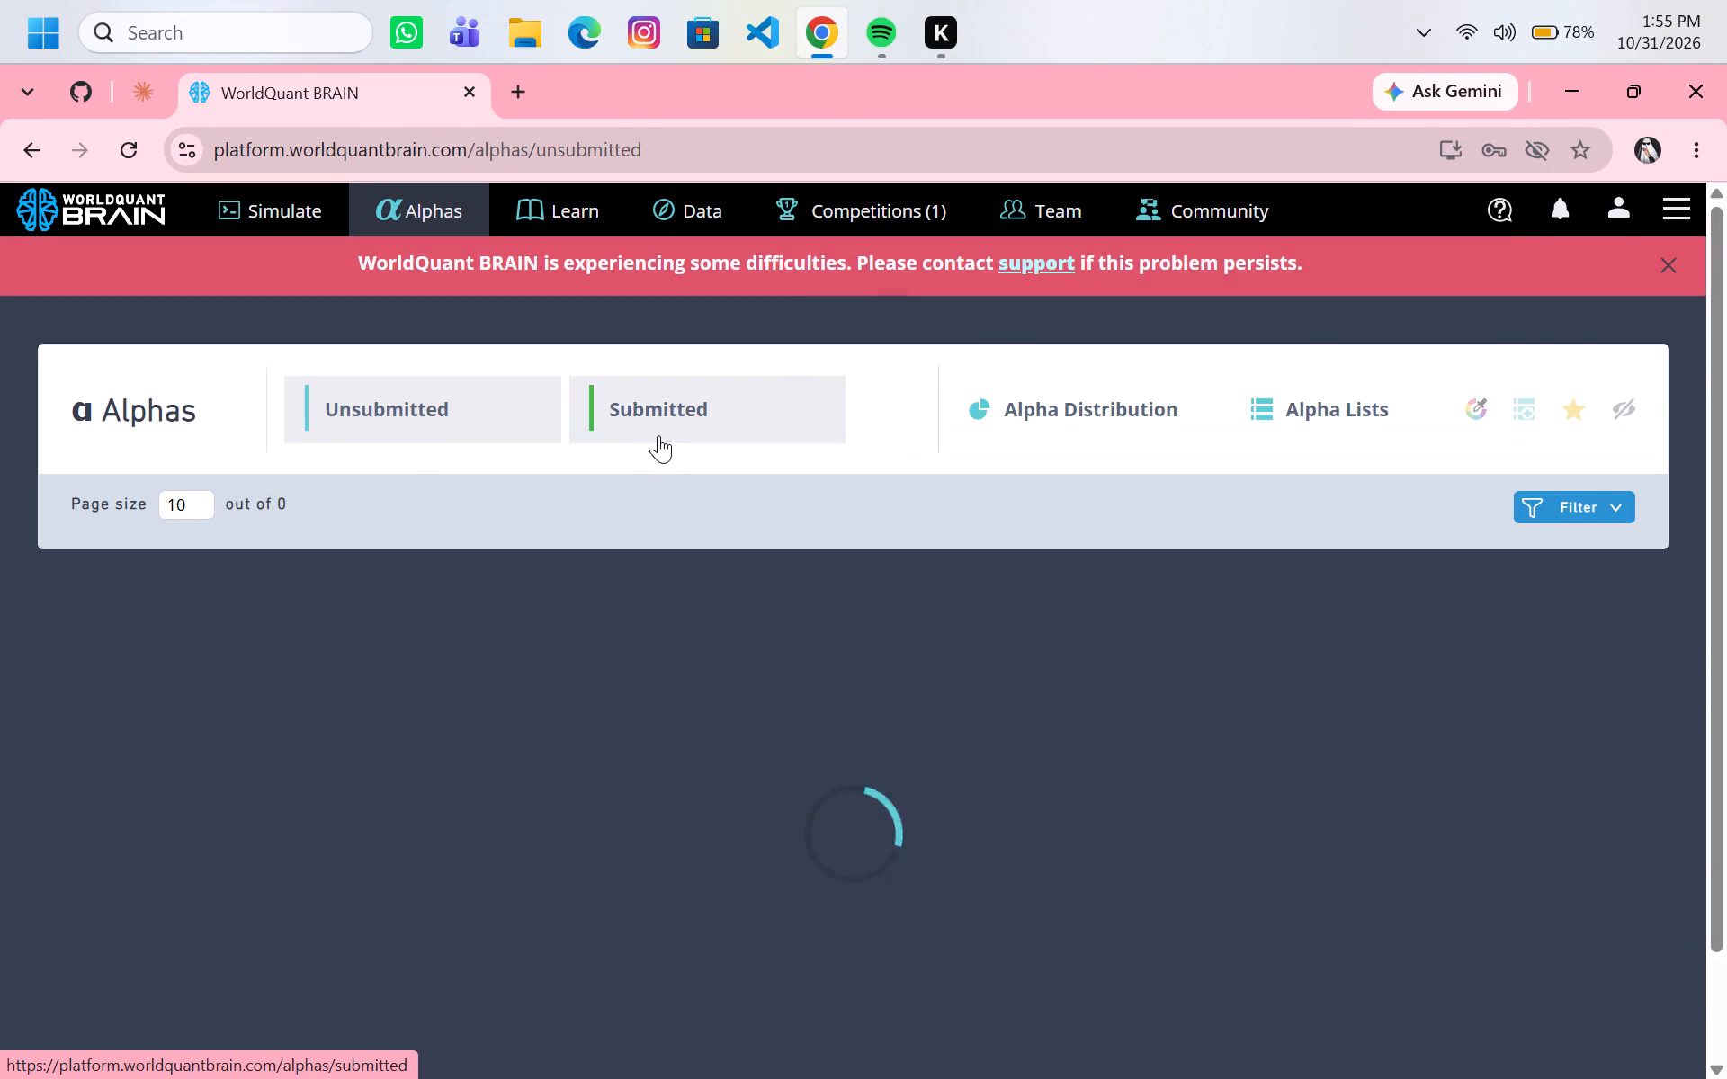
pyautogui.doubleClick(658, 435)
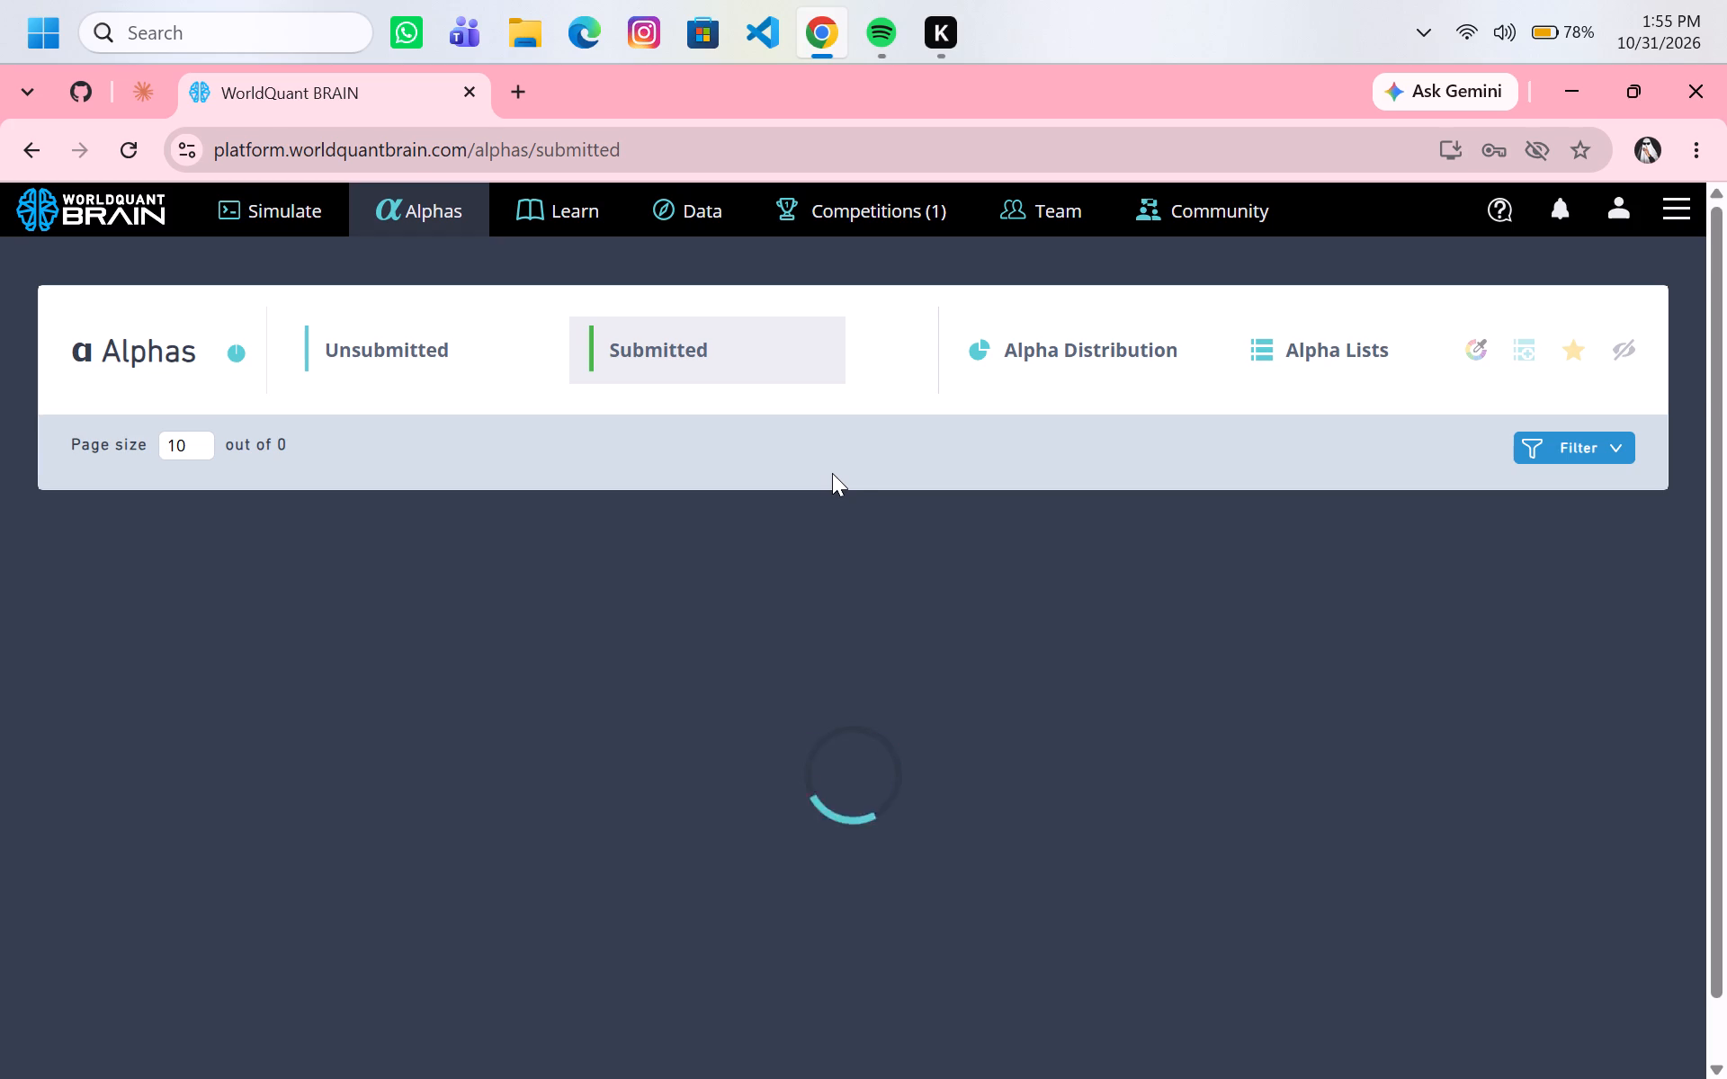
# Disconnect from the DESKTOP-UD7NL9U 8439 Wi-Fi network and reconnect to it with automatic connection enabled.
pyautogui.click(1449, 34)
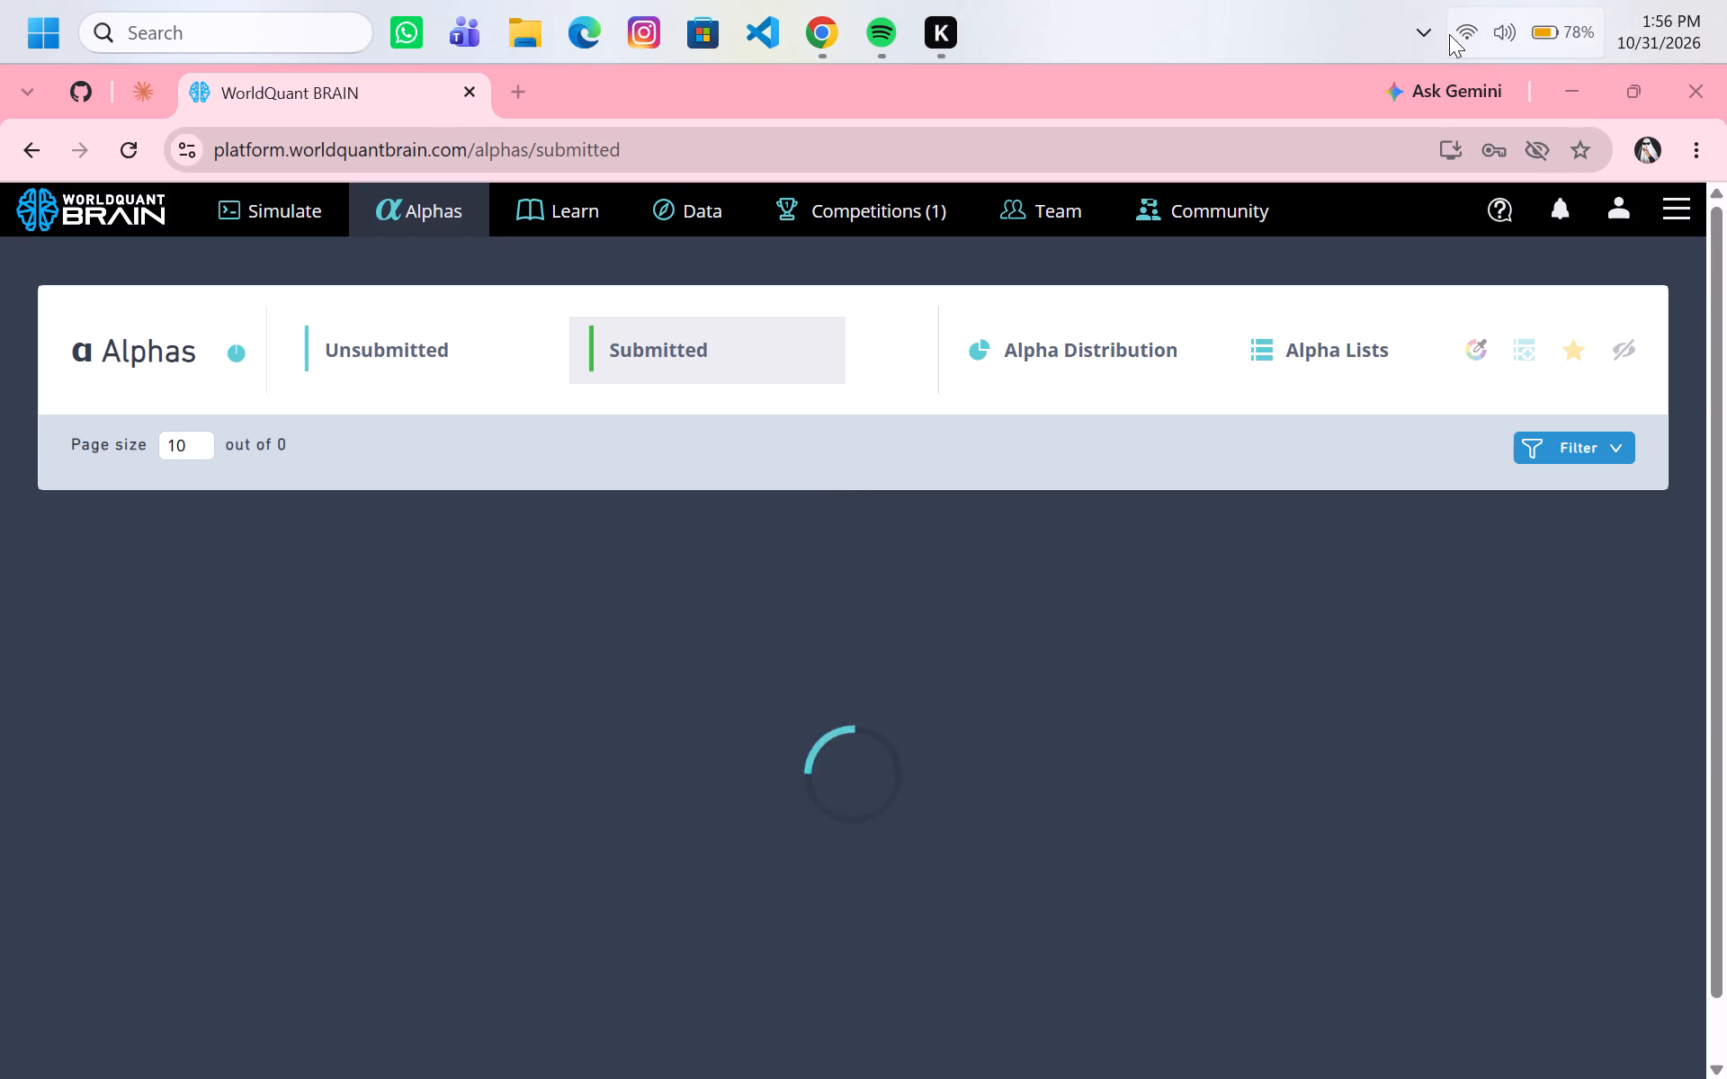
pyautogui.click(1454, 31)
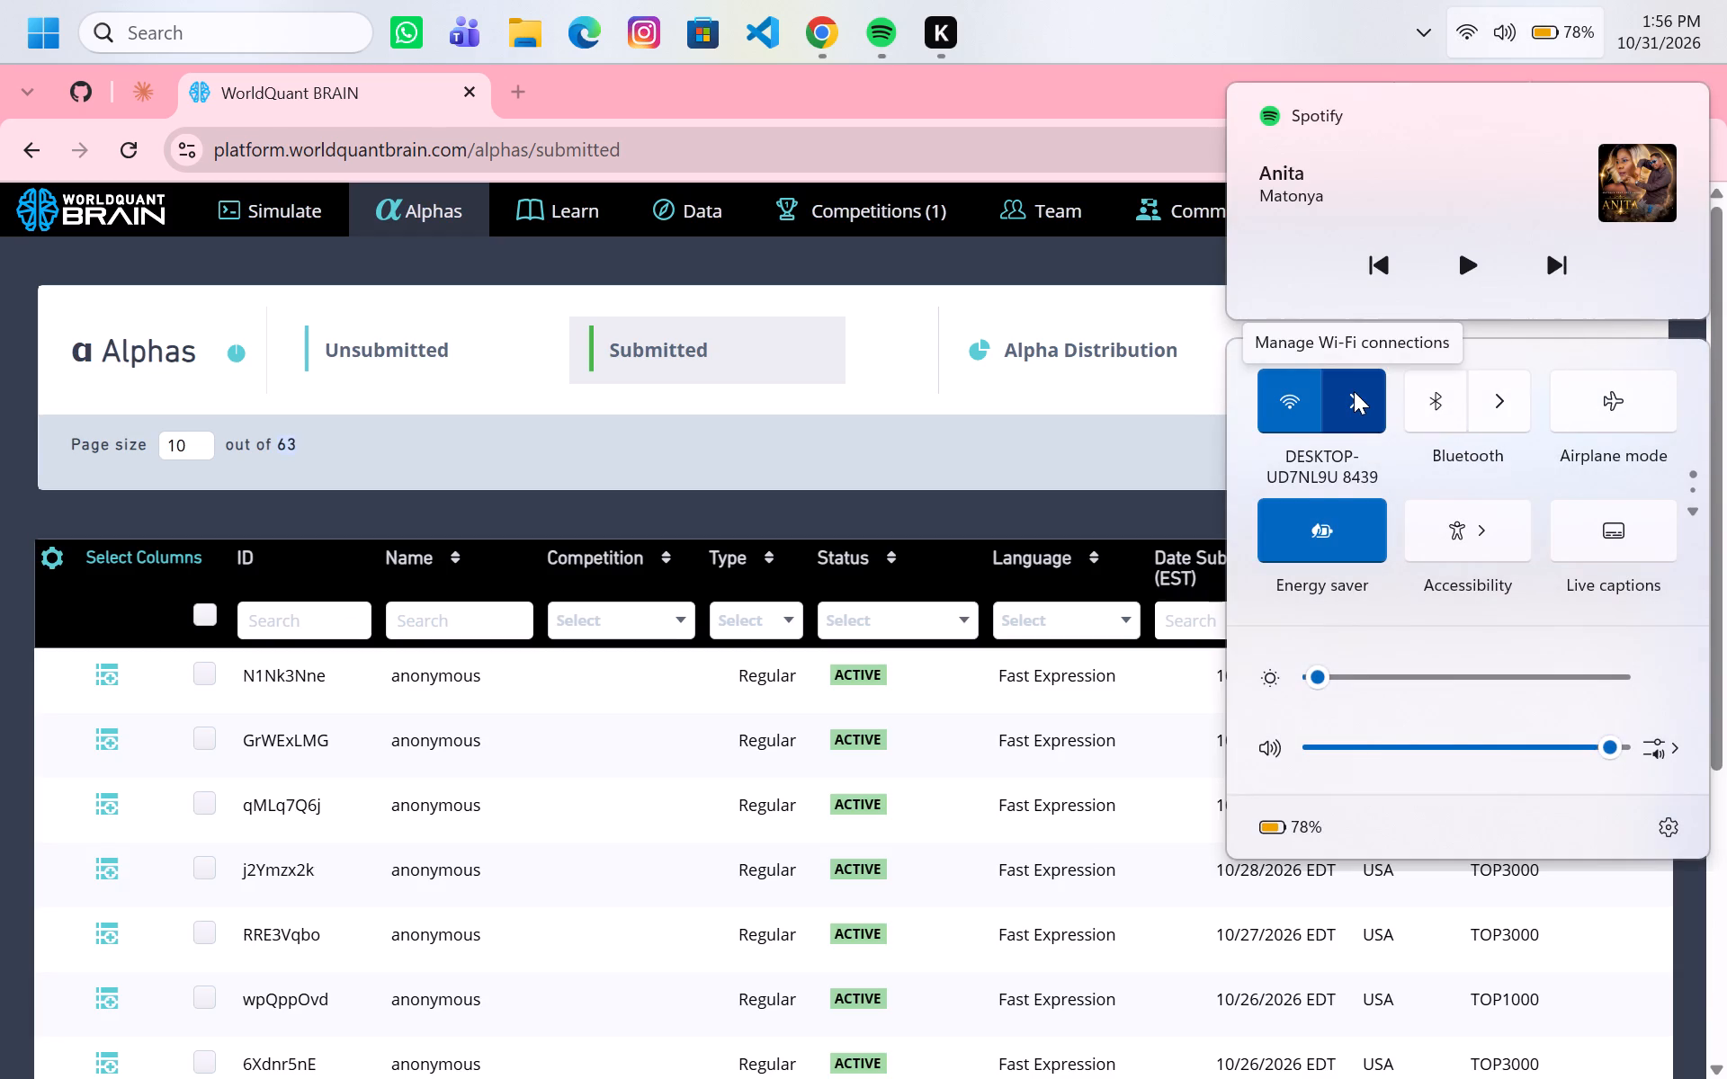
pyautogui.click(1354, 391)
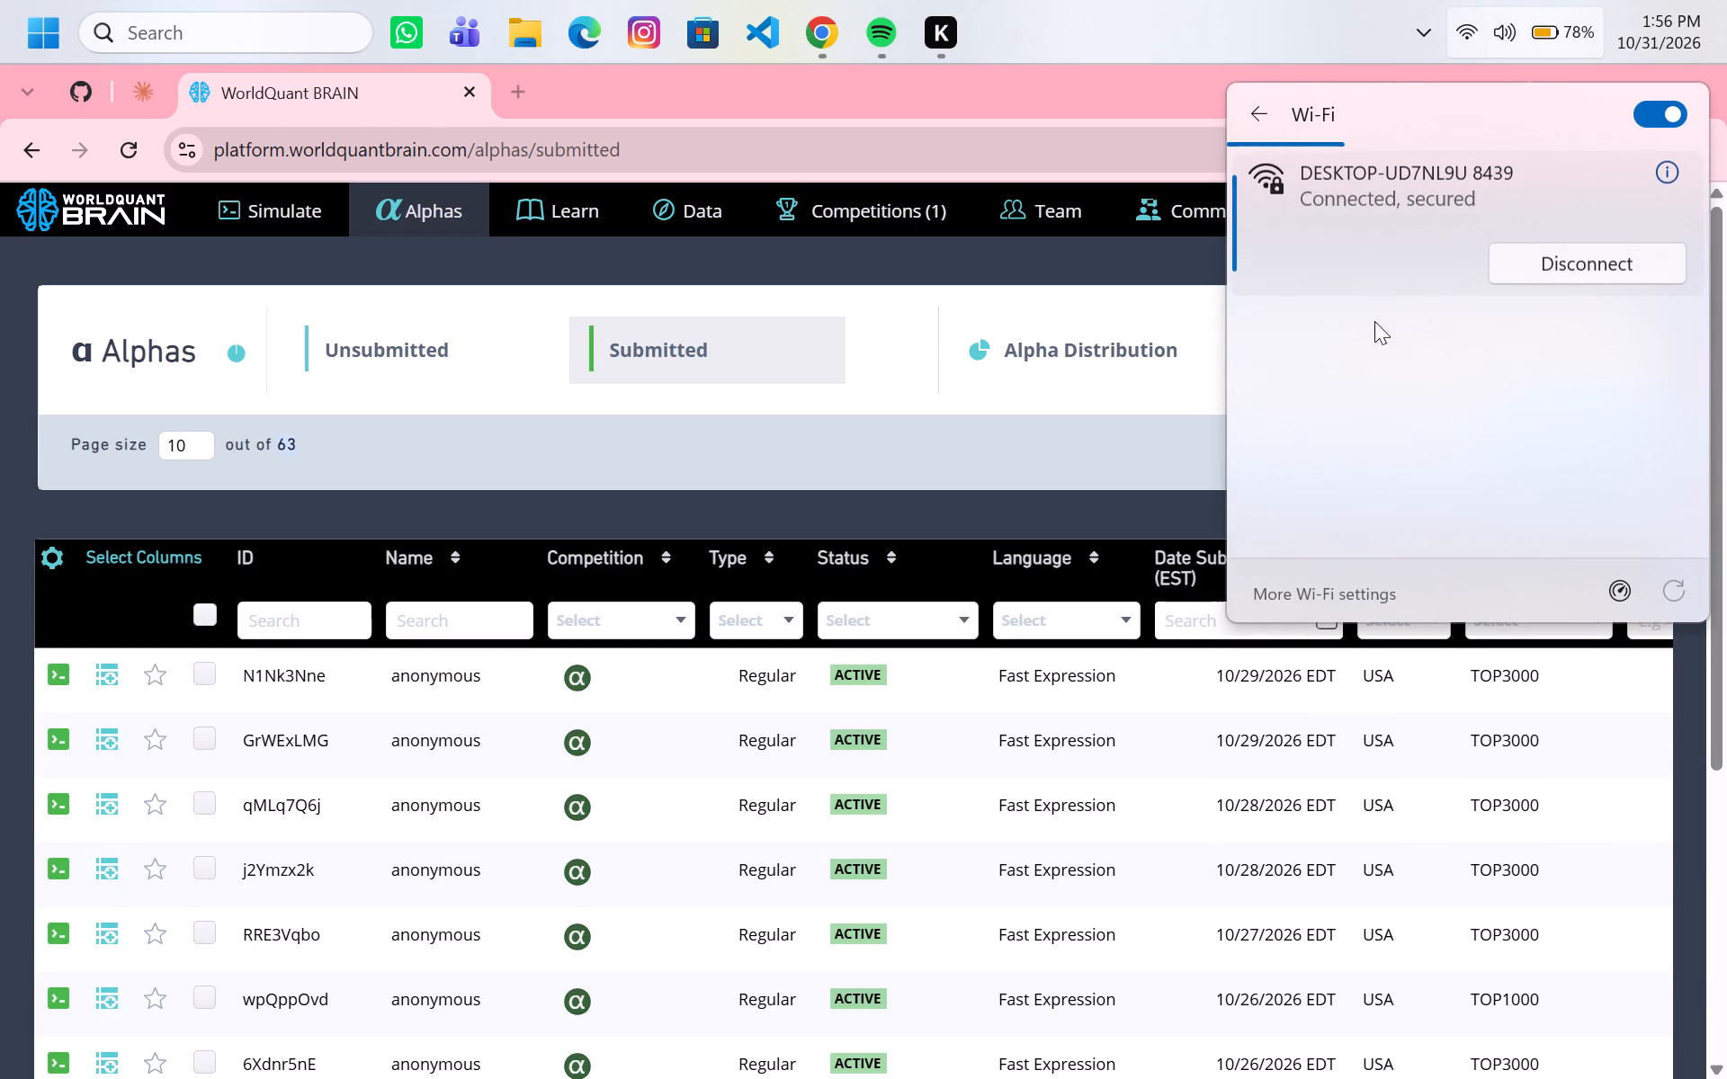
pyautogui.click(1513, 277)
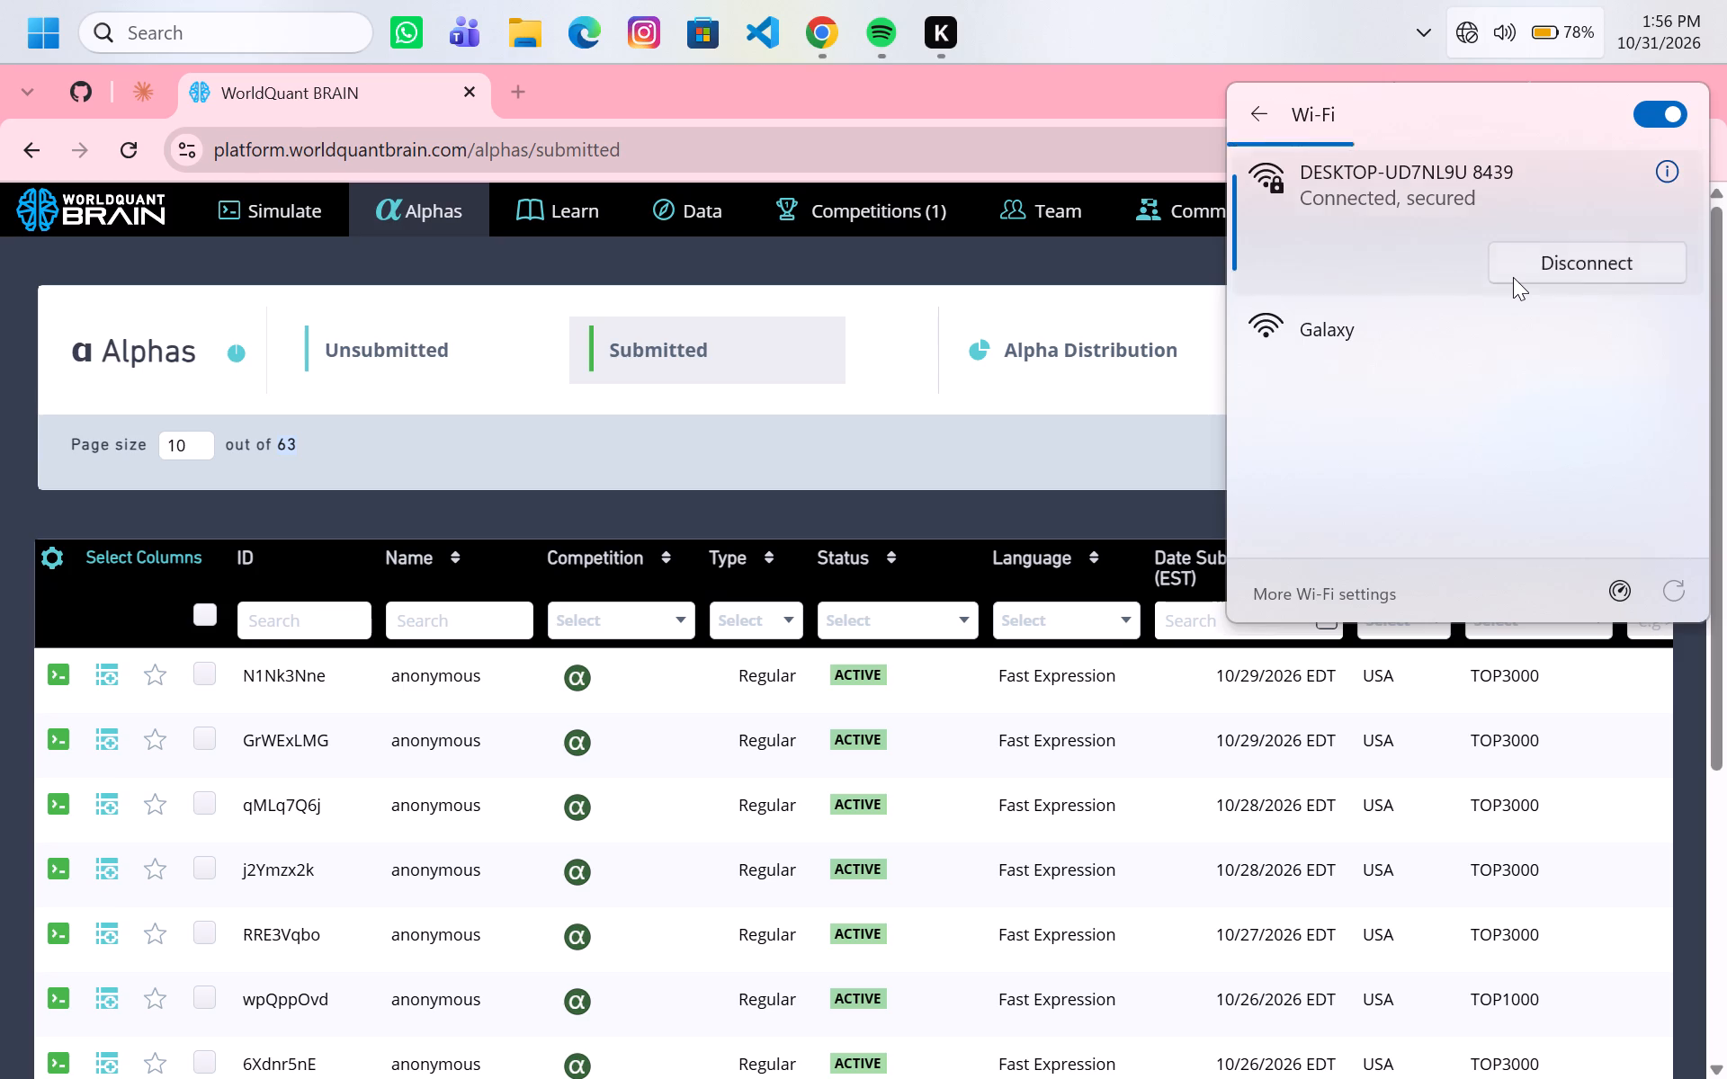
pyautogui.click(1518, 279)
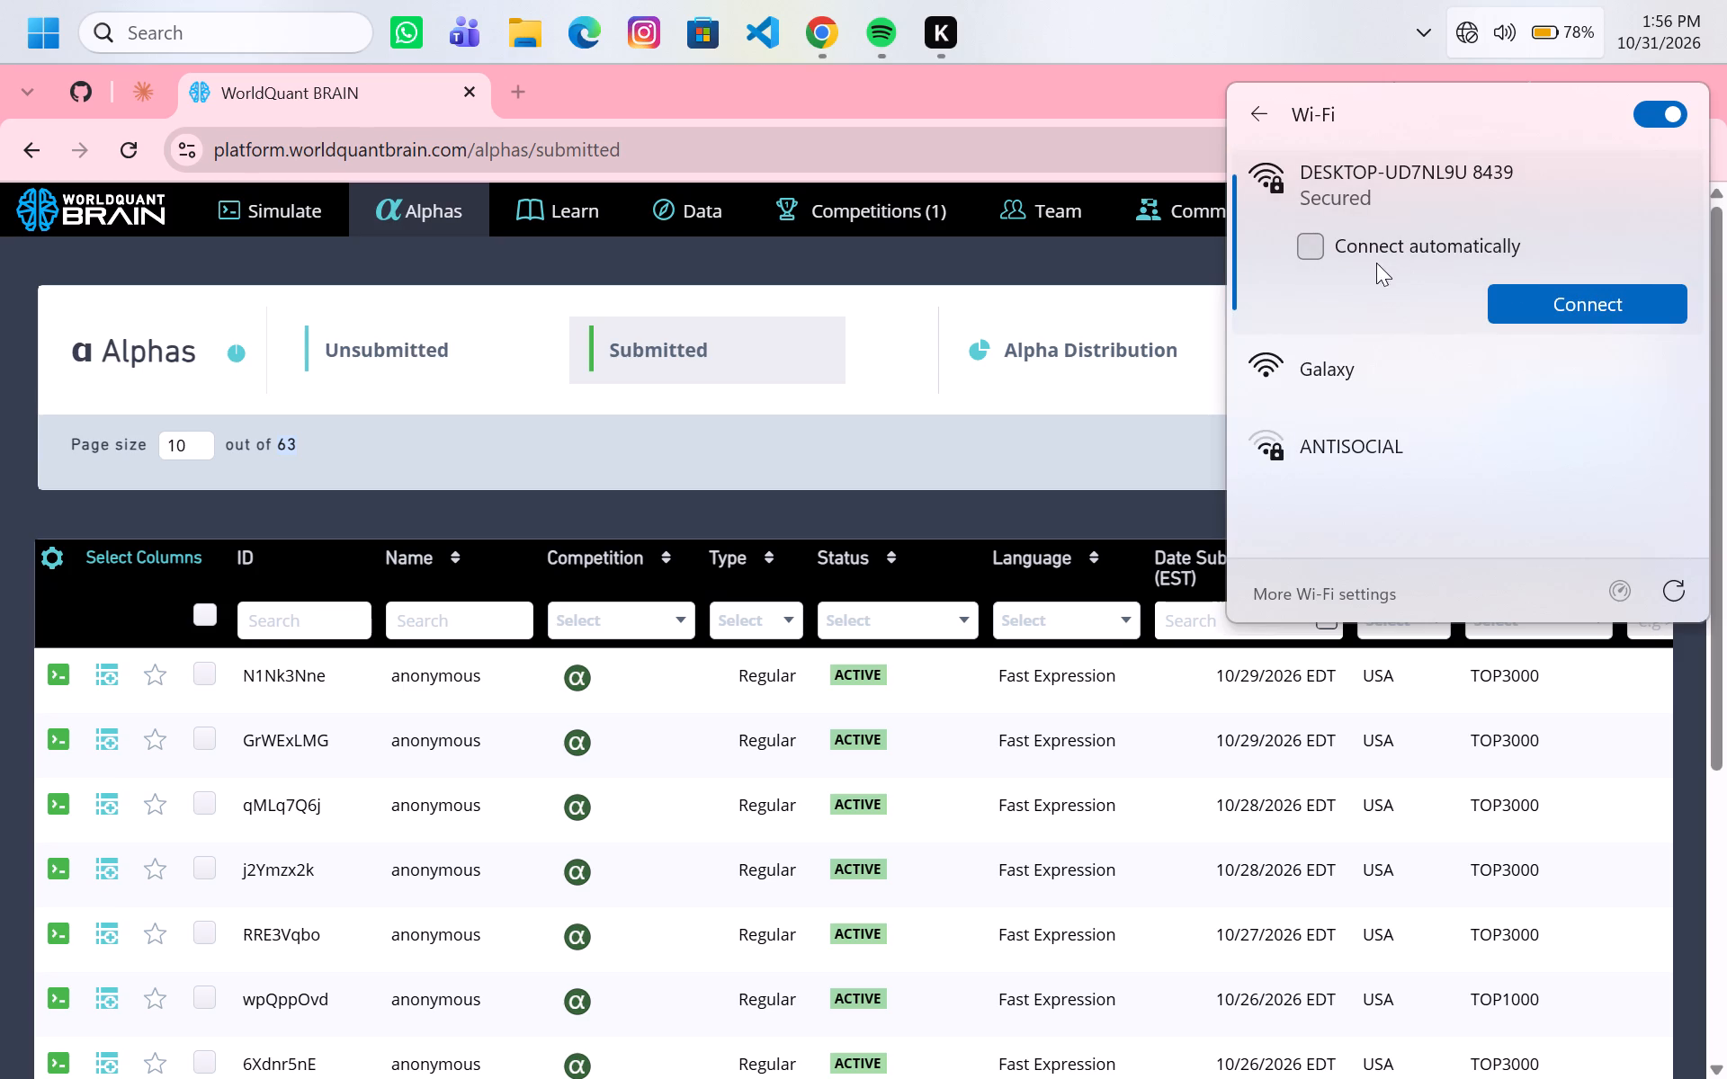
pyautogui.click(1298, 231)
pyautogui.click(1530, 303)
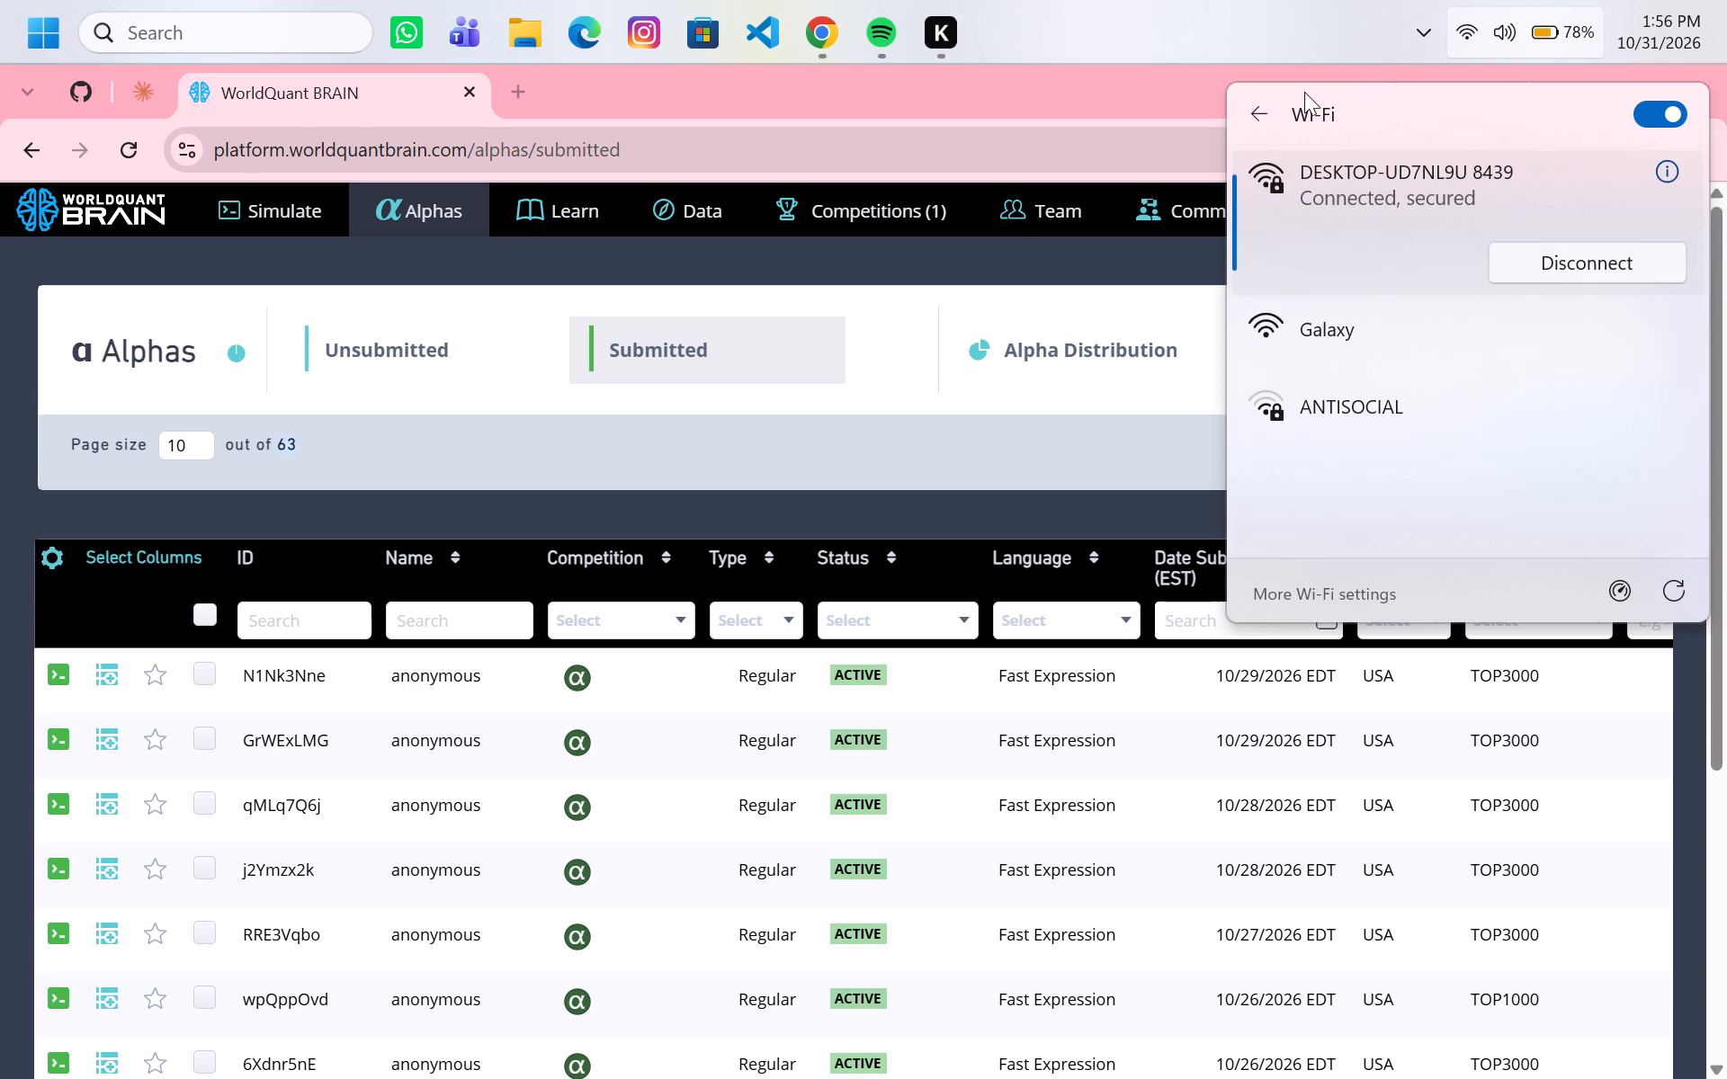
pyautogui.click(1239, 110)
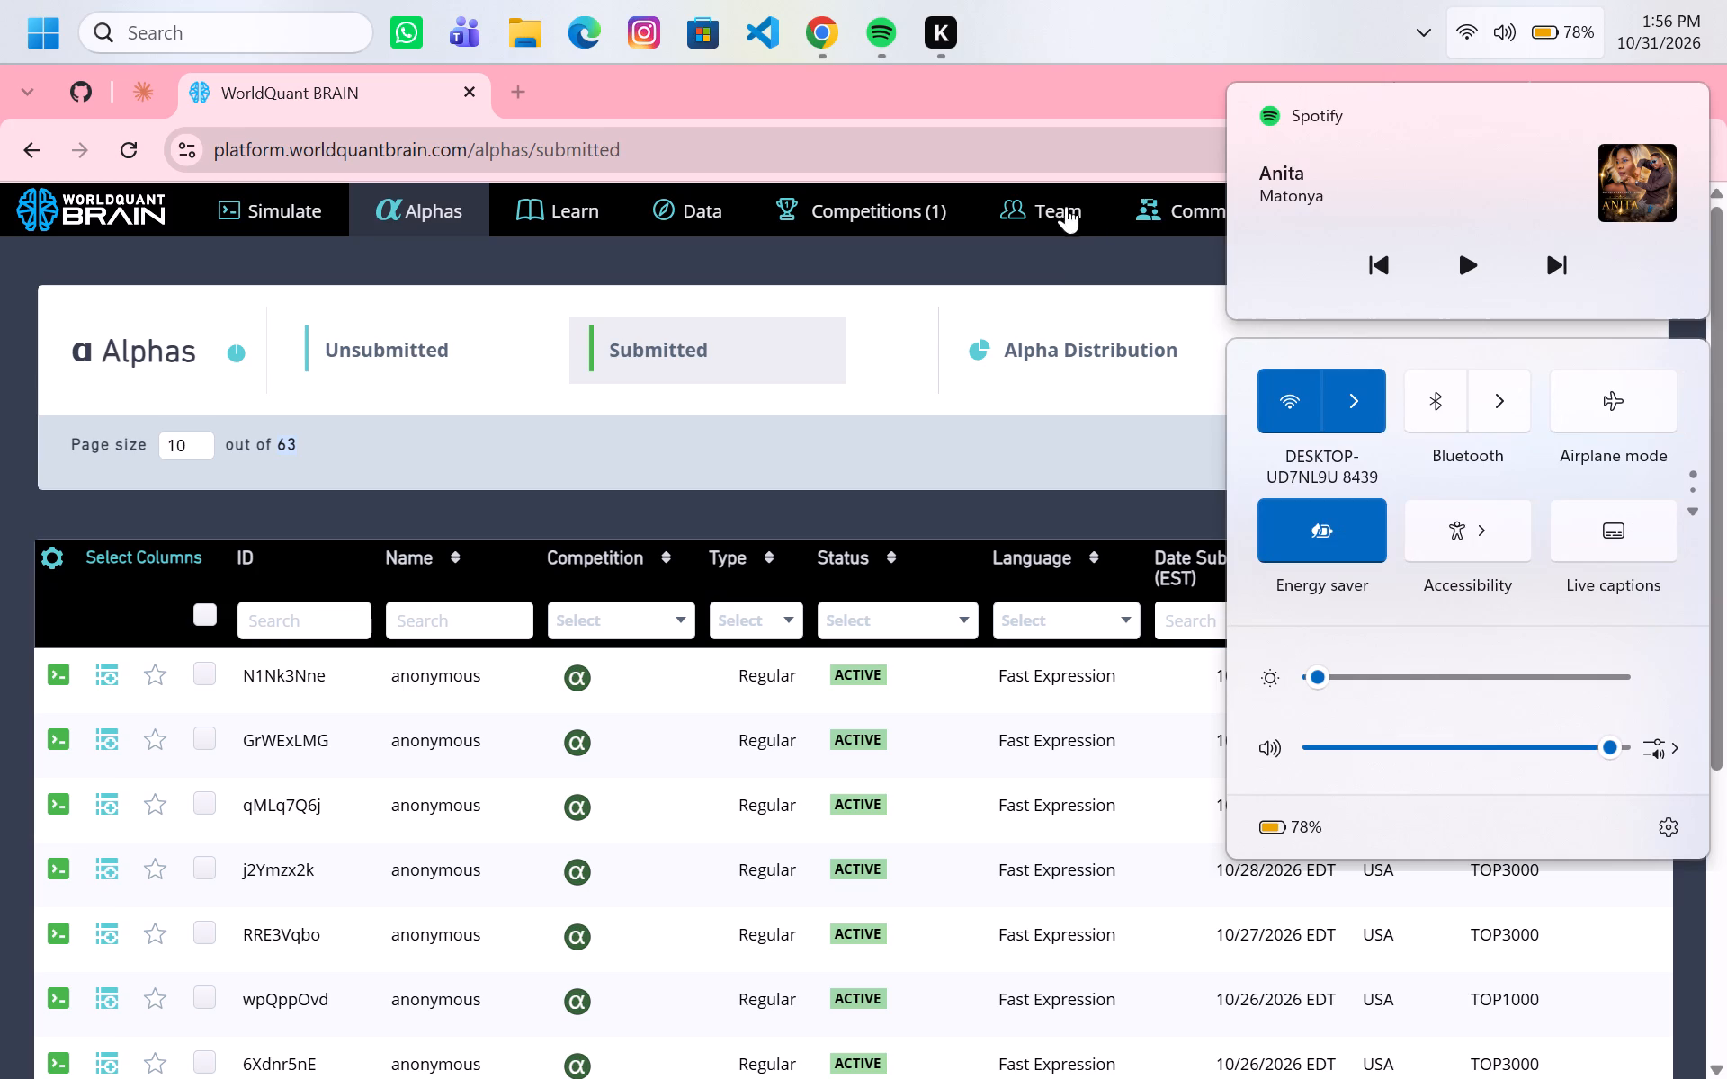
pyautogui.click(974, 451)
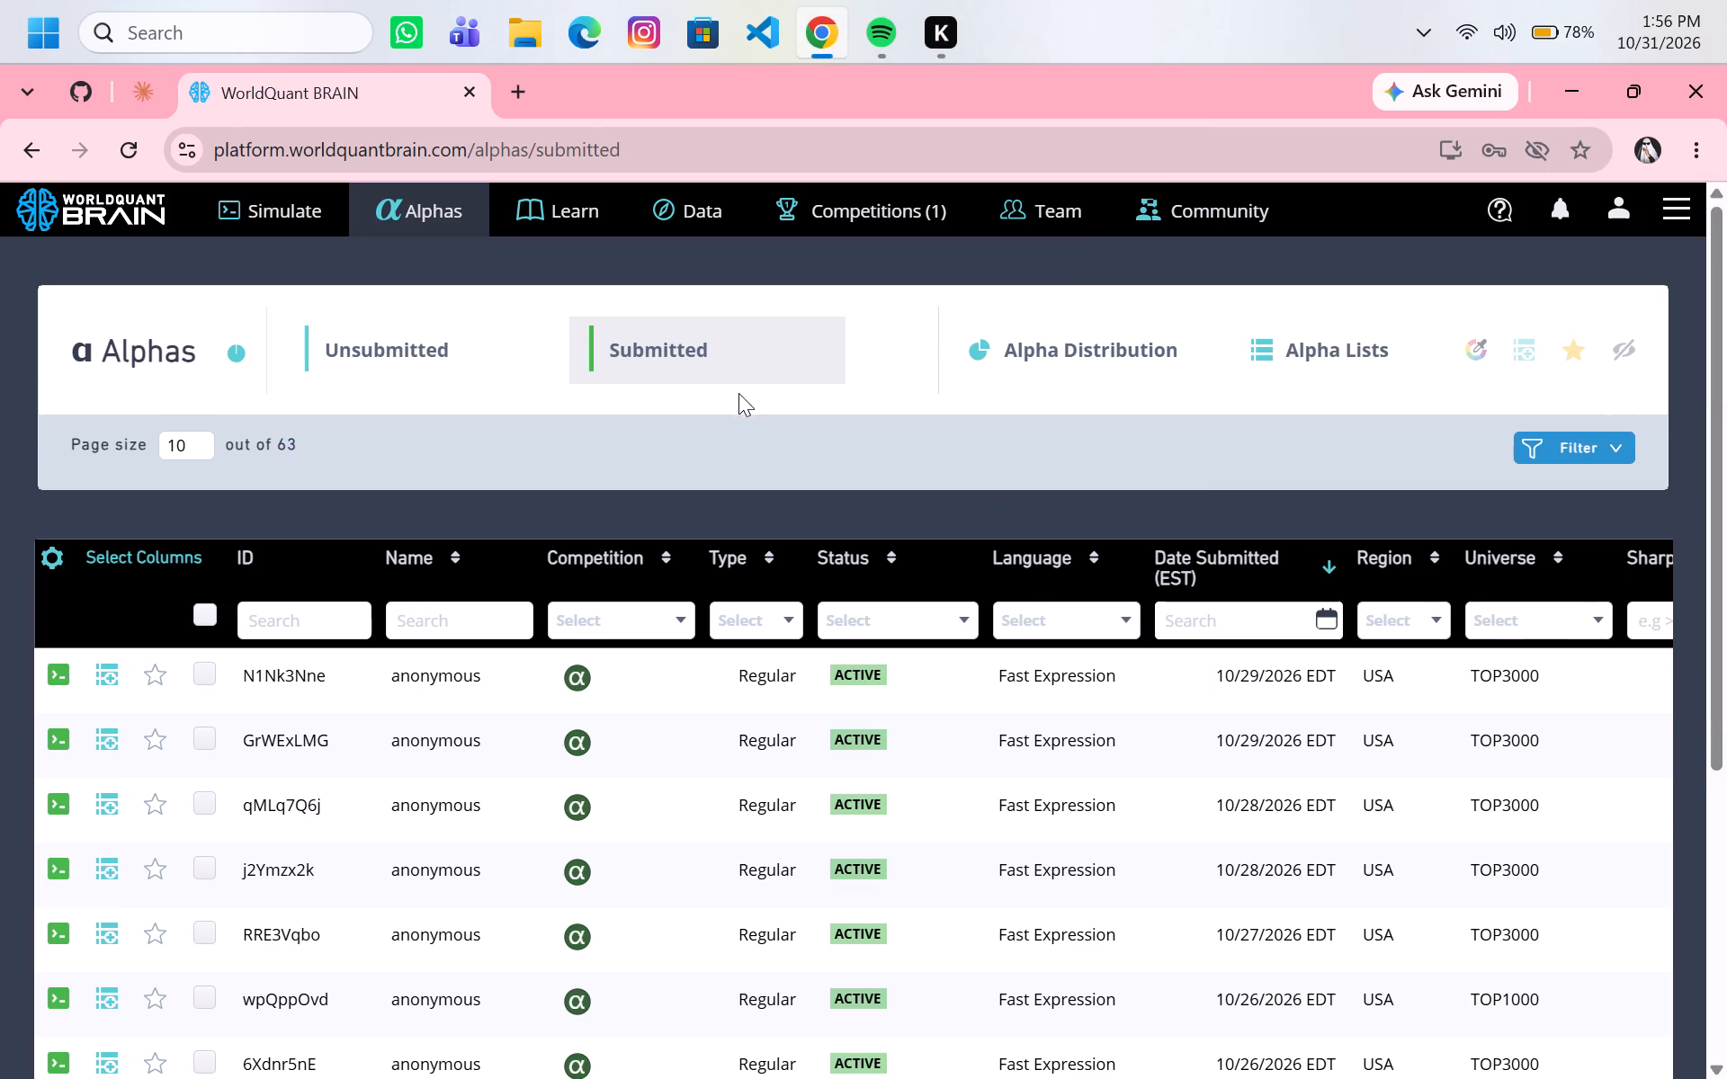
# Reload the submitted alphas list in Chrome and look through its first page of entries.
pyautogui.doubleClick(715, 371)
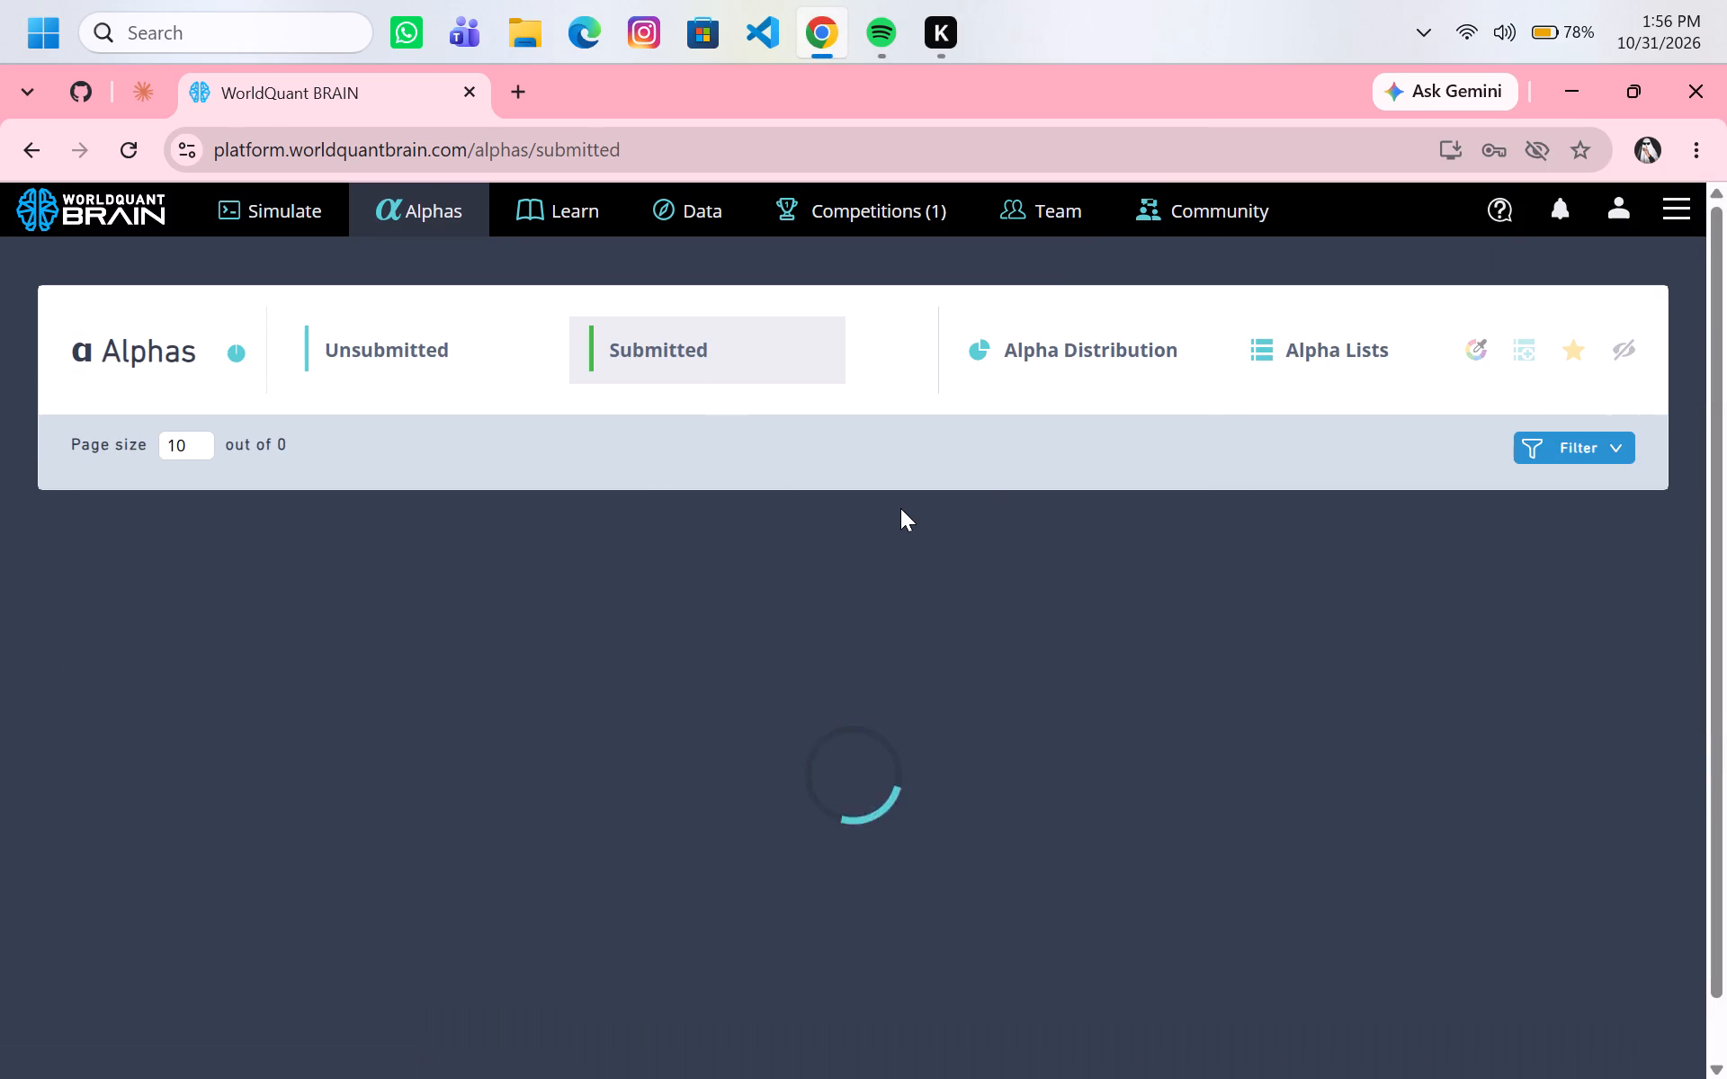
pyautogui.scroll(-2, 900, 508)
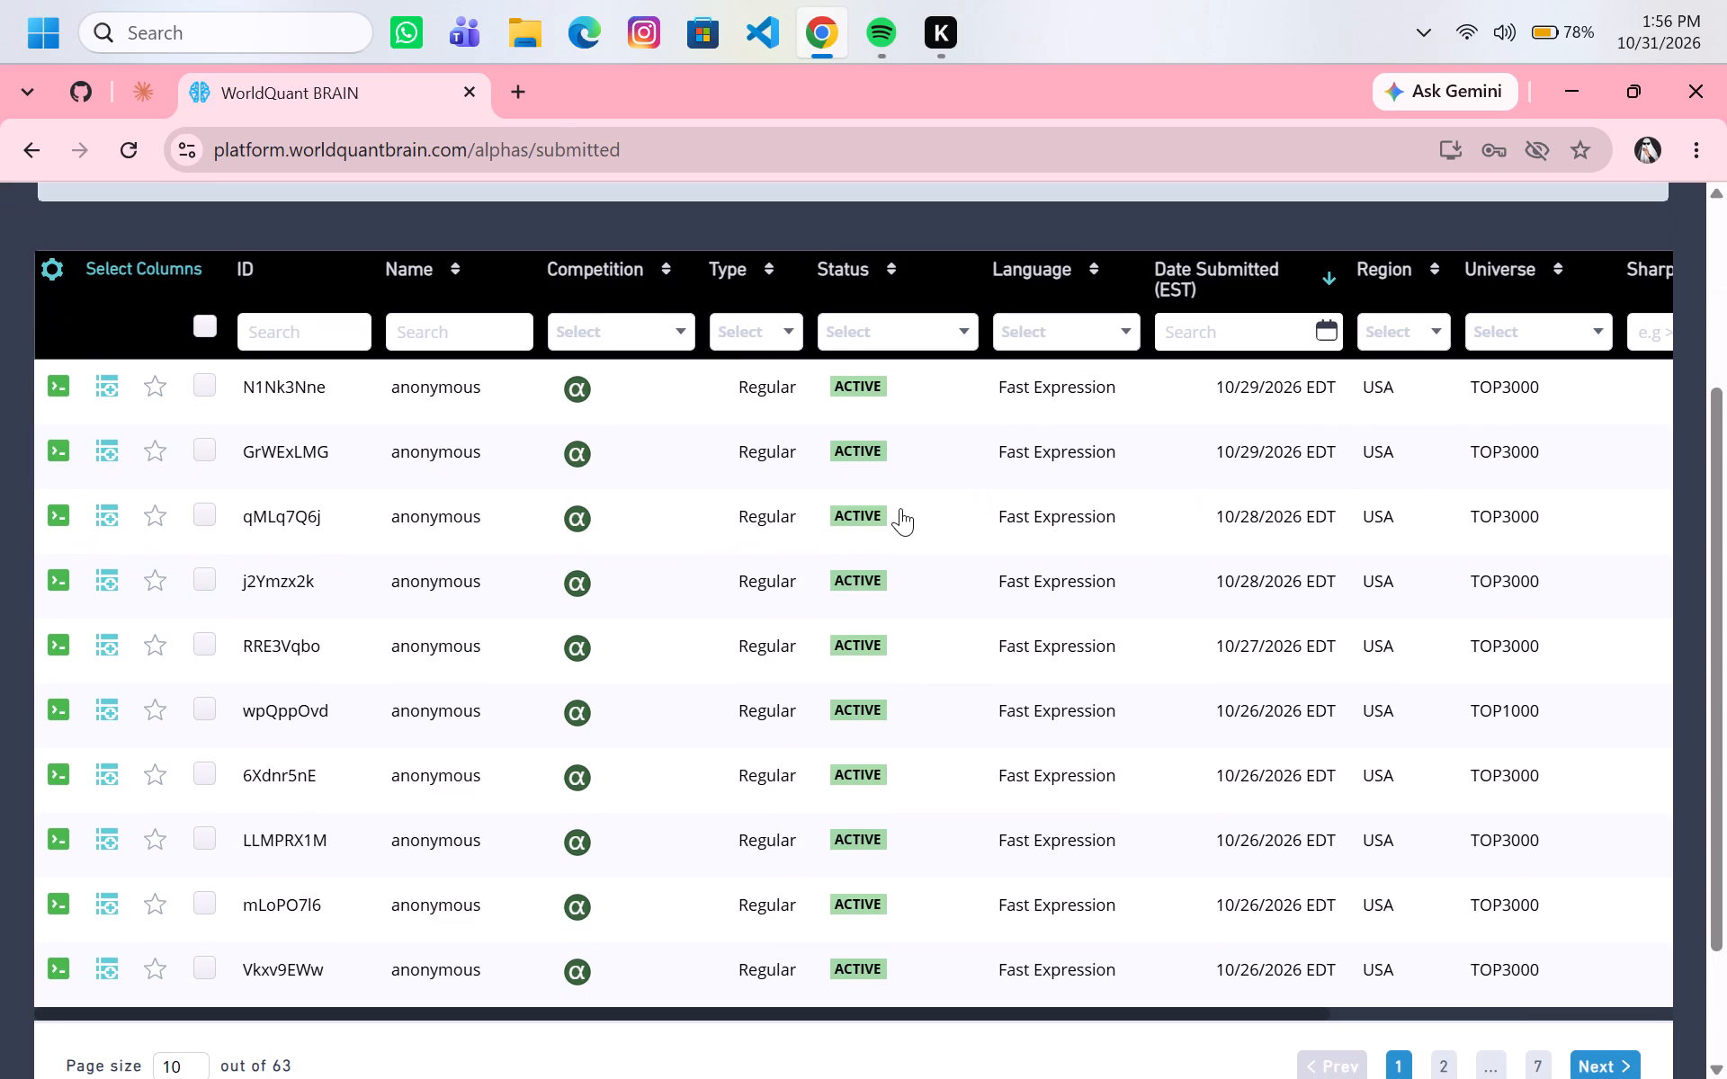
pyautogui.scroll(1, 900, 508)
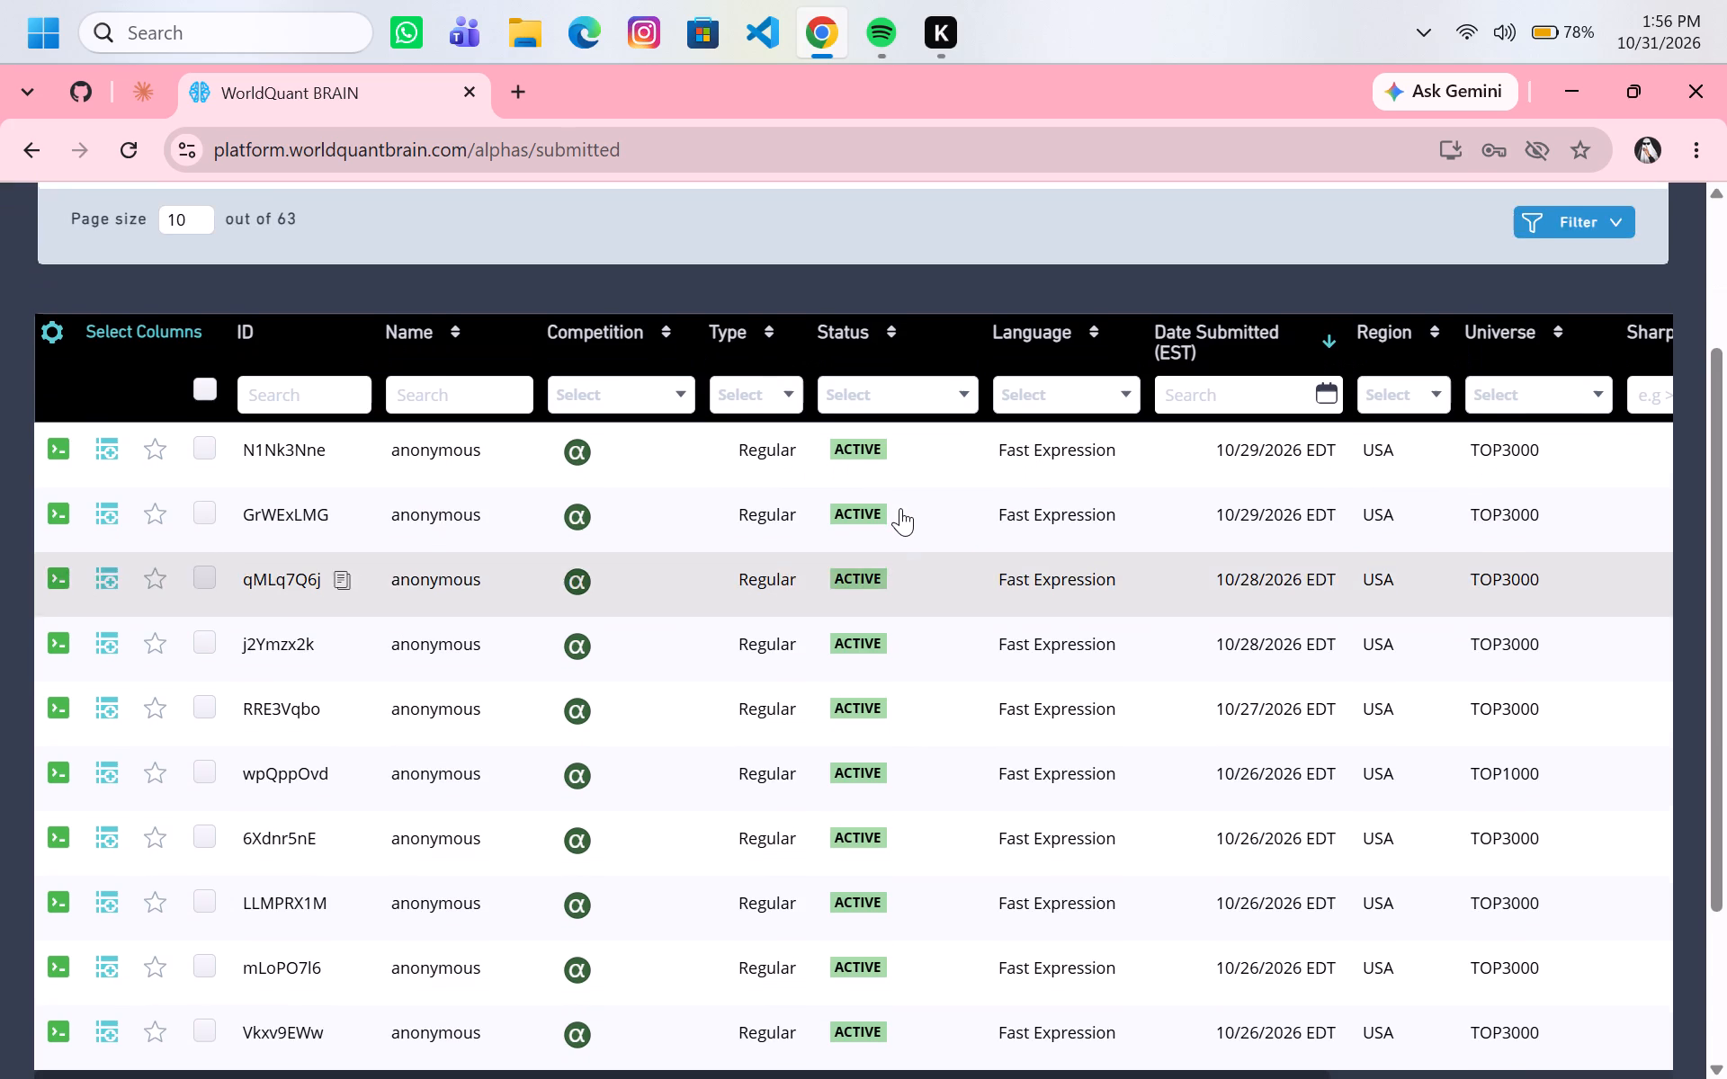
pyautogui.scroll(2, 900, 508)
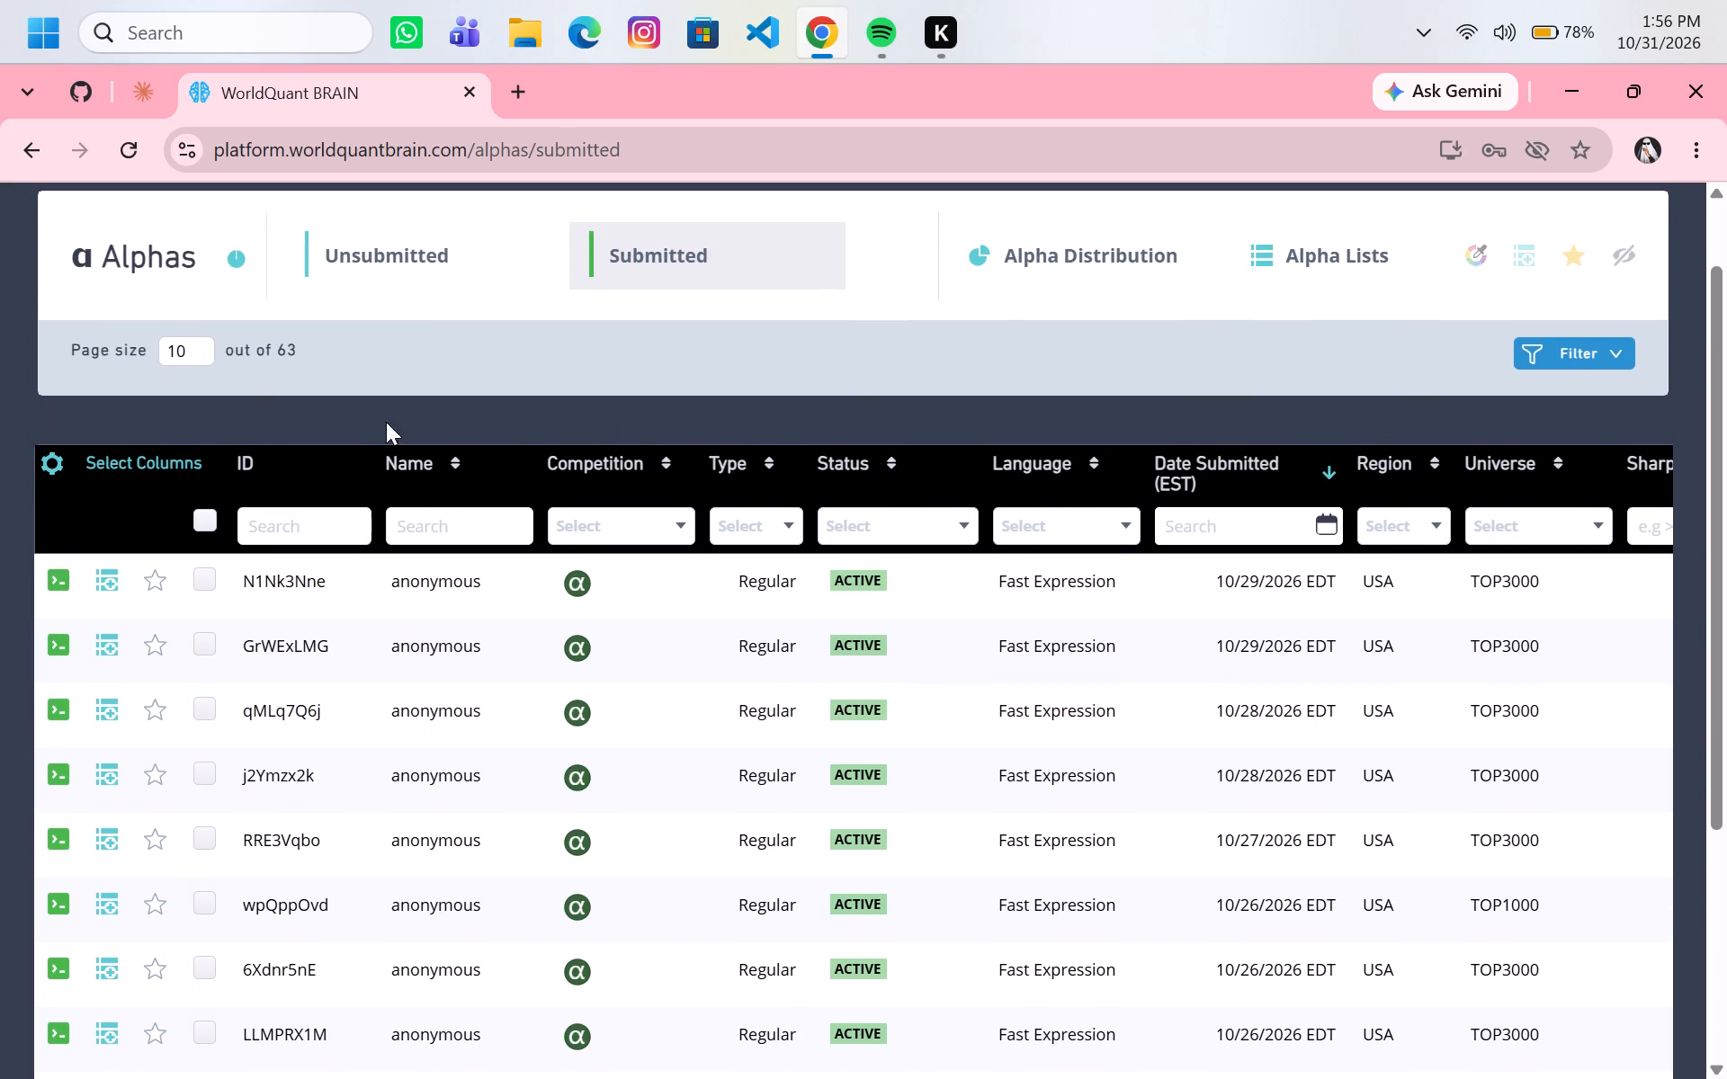
# Browse the list of submitted alphas, including its second page.
pyautogui.scroll(-3, 931, 575)
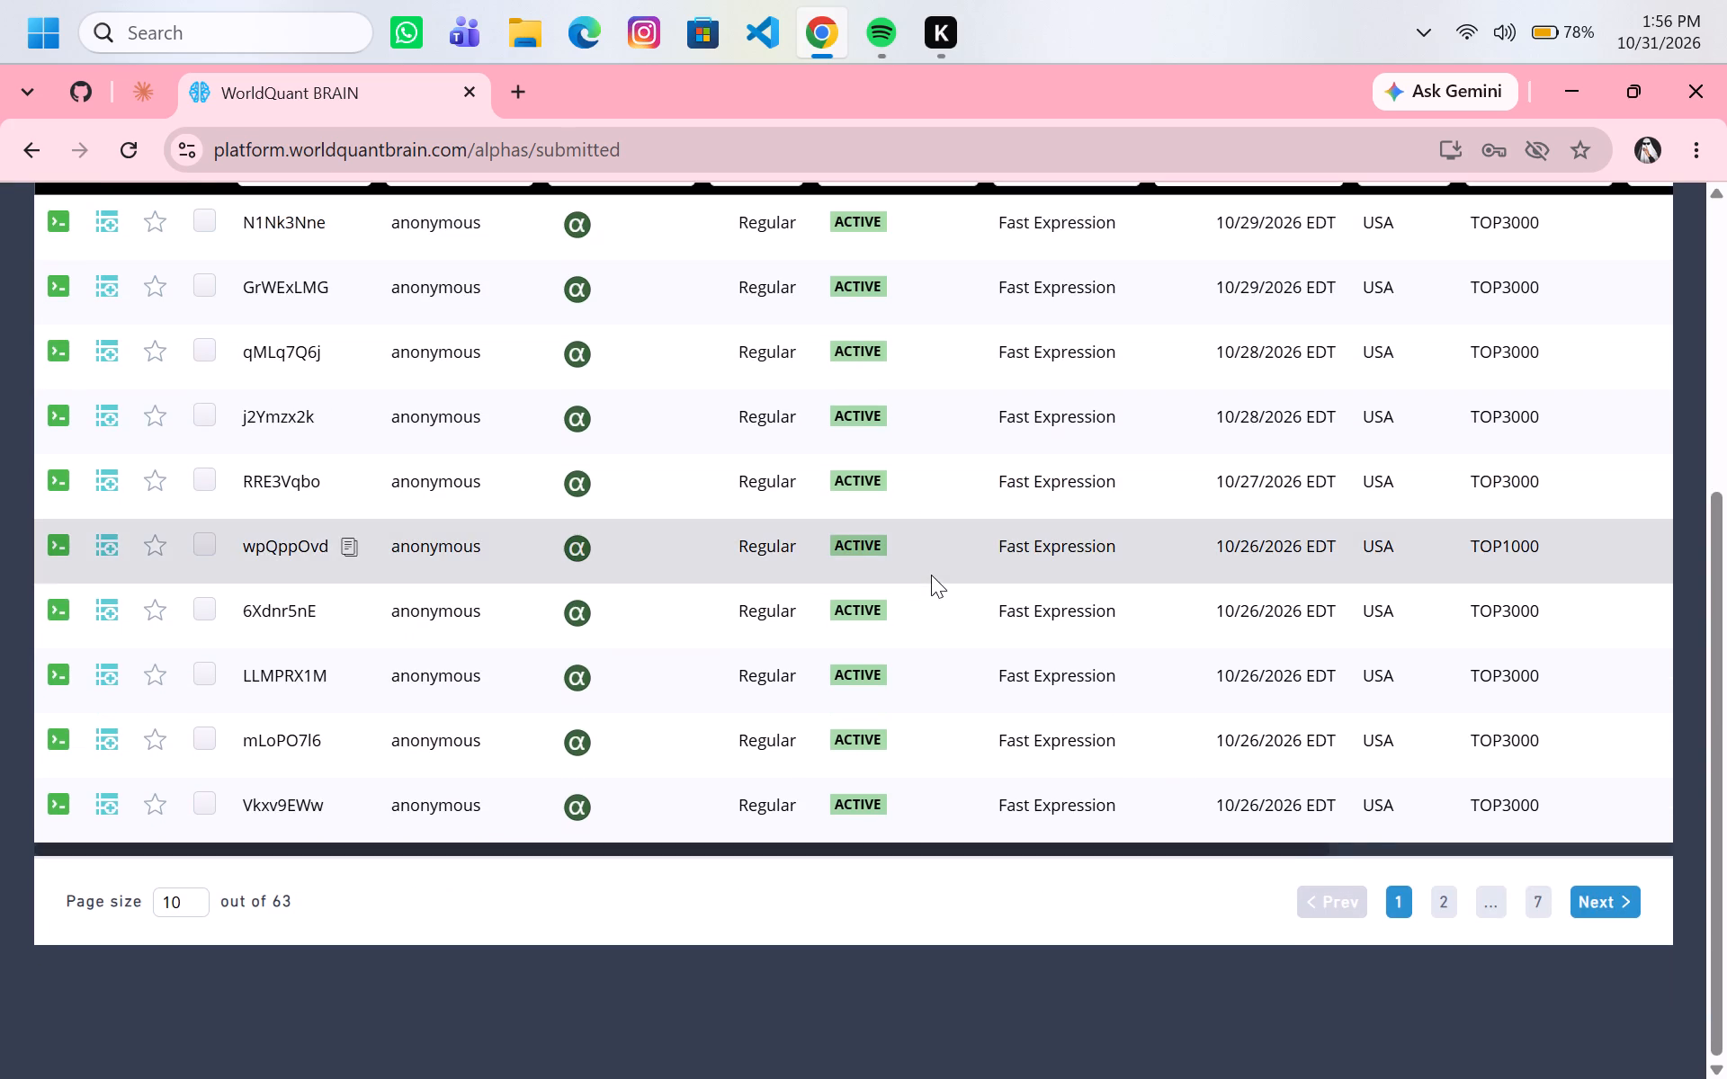
pyautogui.click(1438, 895)
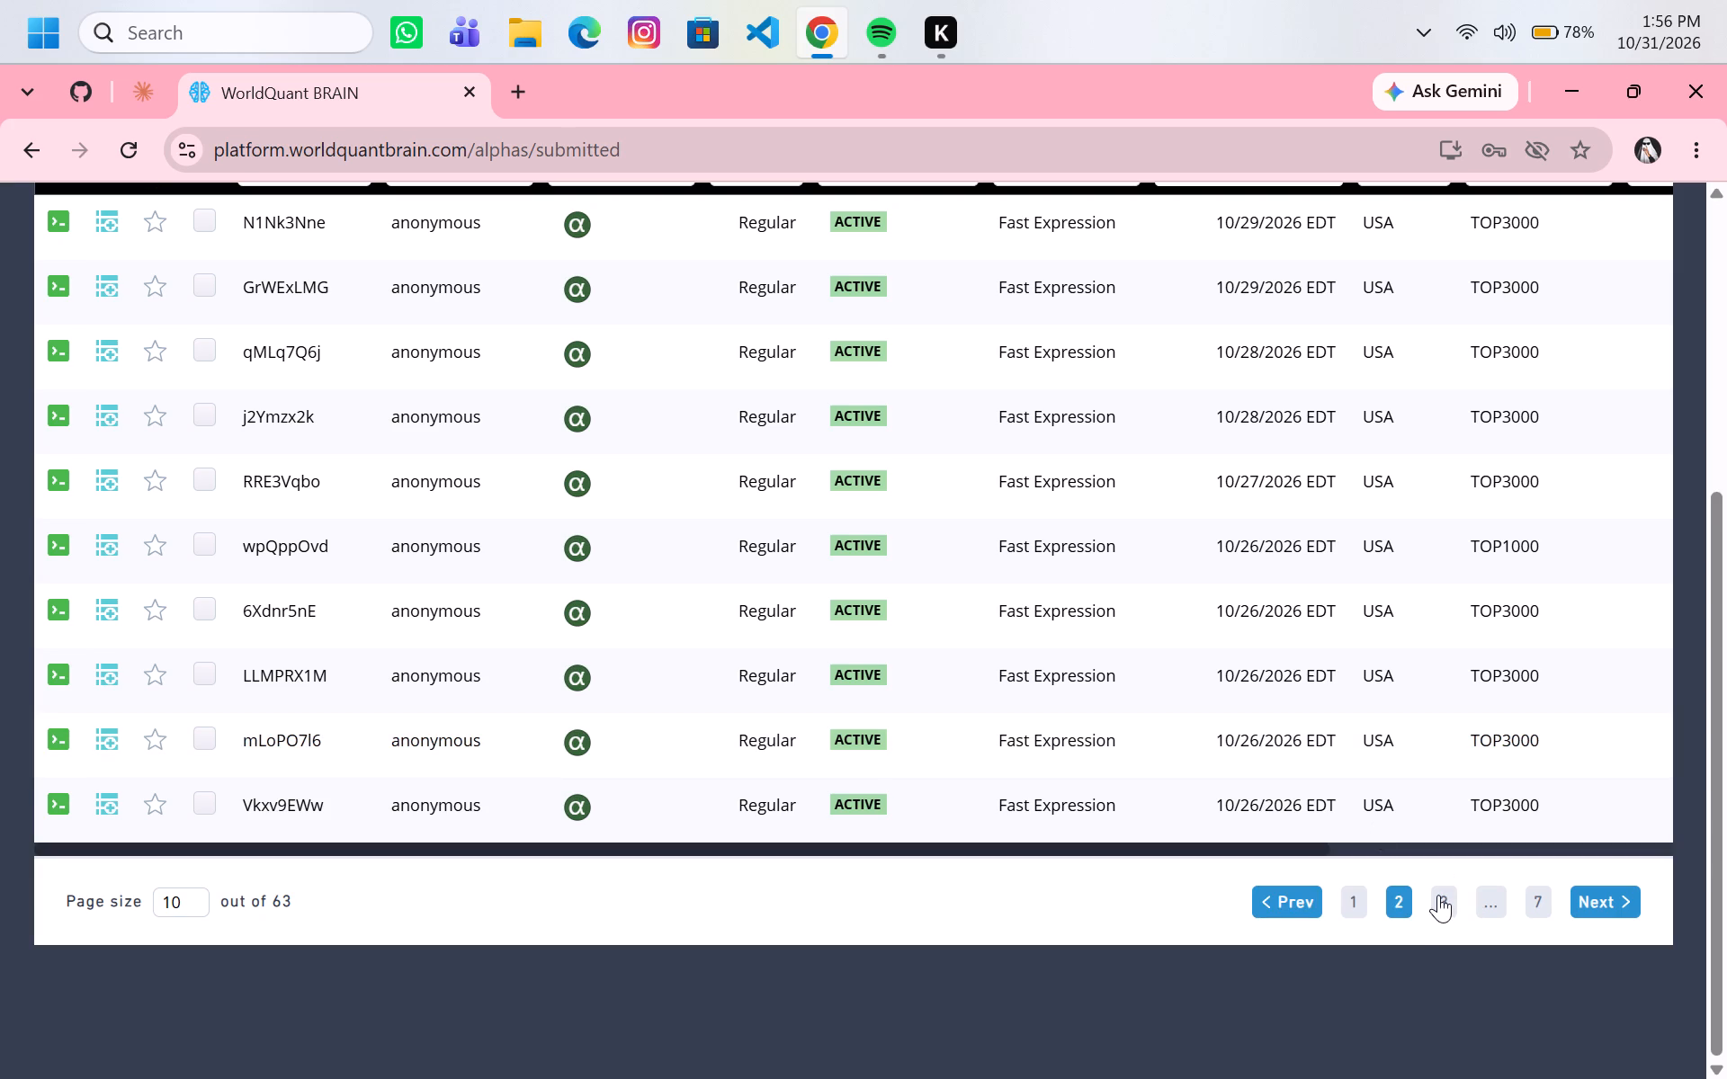
pyautogui.scroll(2, 1194, 605)
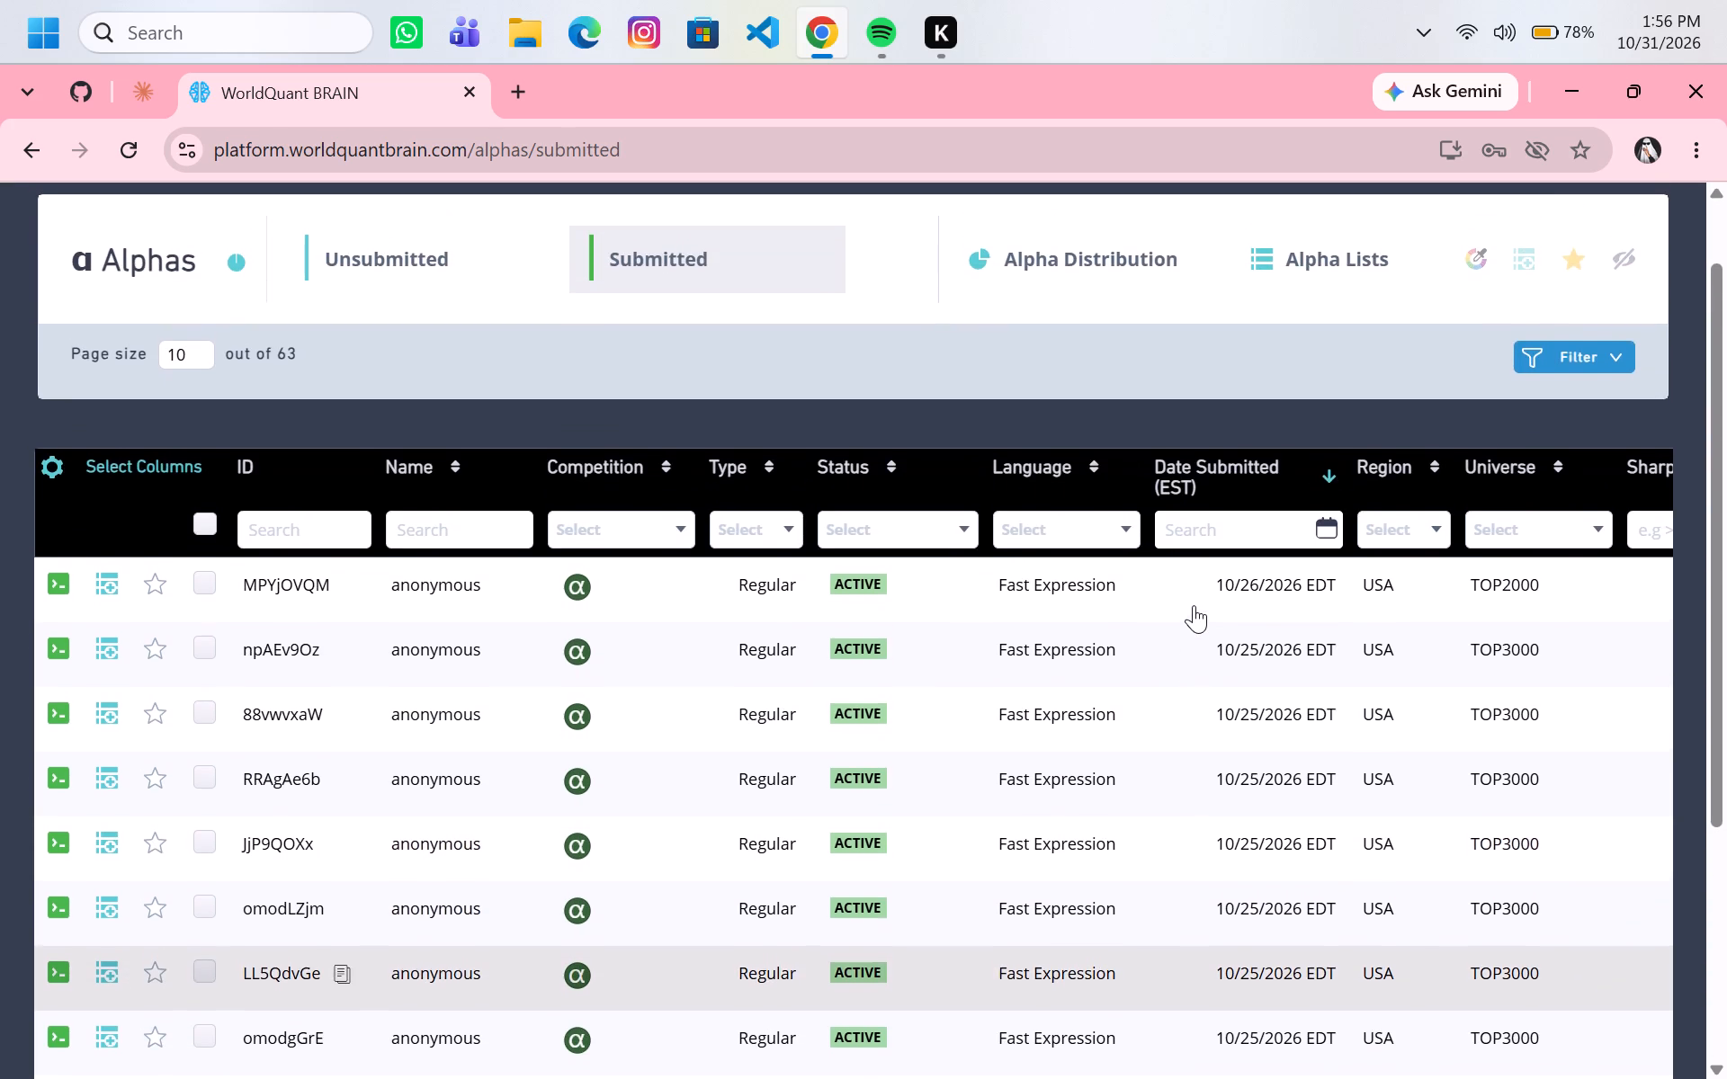
pyautogui.scroll(1, 1194, 605)
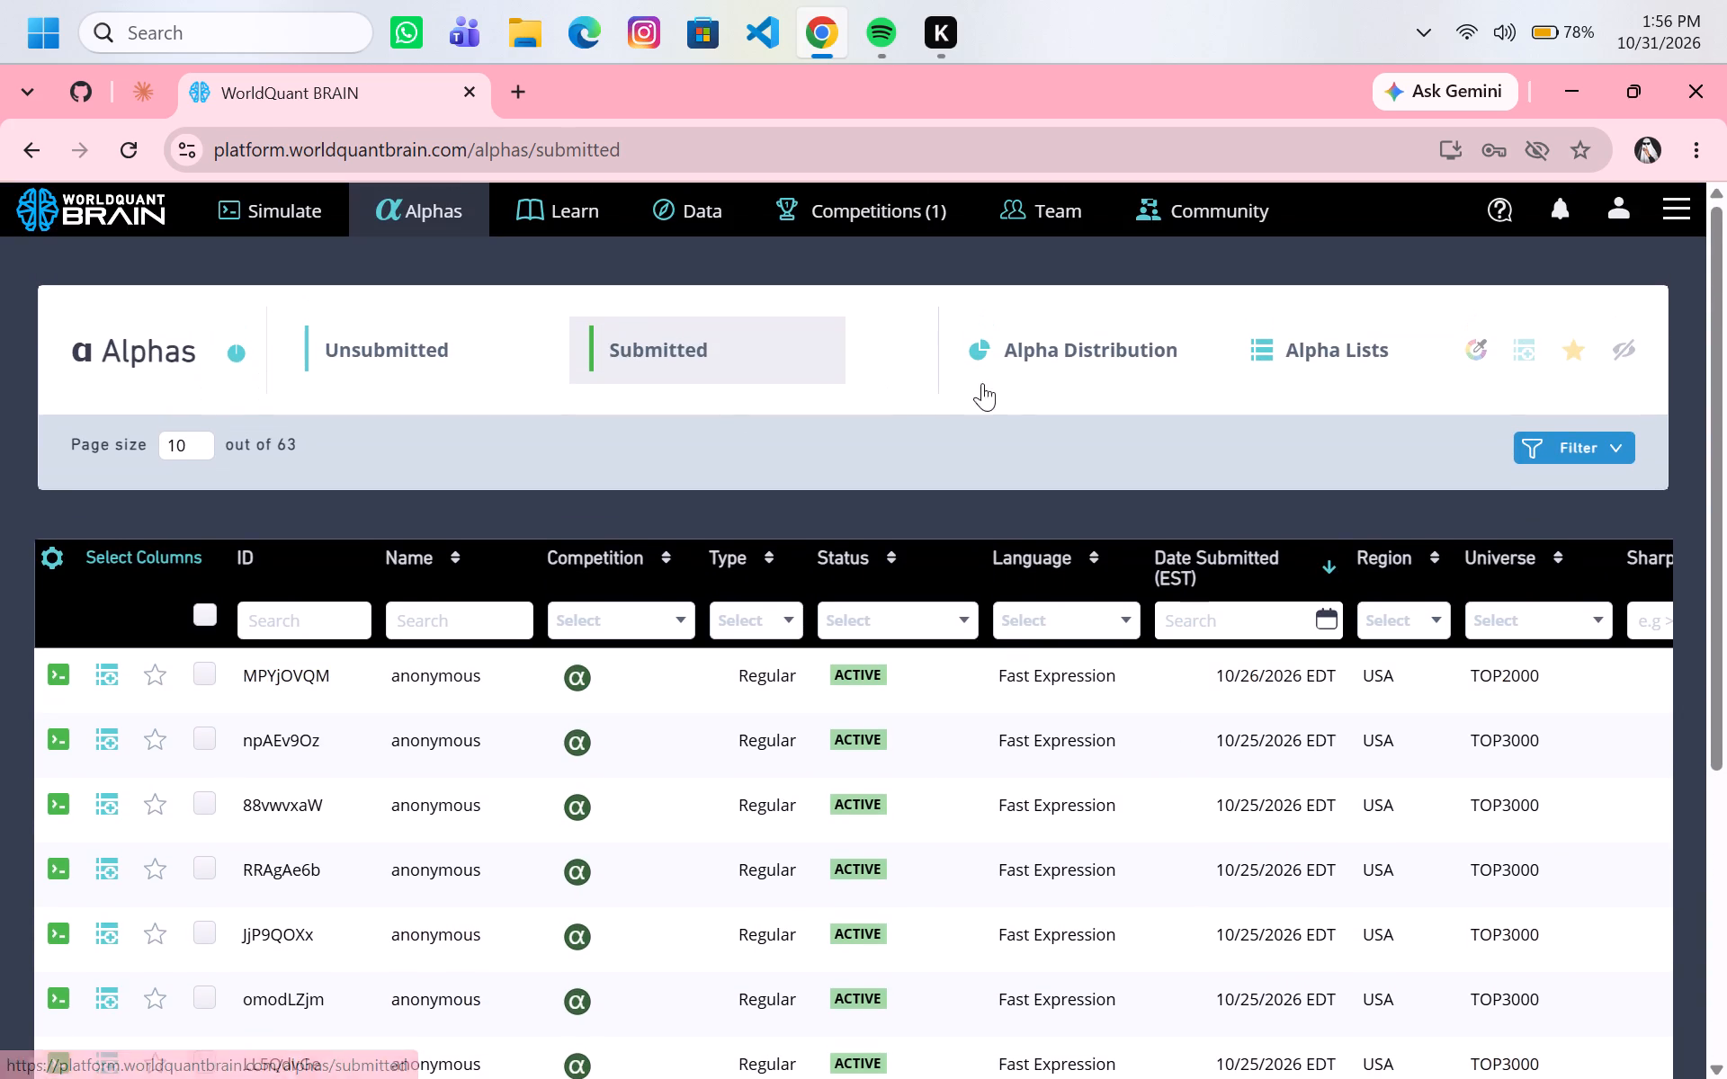
# Open Alpha Distribution and examine the chart of active alphas by region.
pyautogui.click(1027, 367)
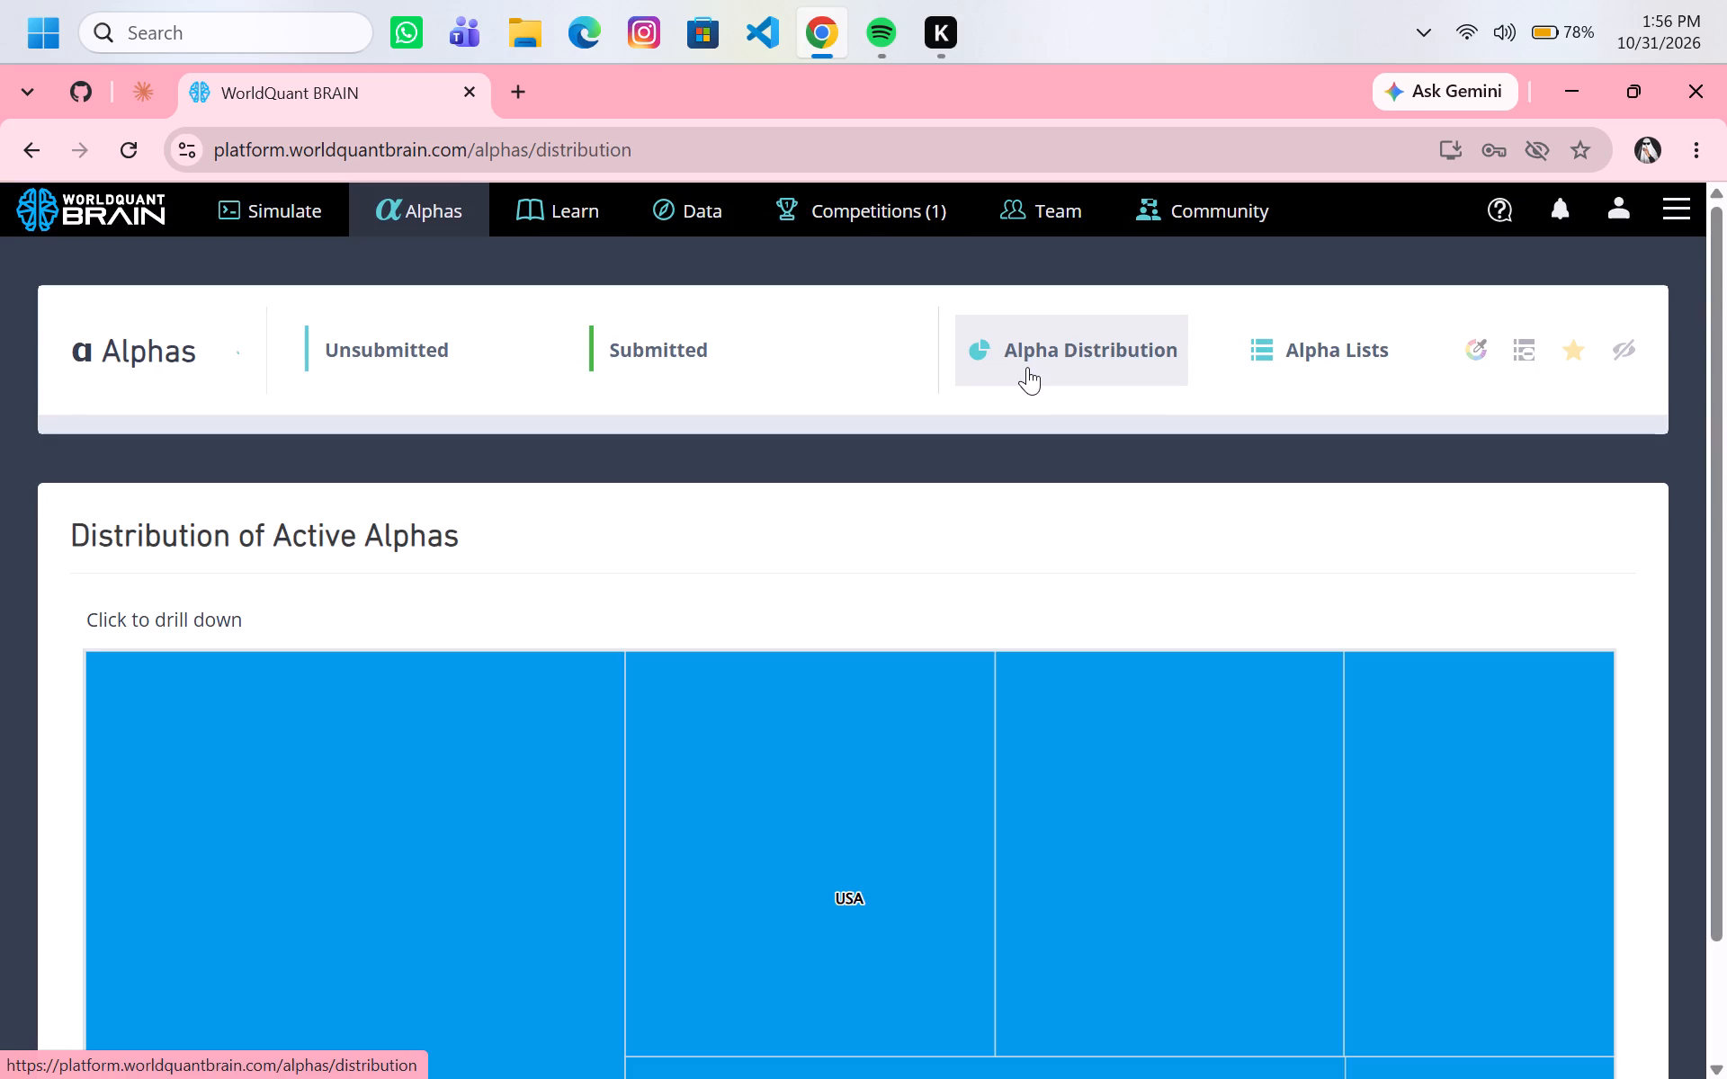
pyautogui.scroll(-4, 1027, 367)
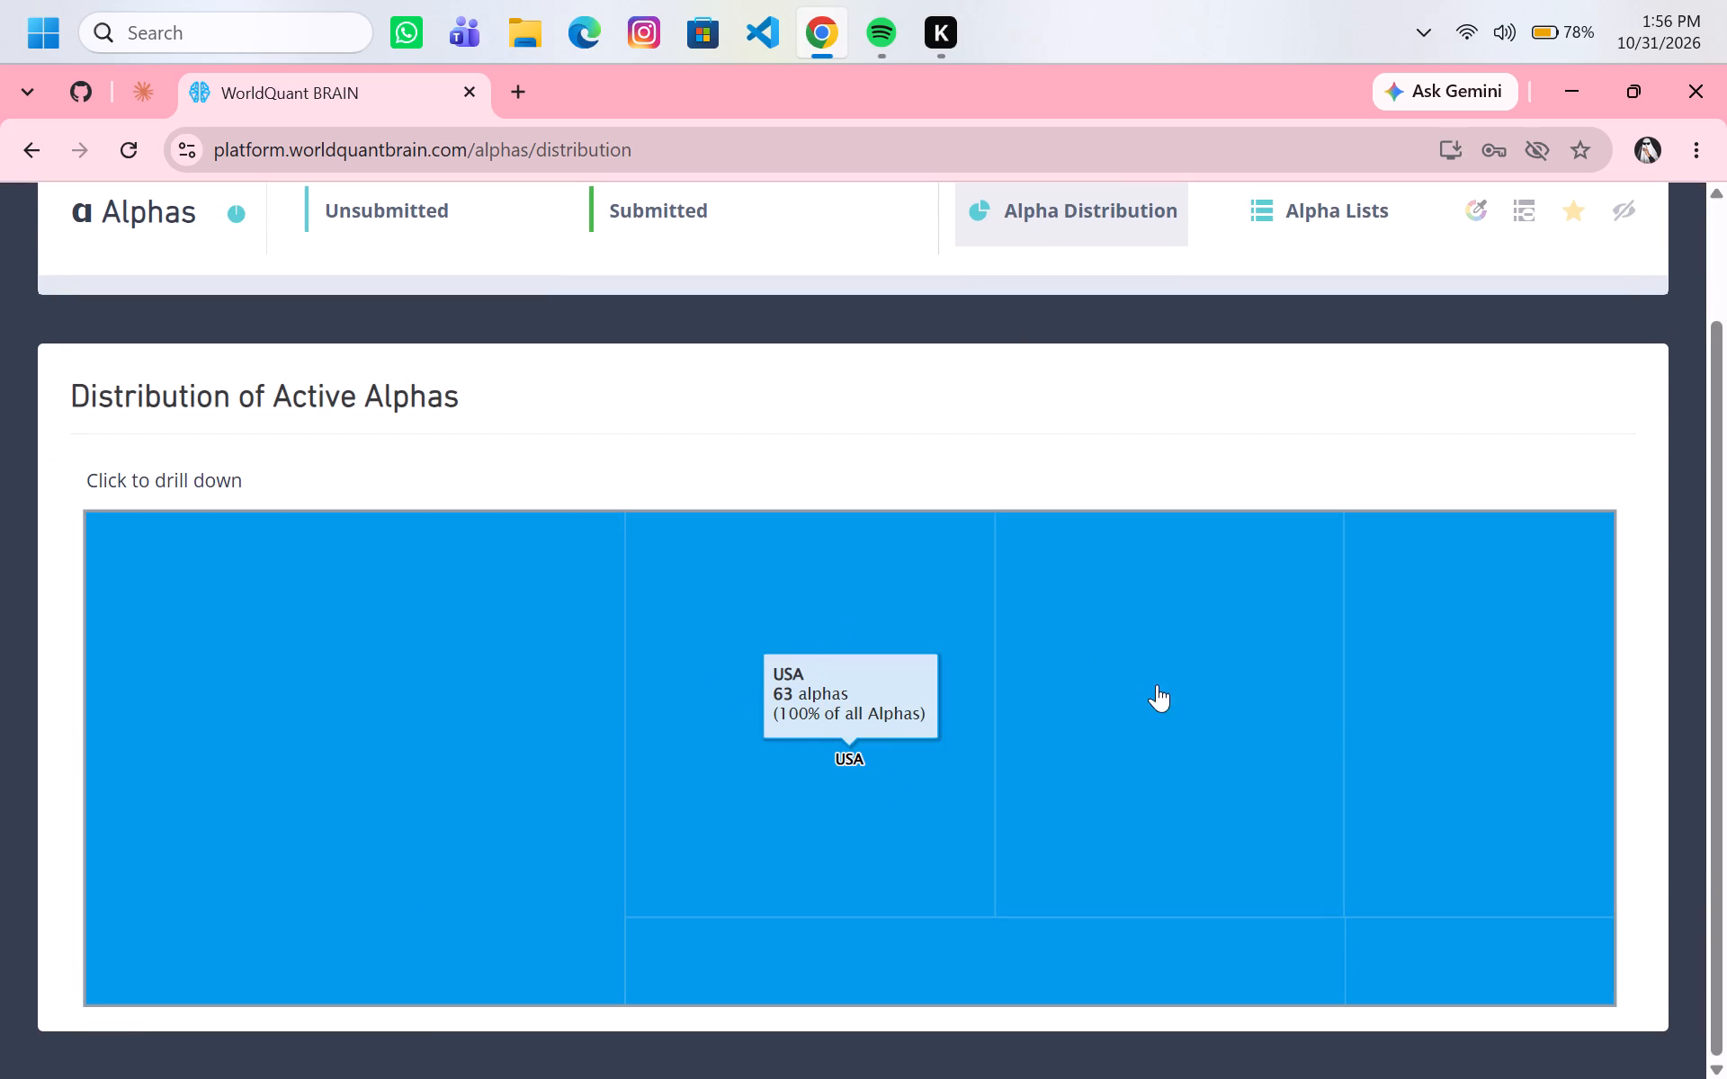
pyautogui.scroll(-3, 1303, 644)
# Open the Alpha Lists page and check it for saved lists.
pyautogui.scroll(2, 1326, 470)
pyautogui.doubleClick(1338, 356)
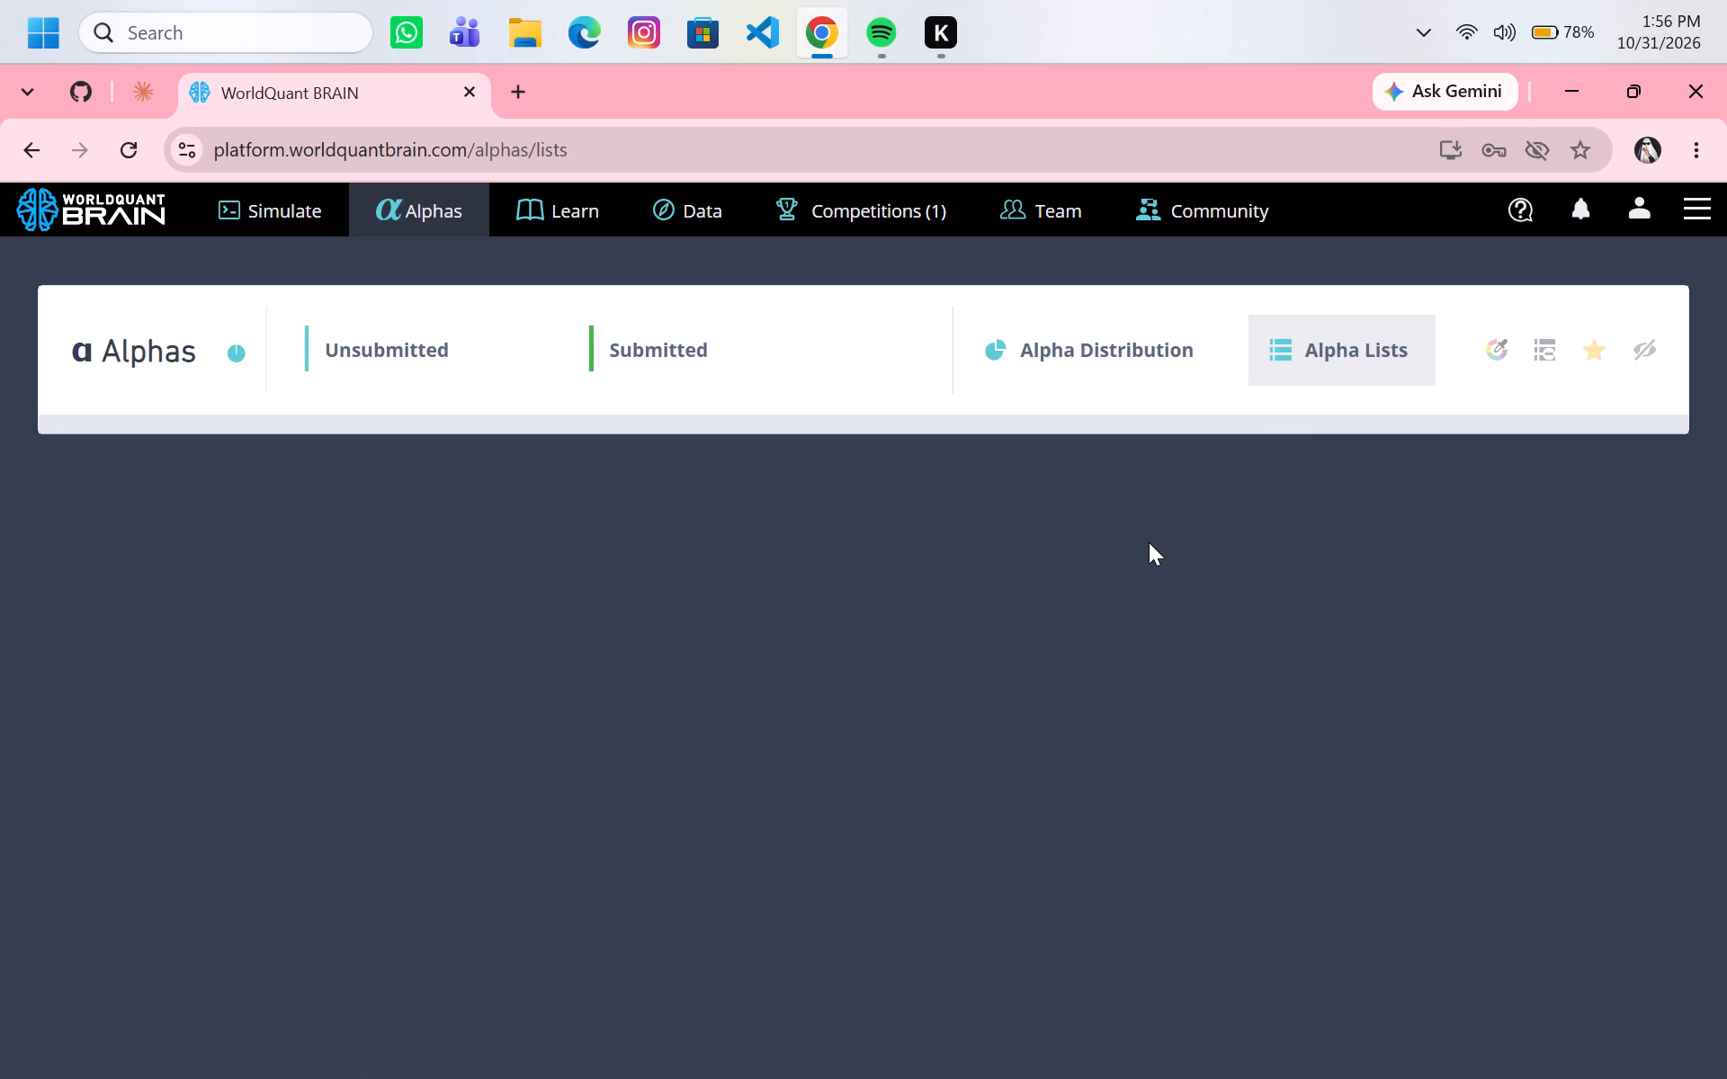
pyautogui.scroll(-3, 1149, 542)
pyautogui.scroll(2, 1149, 542)
pyautogui.scroll(-4, 1149, 542)
pyautogui.doubleClick(1369, 339)
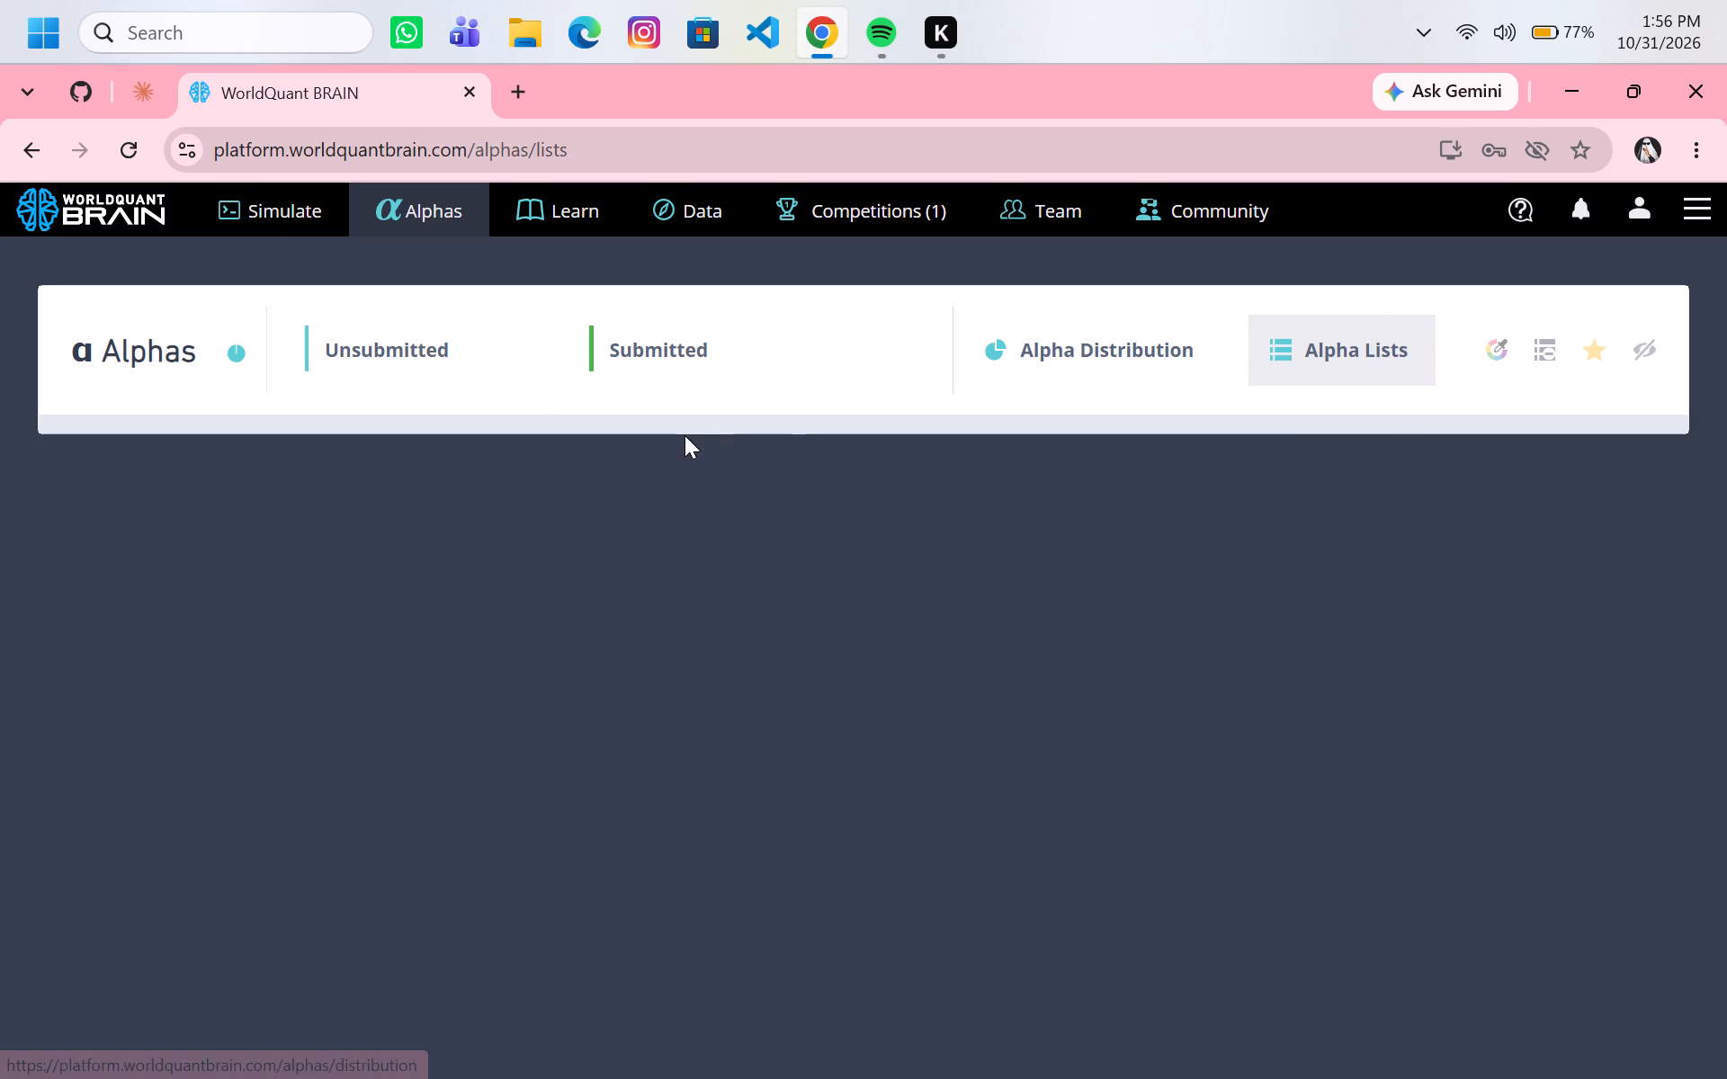
# Return to the Simulate page and open the settings of Simulation 1.
pyautogui.click(228, 192)
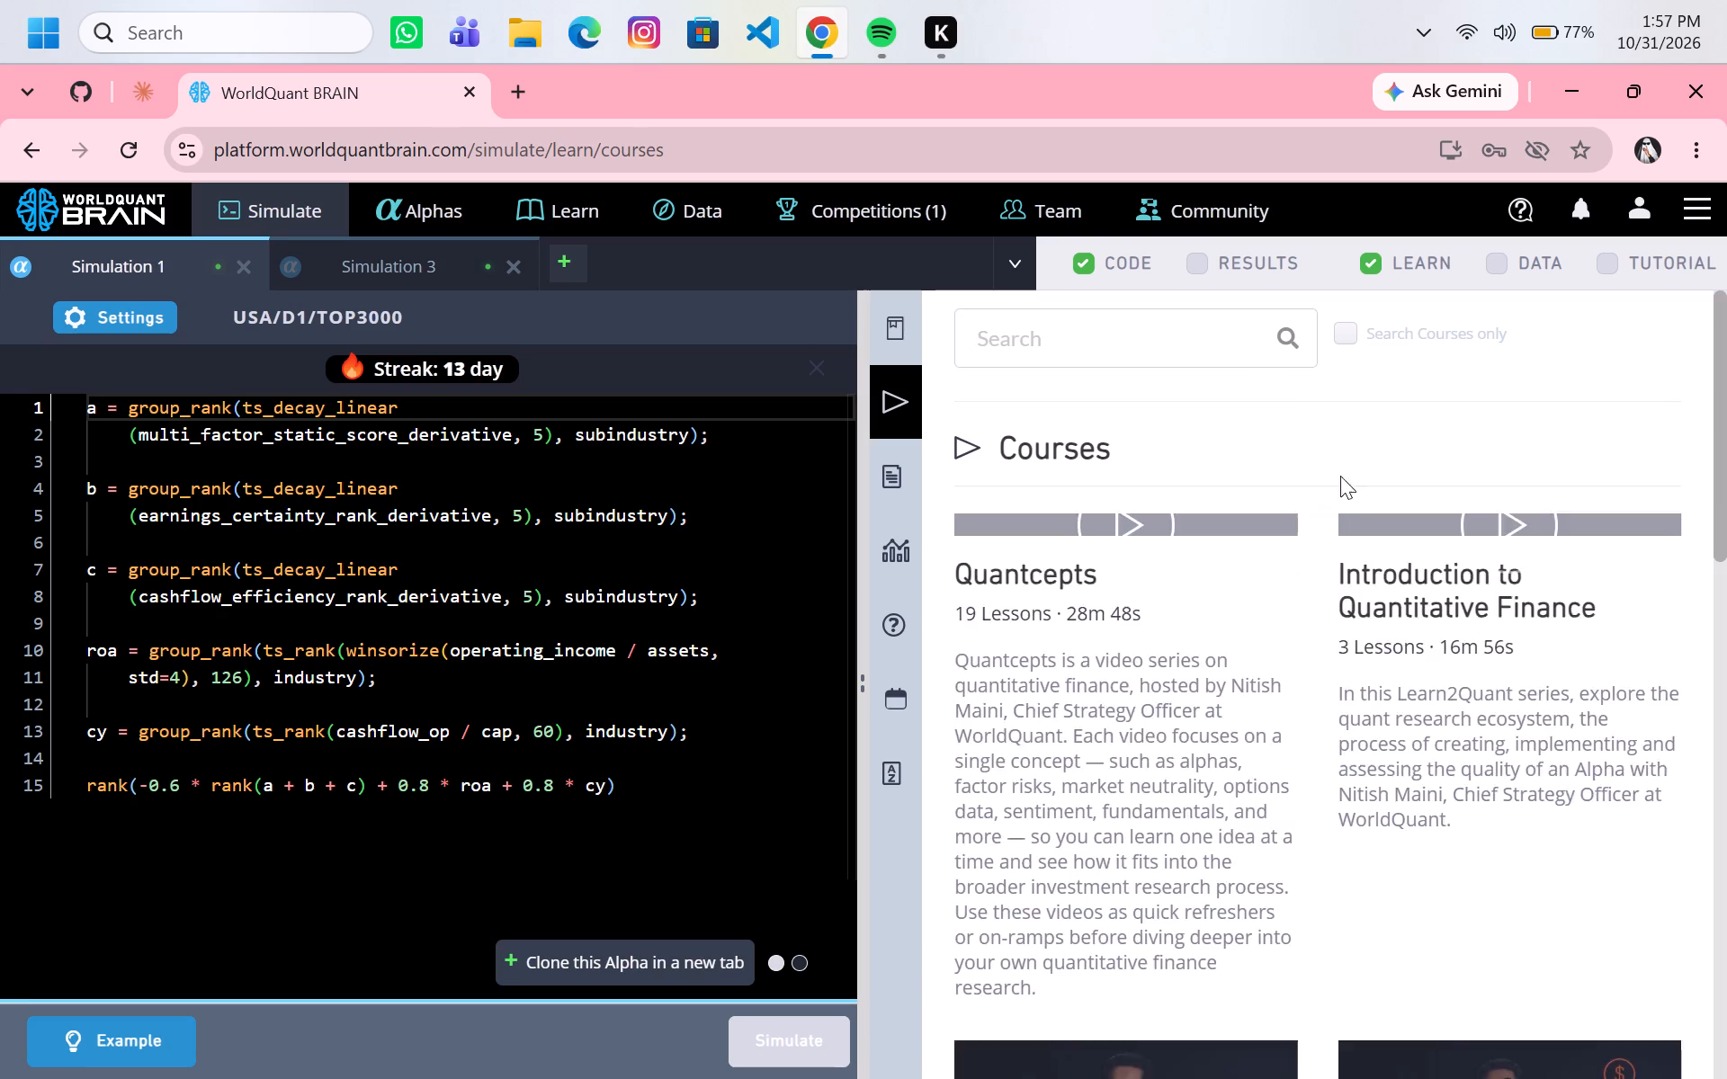
pyautogui.scroll(-1, 1458, 625)
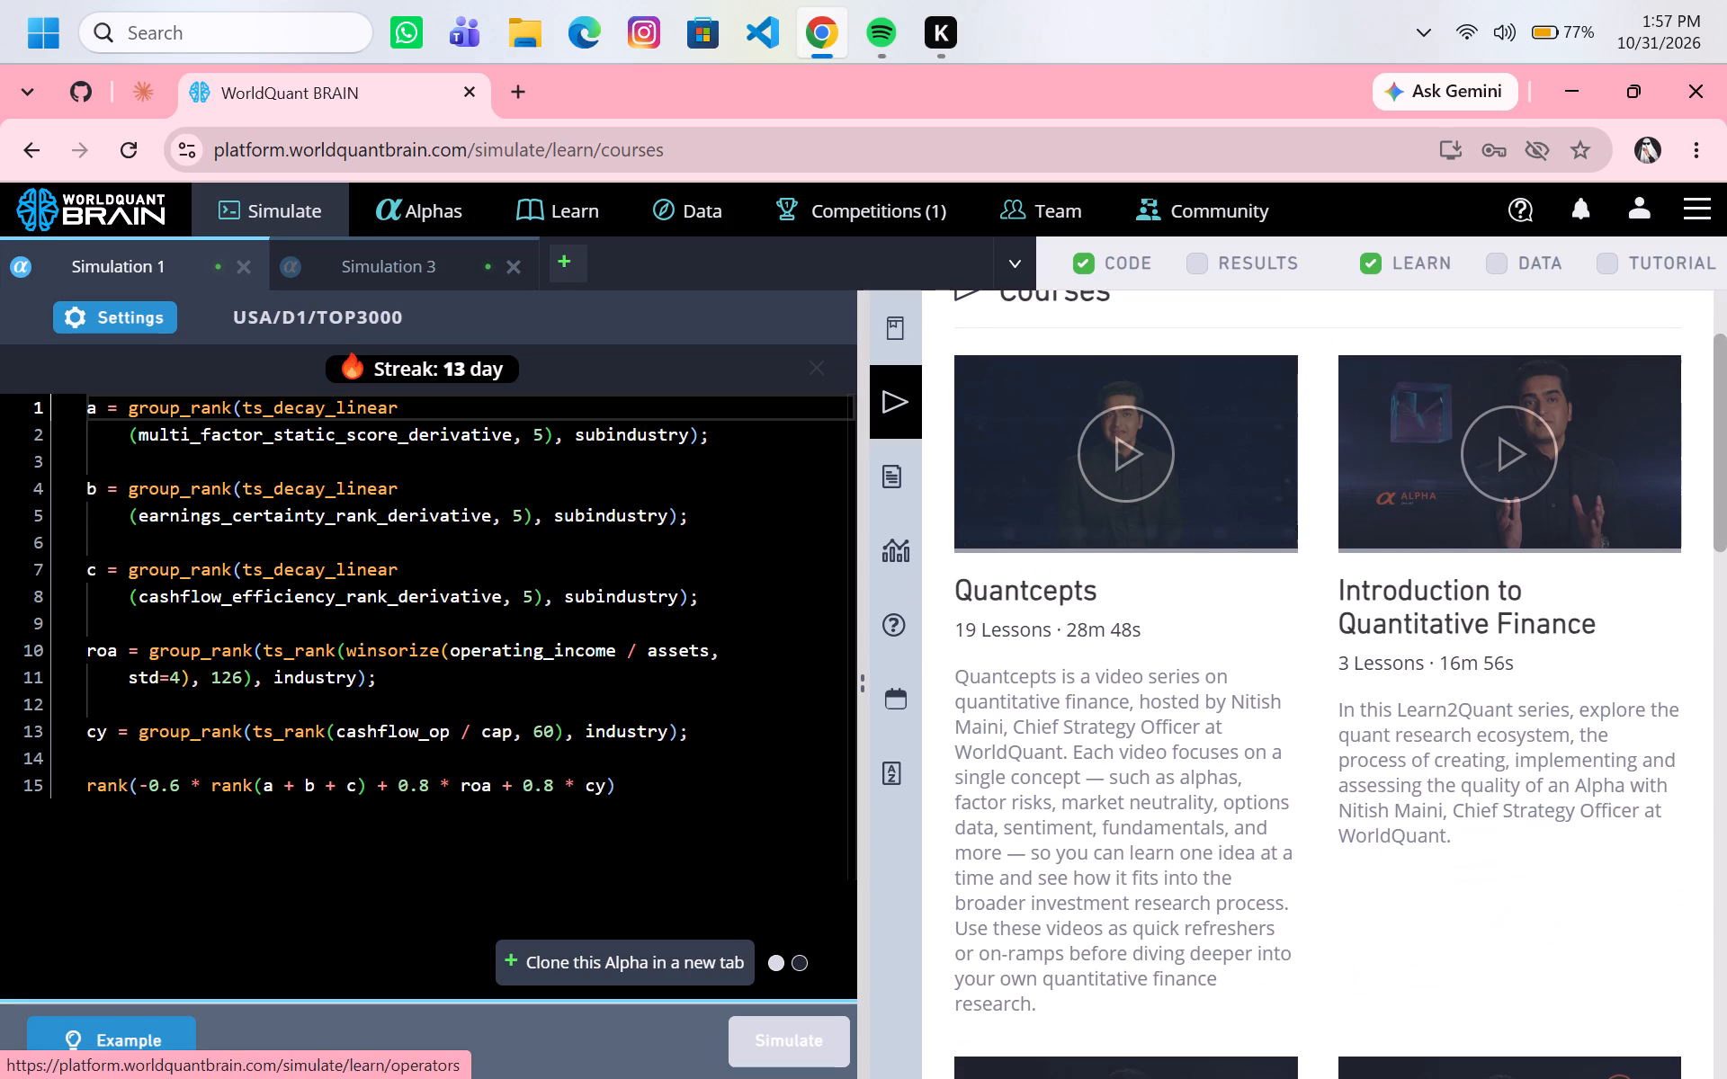
pyautogui.click(108, 326)
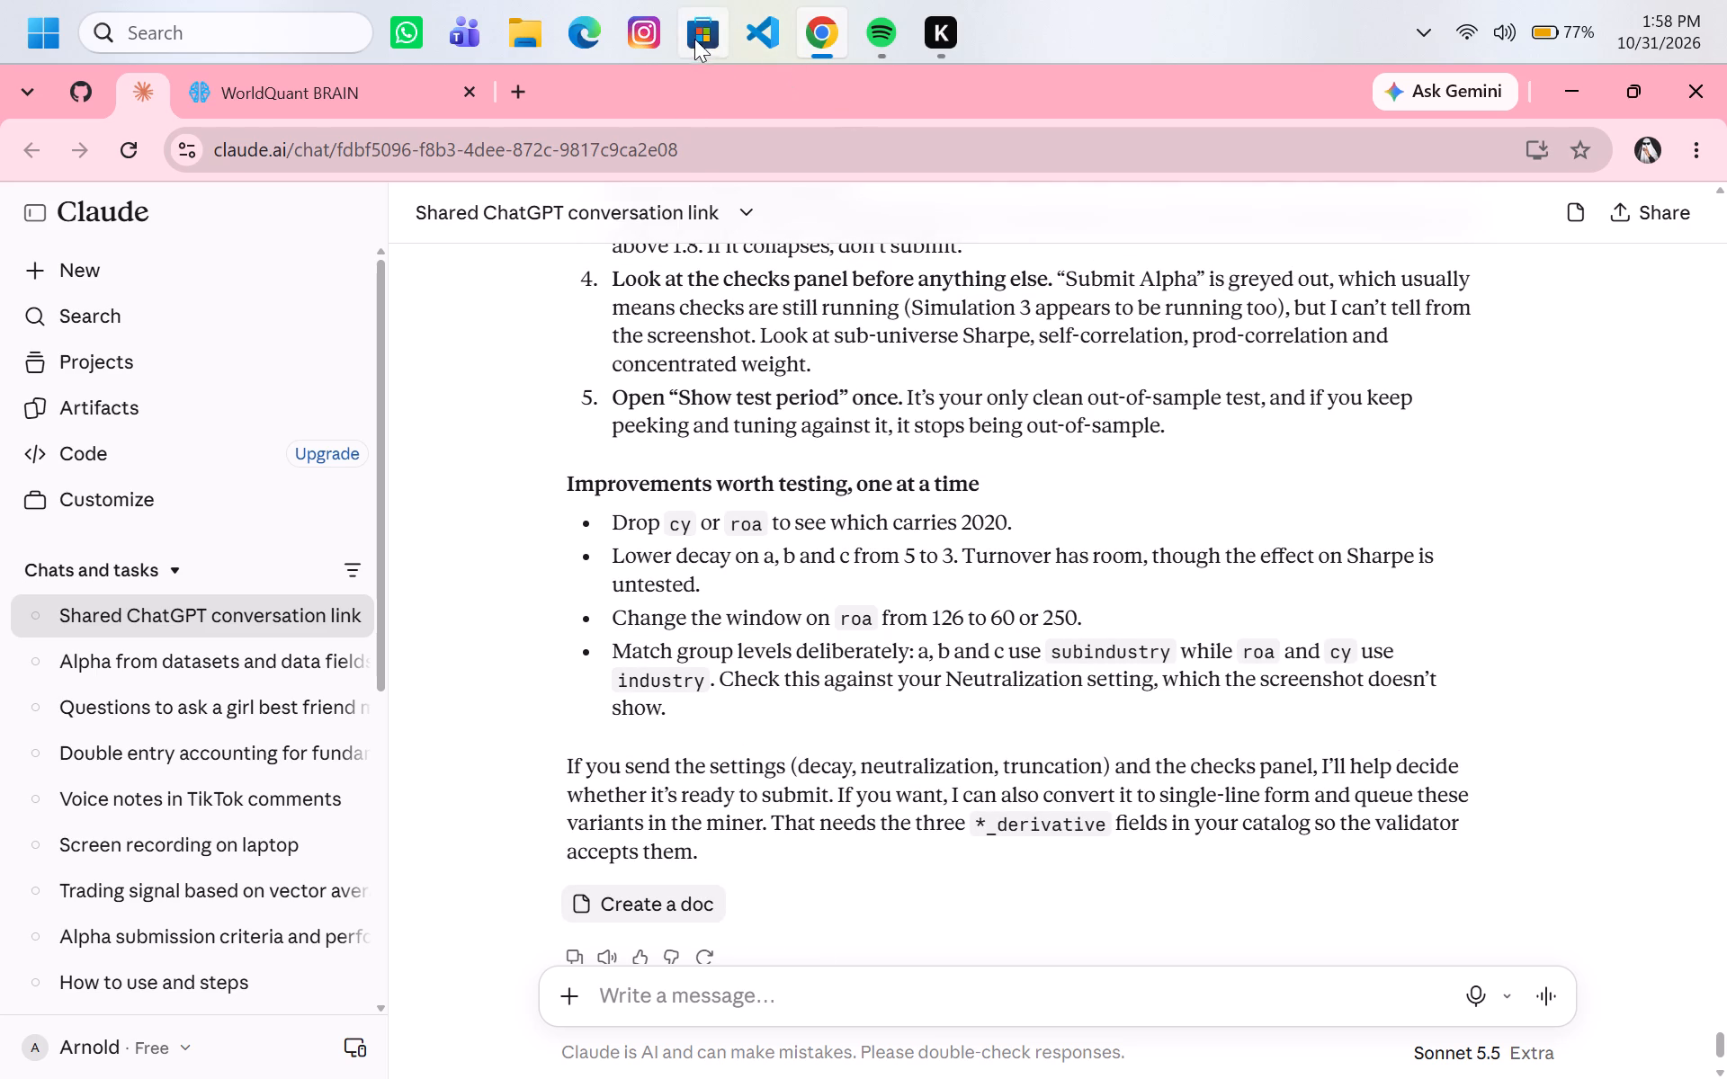
# Switch back to WorldQuant BRAIN and apply the Simulation 1 settings as they stand.
pyautogui.click(349, 82)
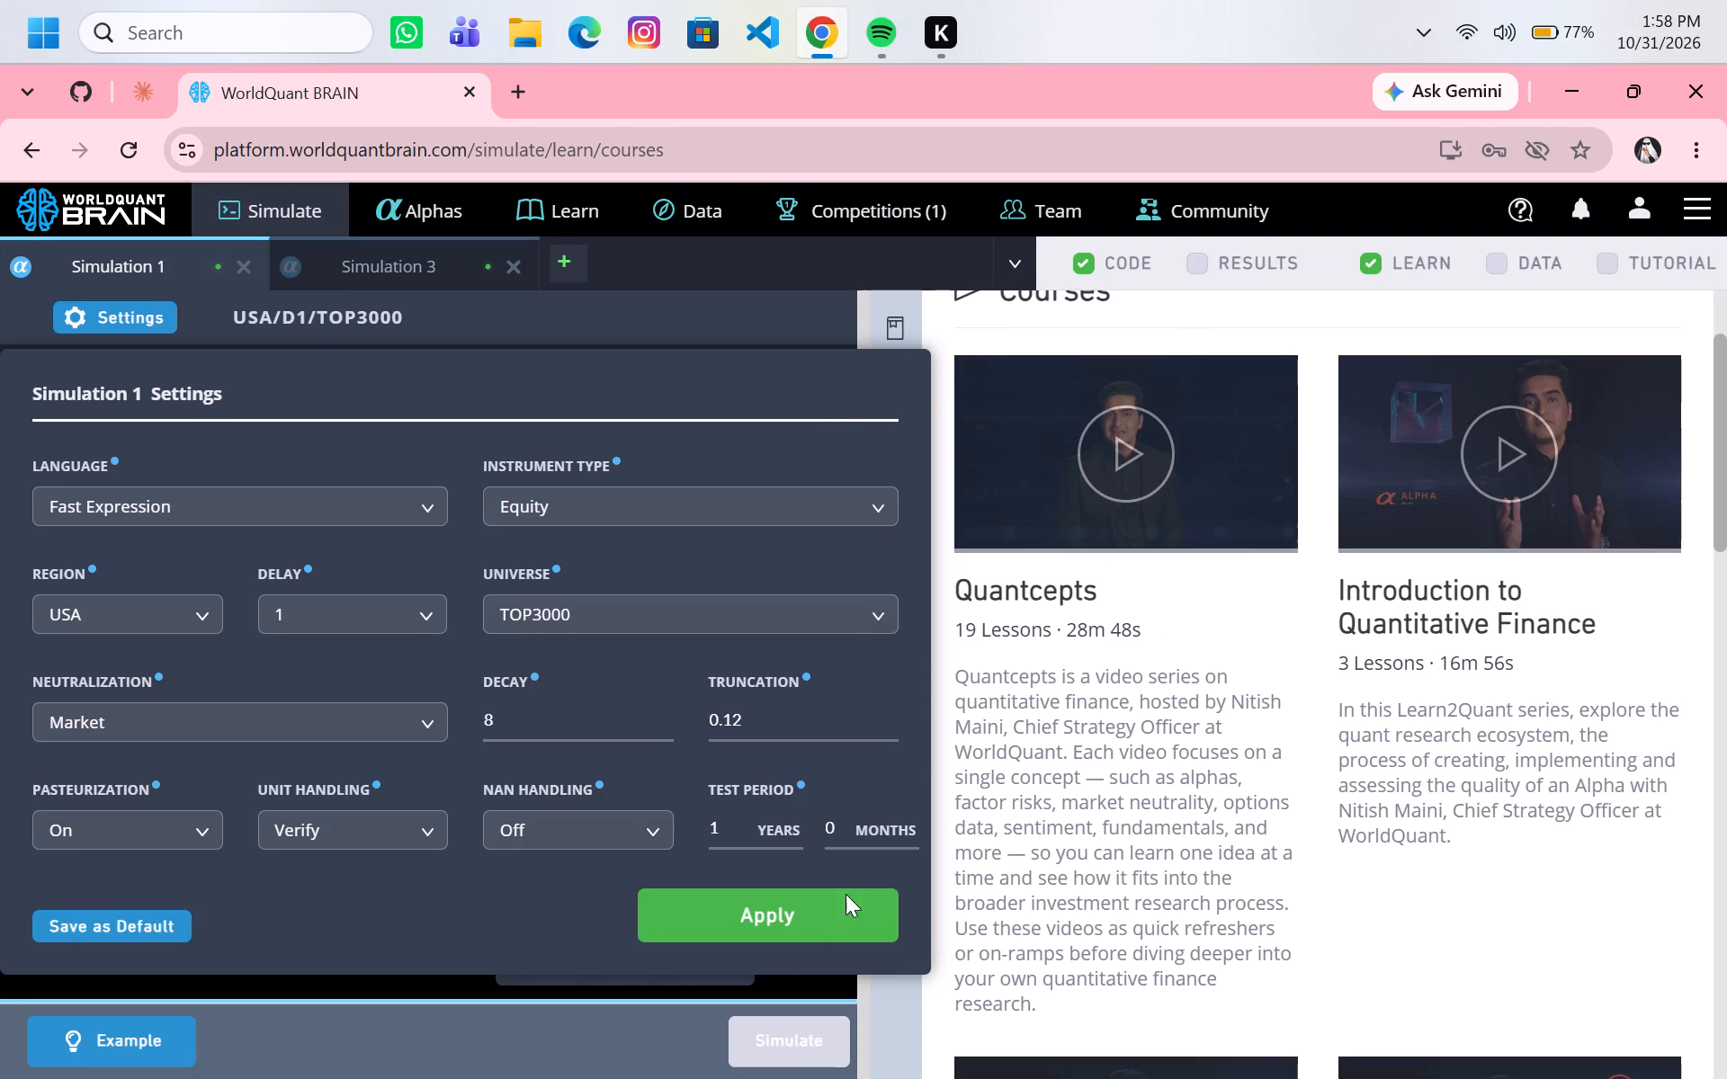
pyautogui.click(781, 932)
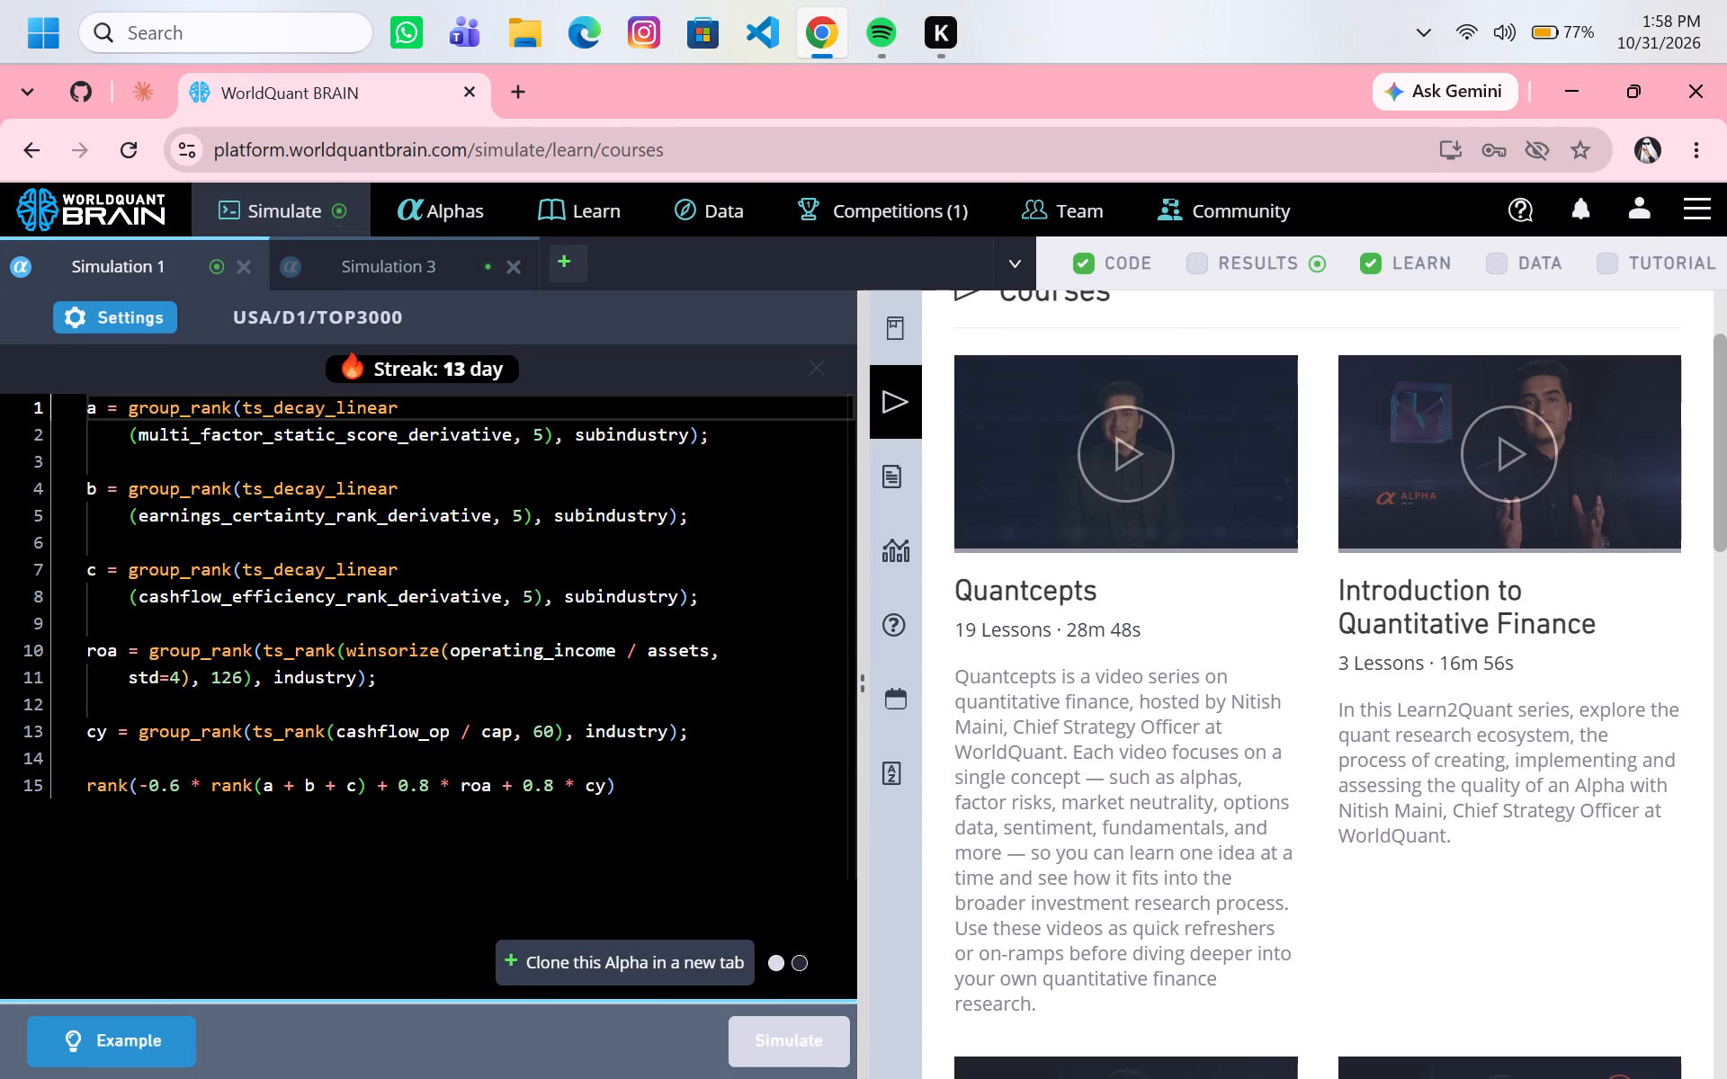
# Set the ts_rank window in Simulation 1's roa line to 60 and run the simulation.
pyautogui.click(240, 684)
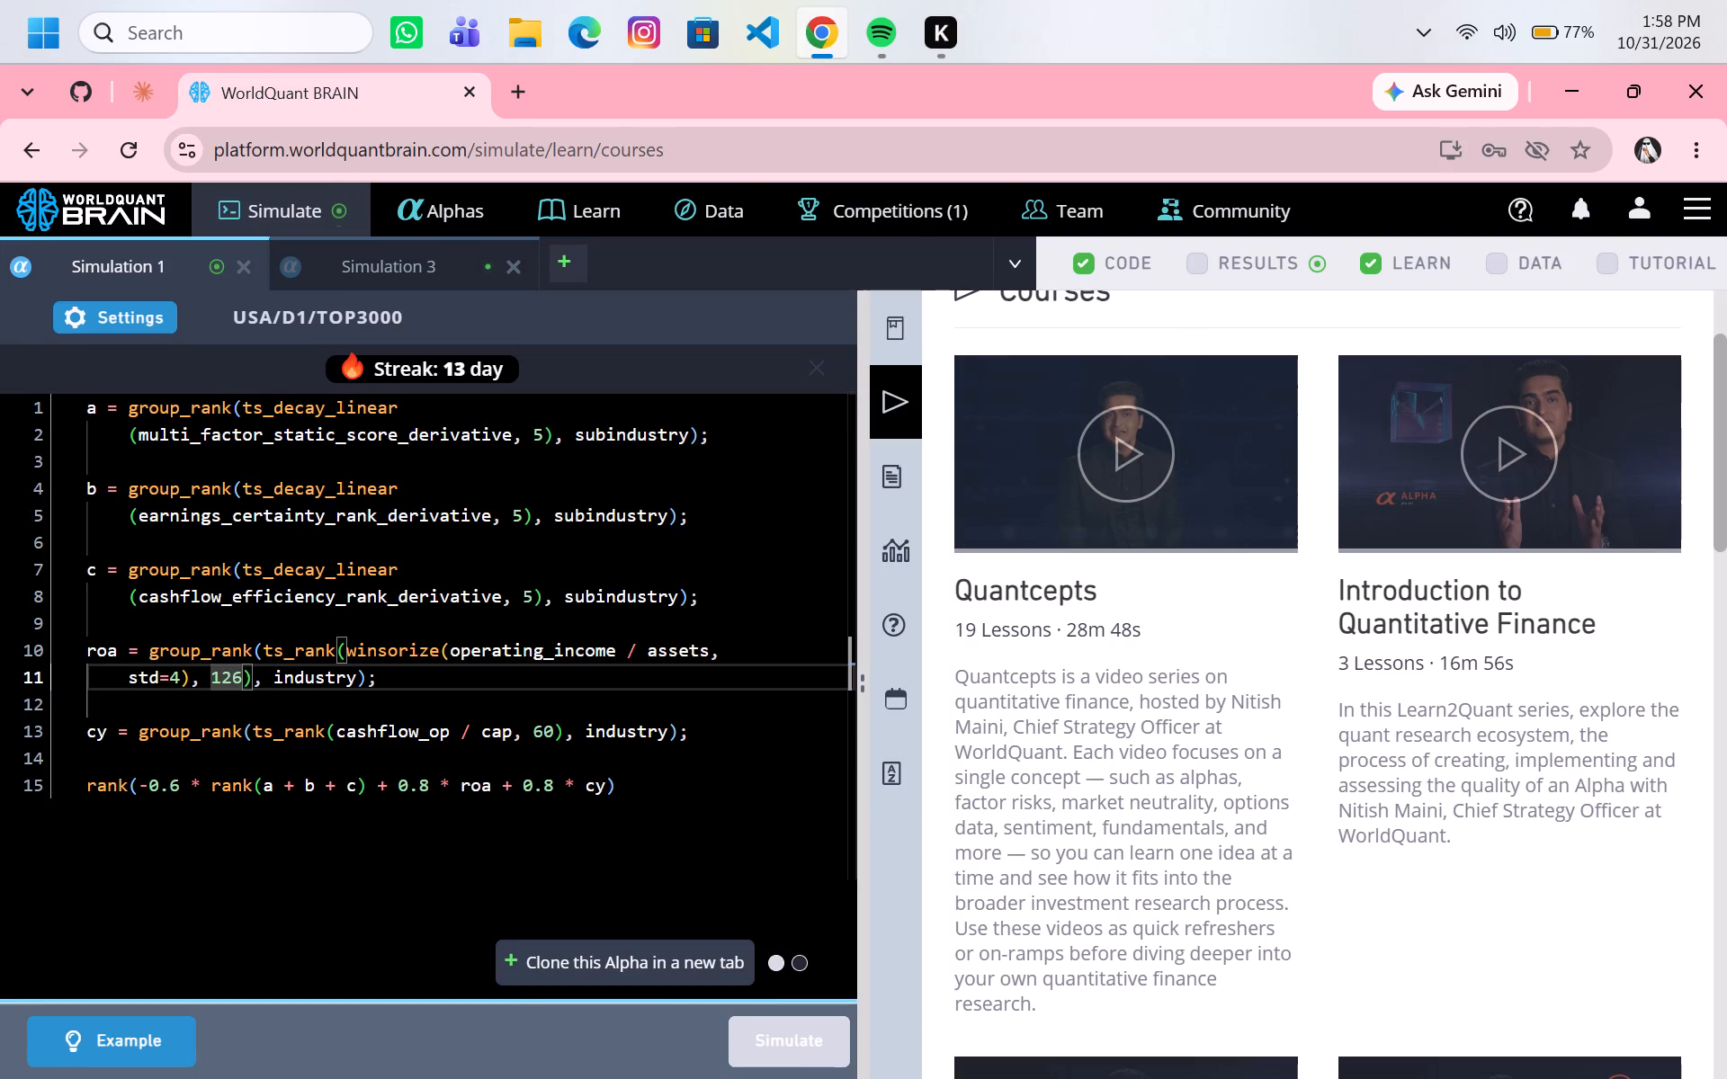
pyautogui.press('BackSpace')
pyautogui.press('BackSpace')
pyautogui.press('BackSpace')
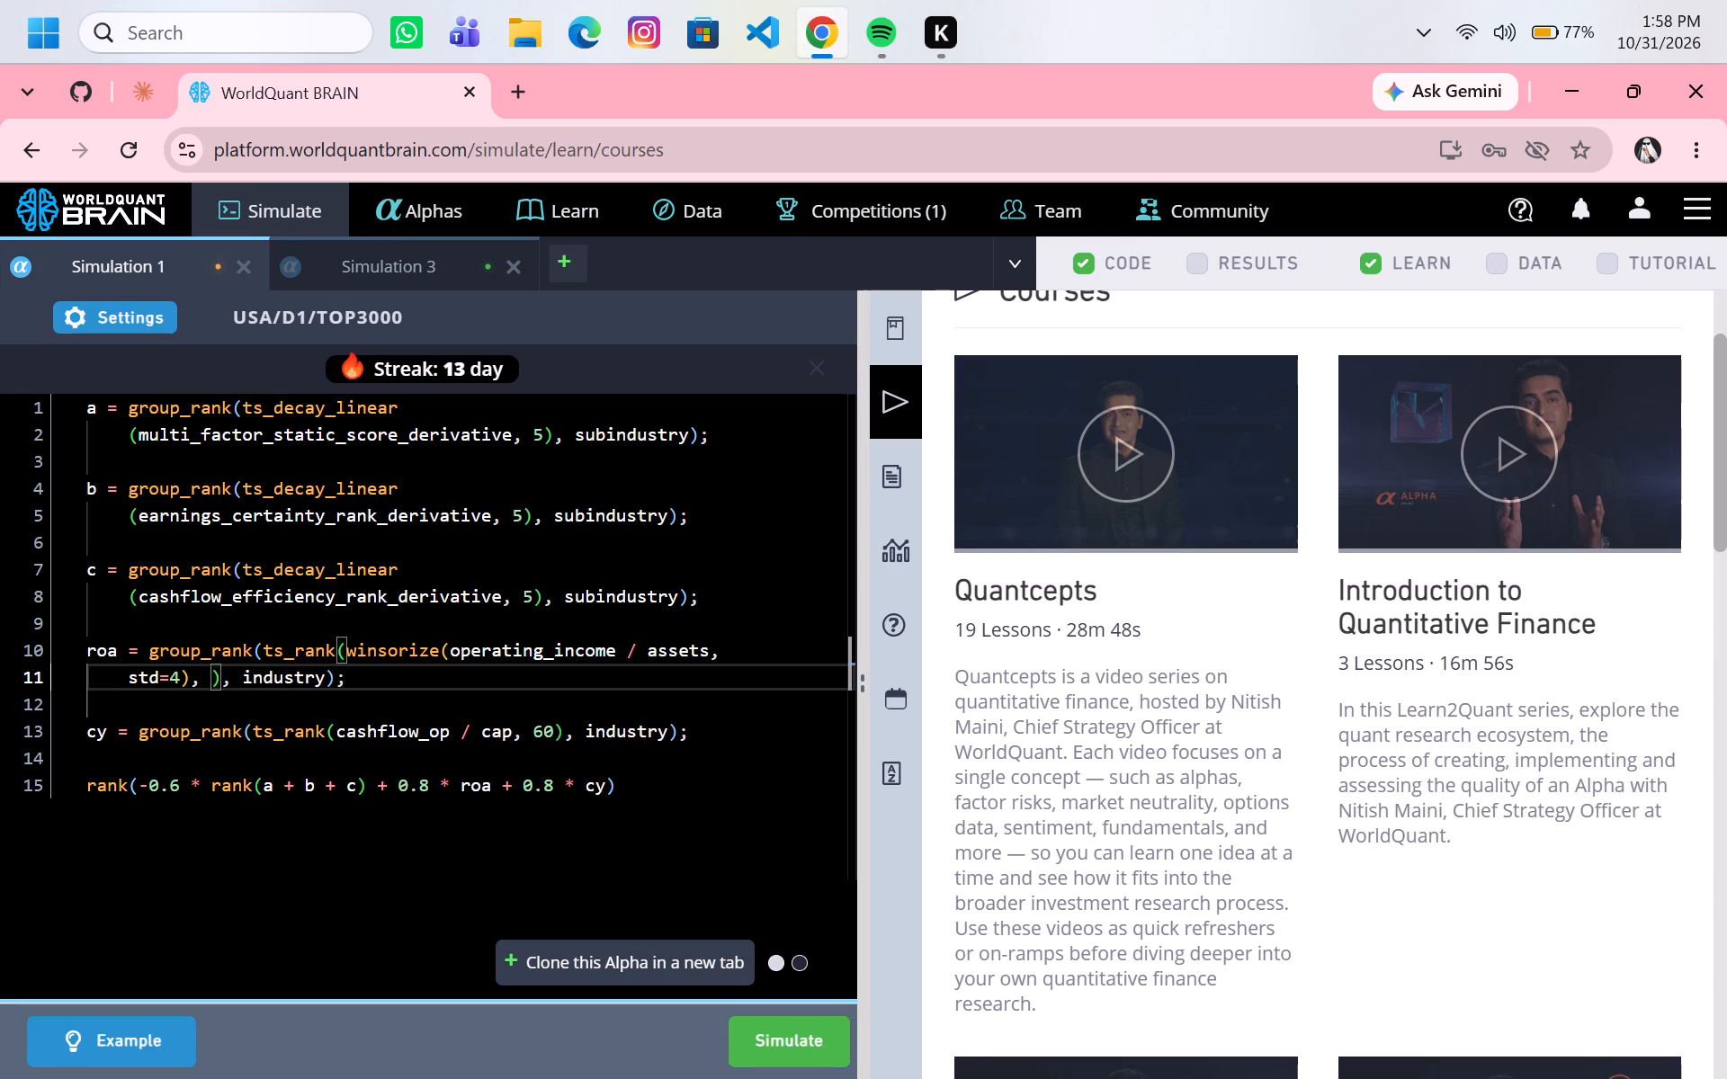
pyautogui.write('60')
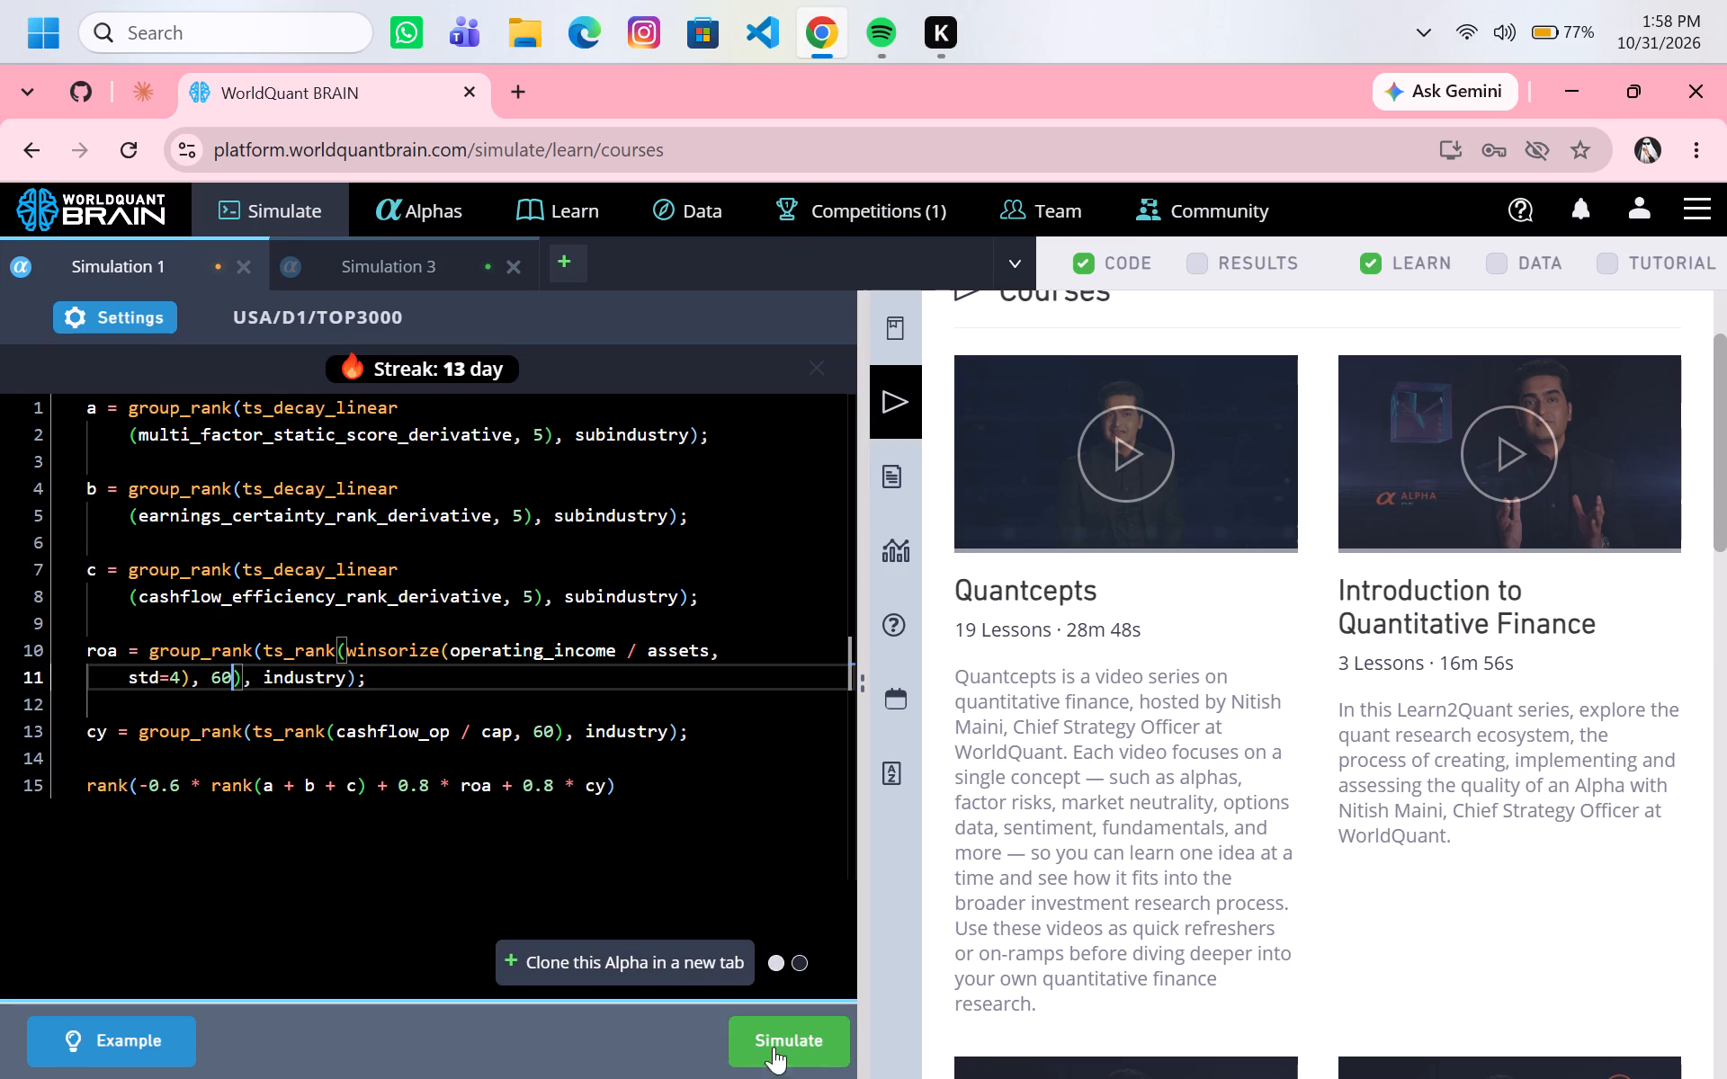
pyautogui.click(768, 1028)
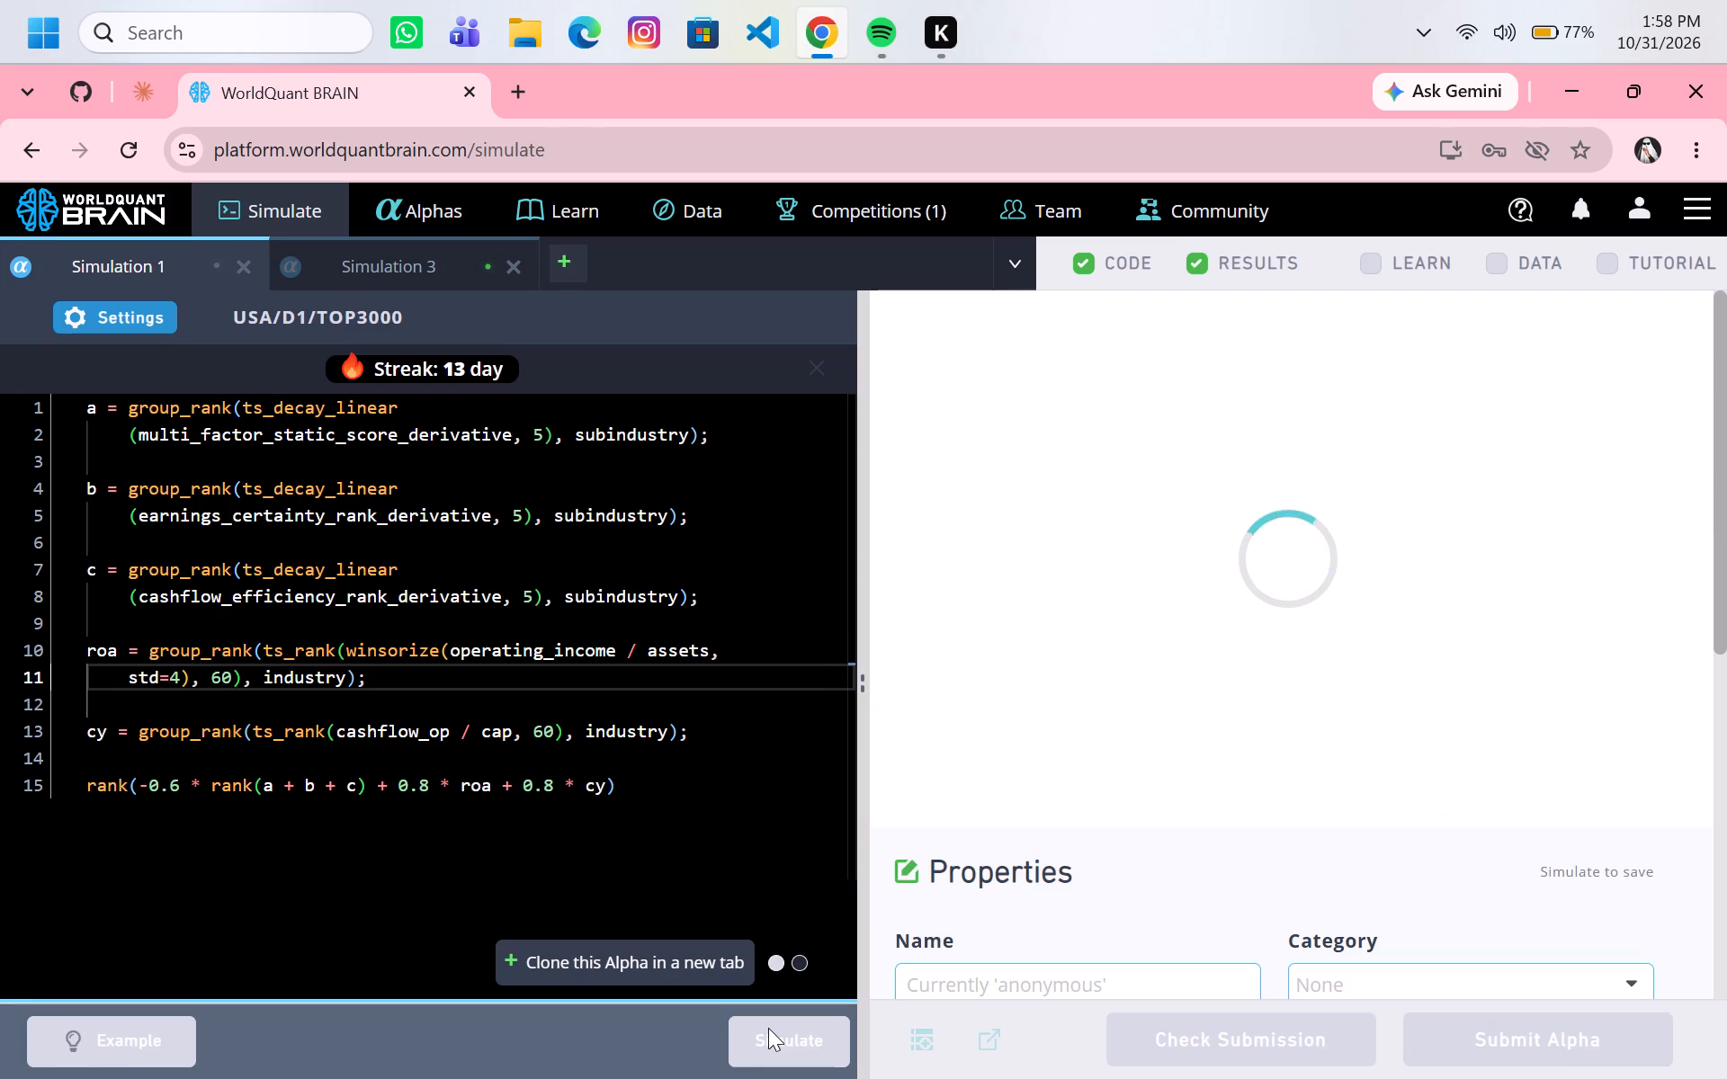
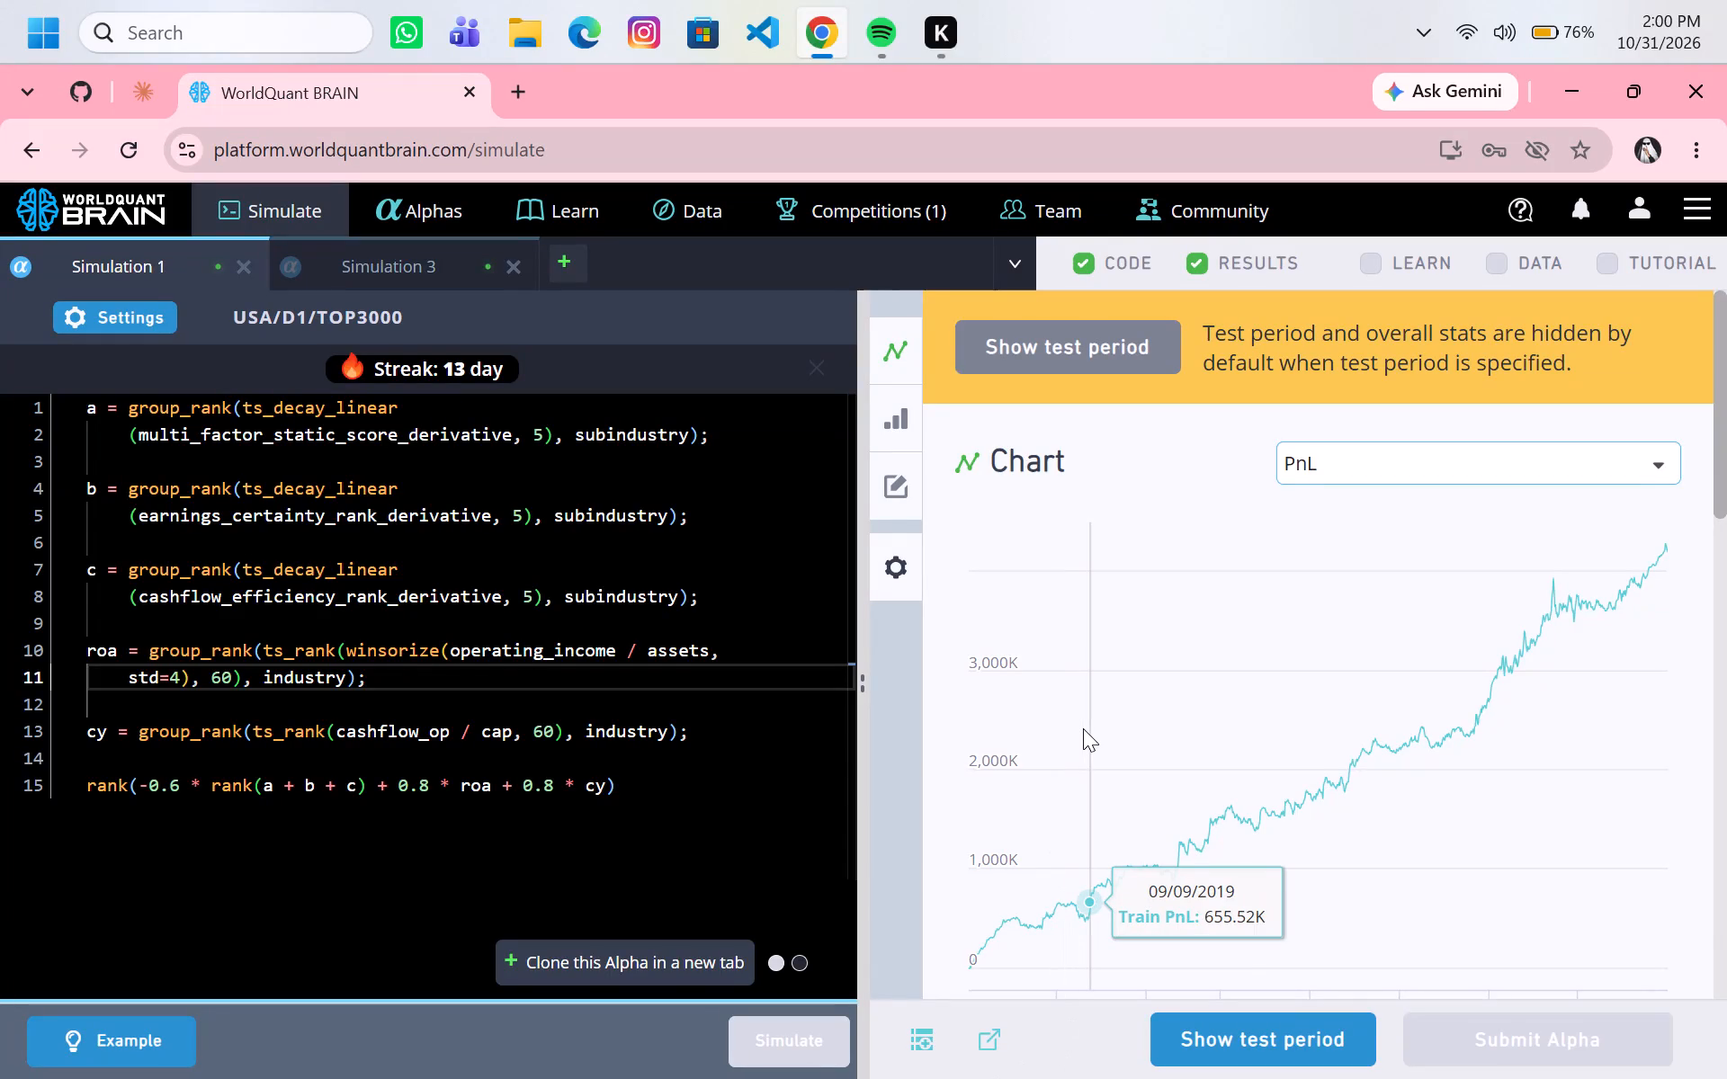
# Review the PnL chart of Simulation 1's new run, then open Simulation 3 to view its code and chart.
pyautogui.scroll(-3, 1083, 728)
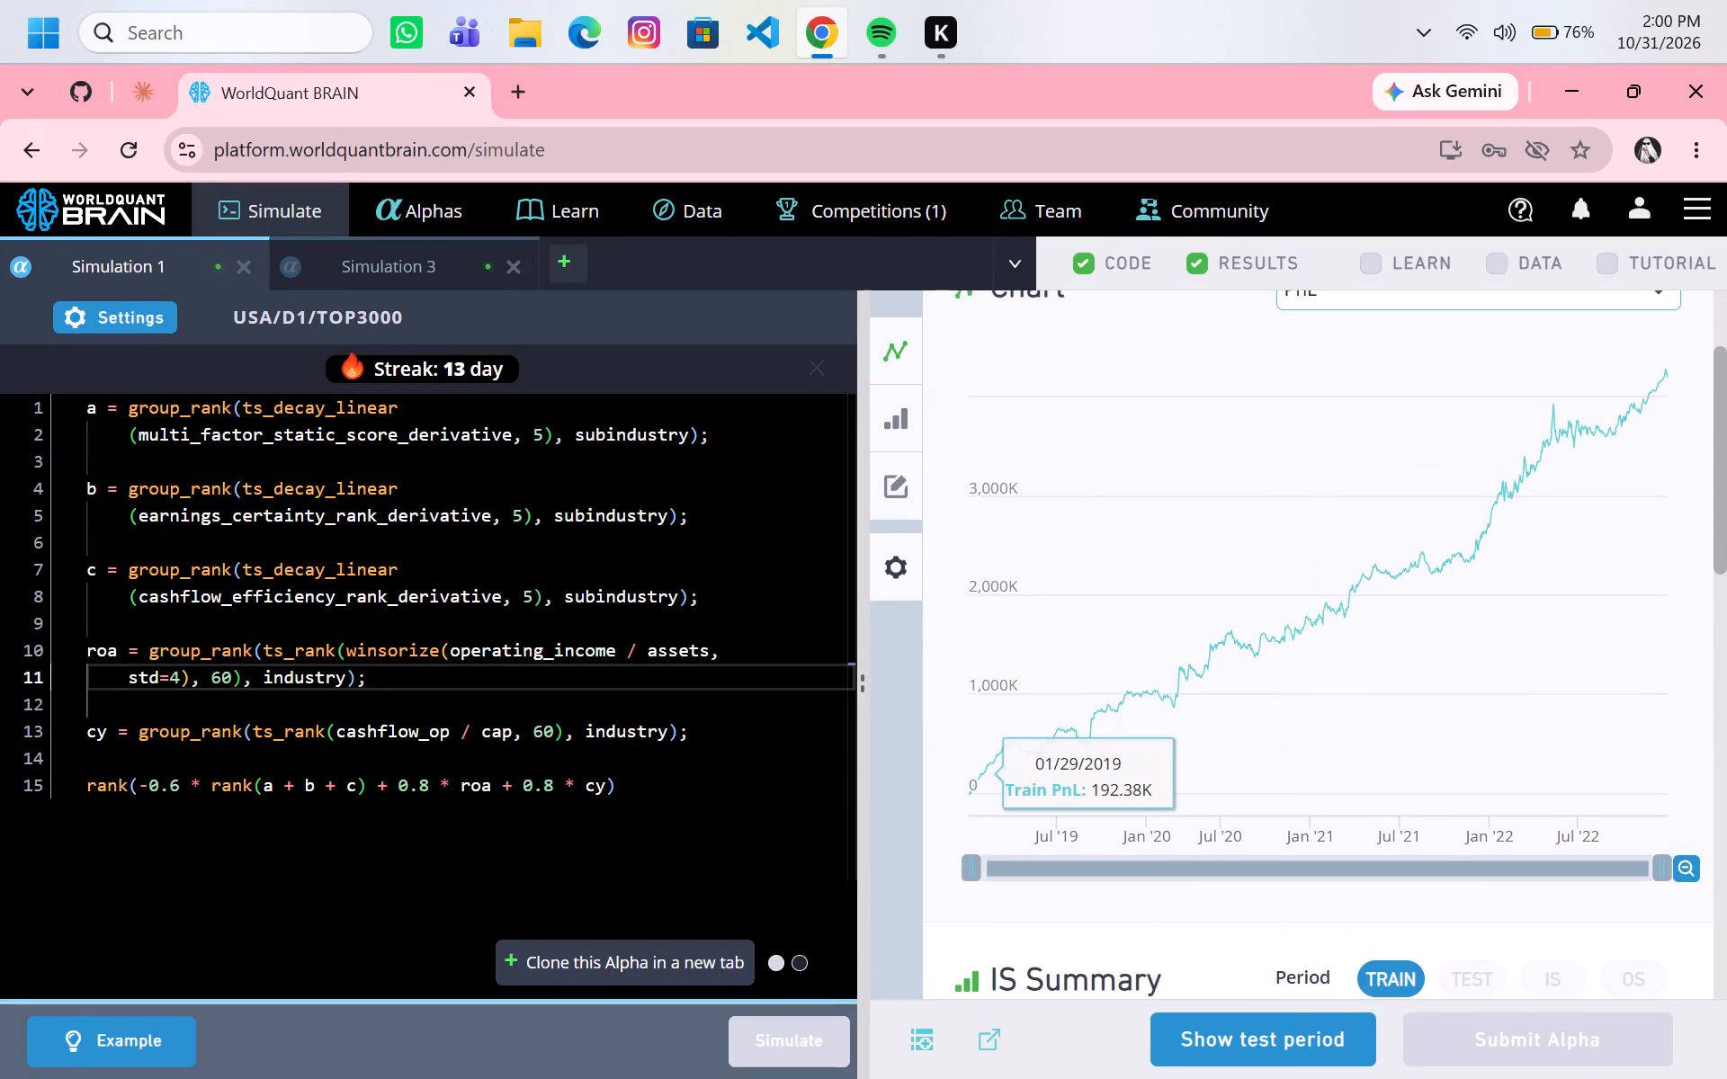
pyautogui.click(412, 290)
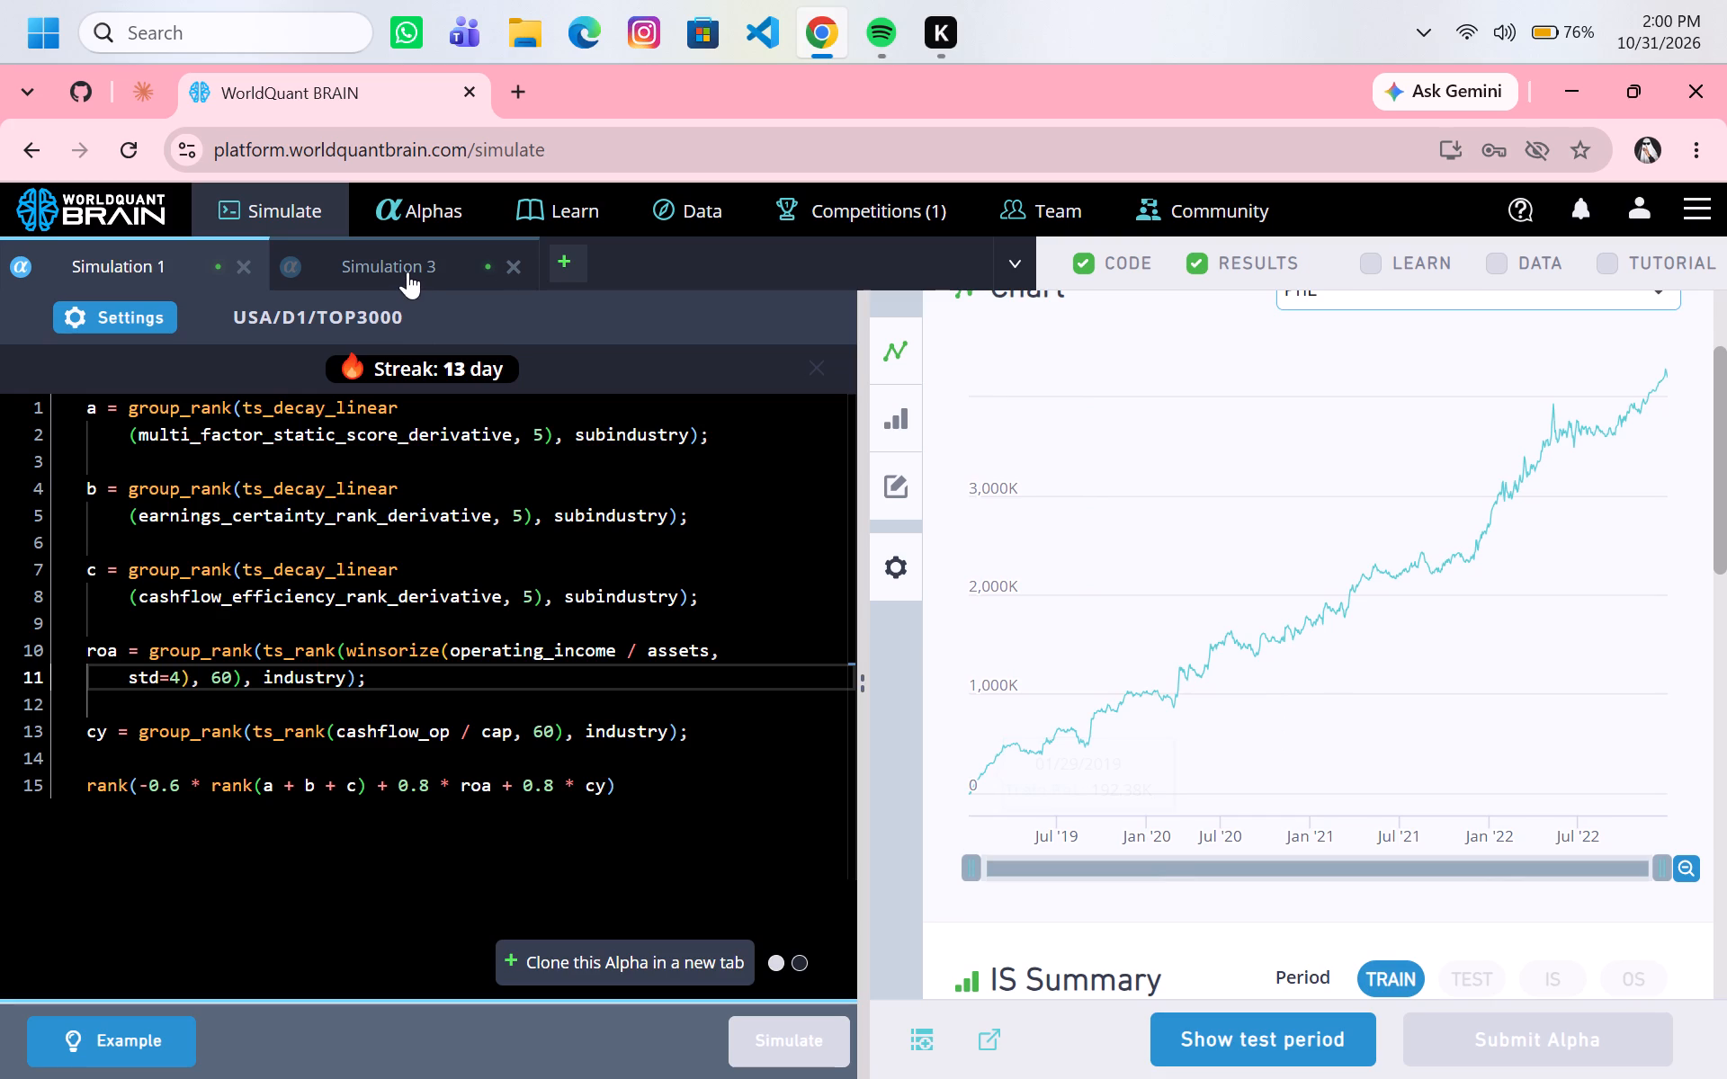
pyautogui.click(407, 272)
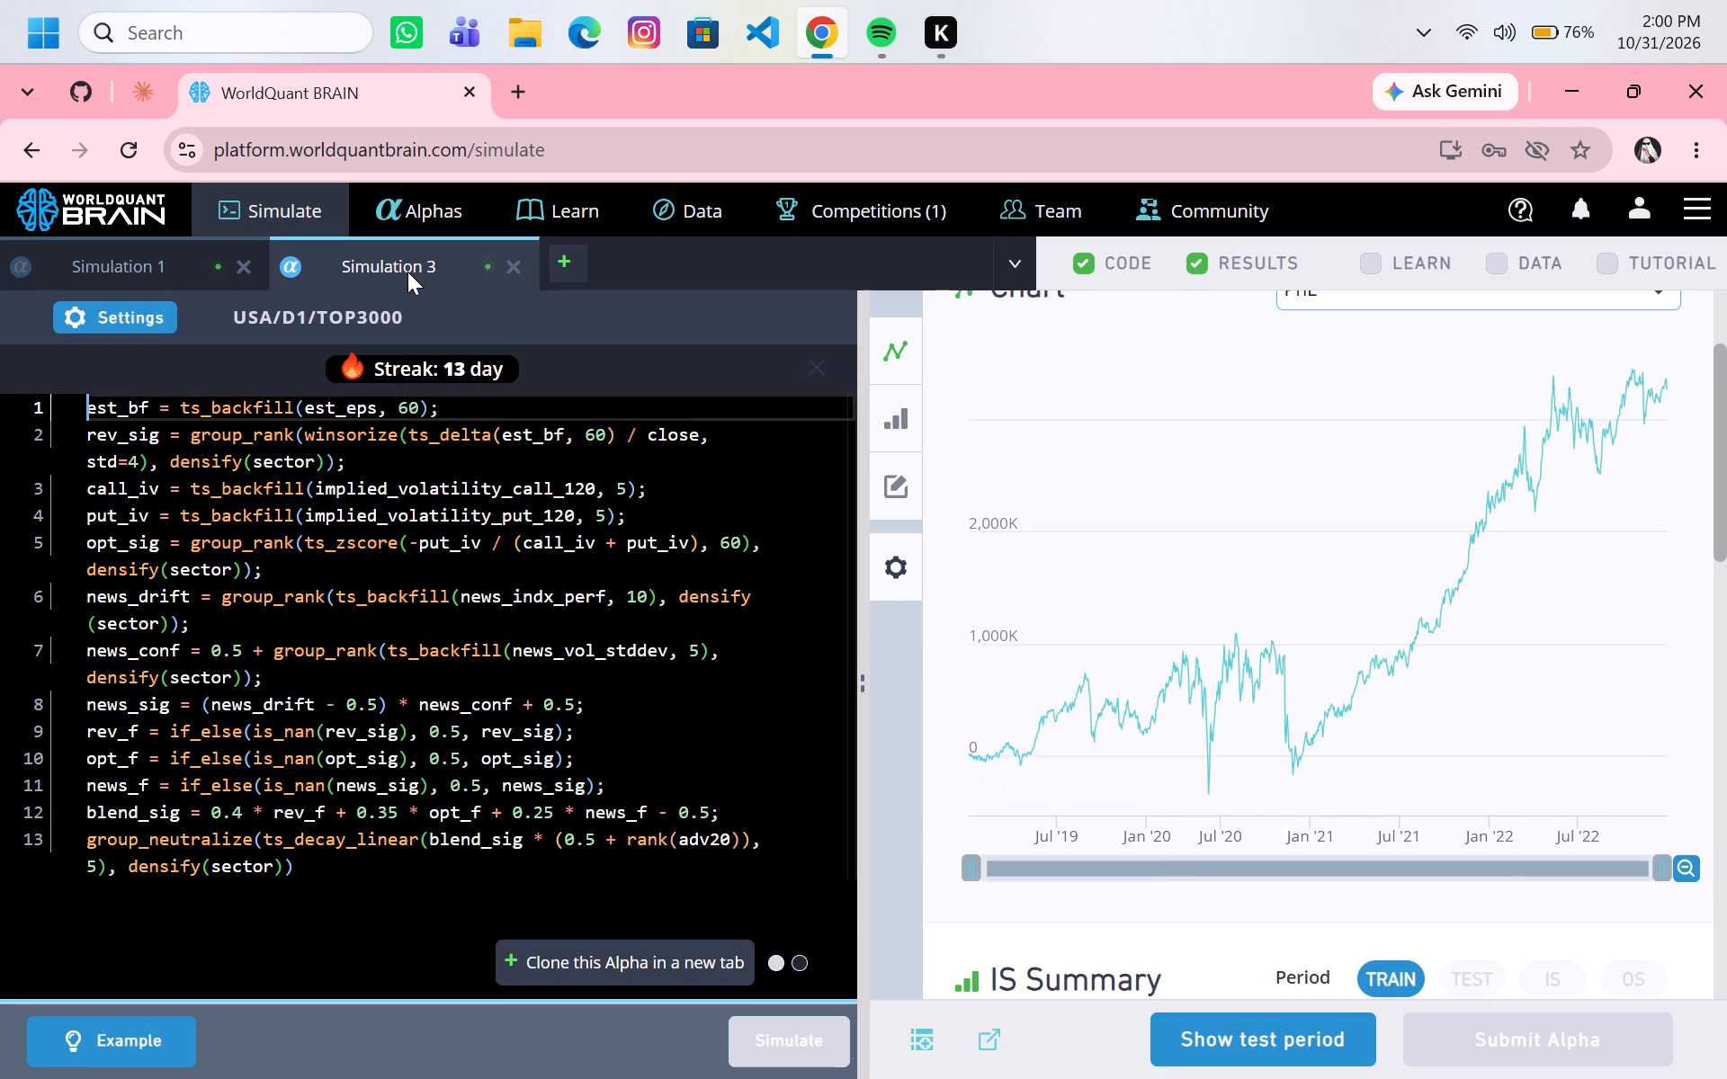
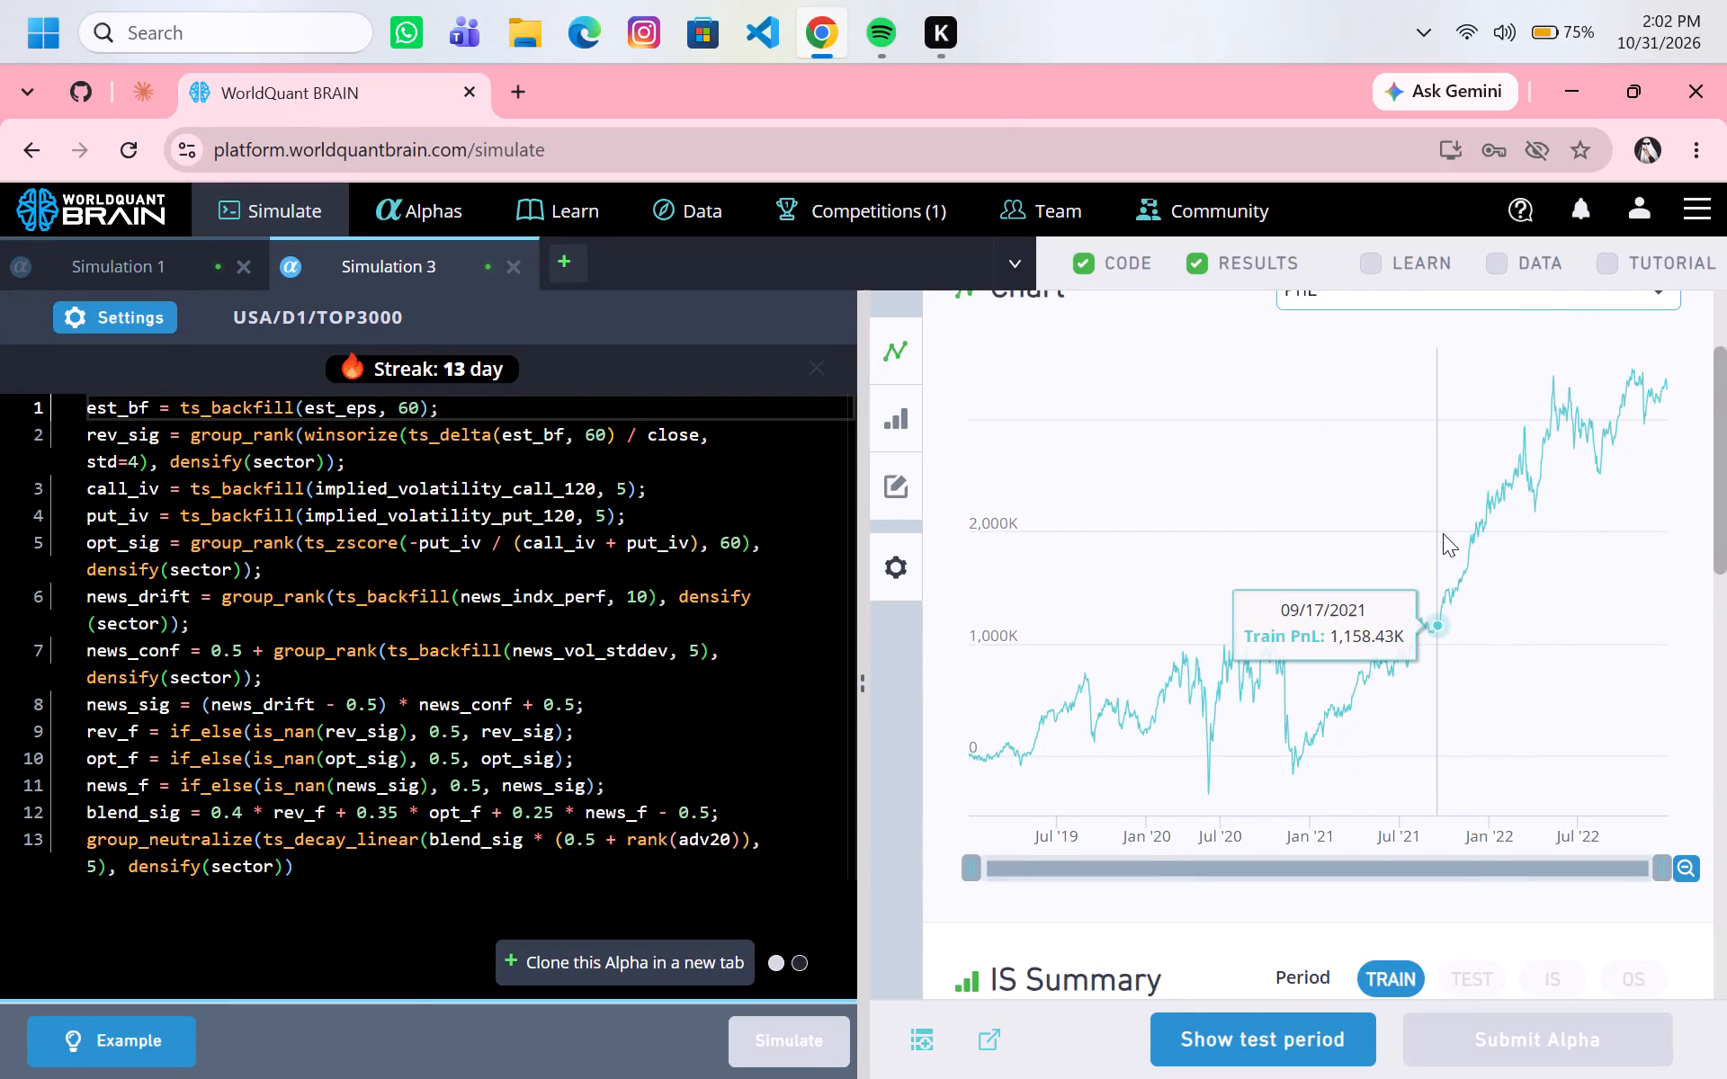
# Review the IS Summary of Simulation 3 for the train period, including its yearly breakdown.
pyautogui.scroll(-3, 1443, 533)
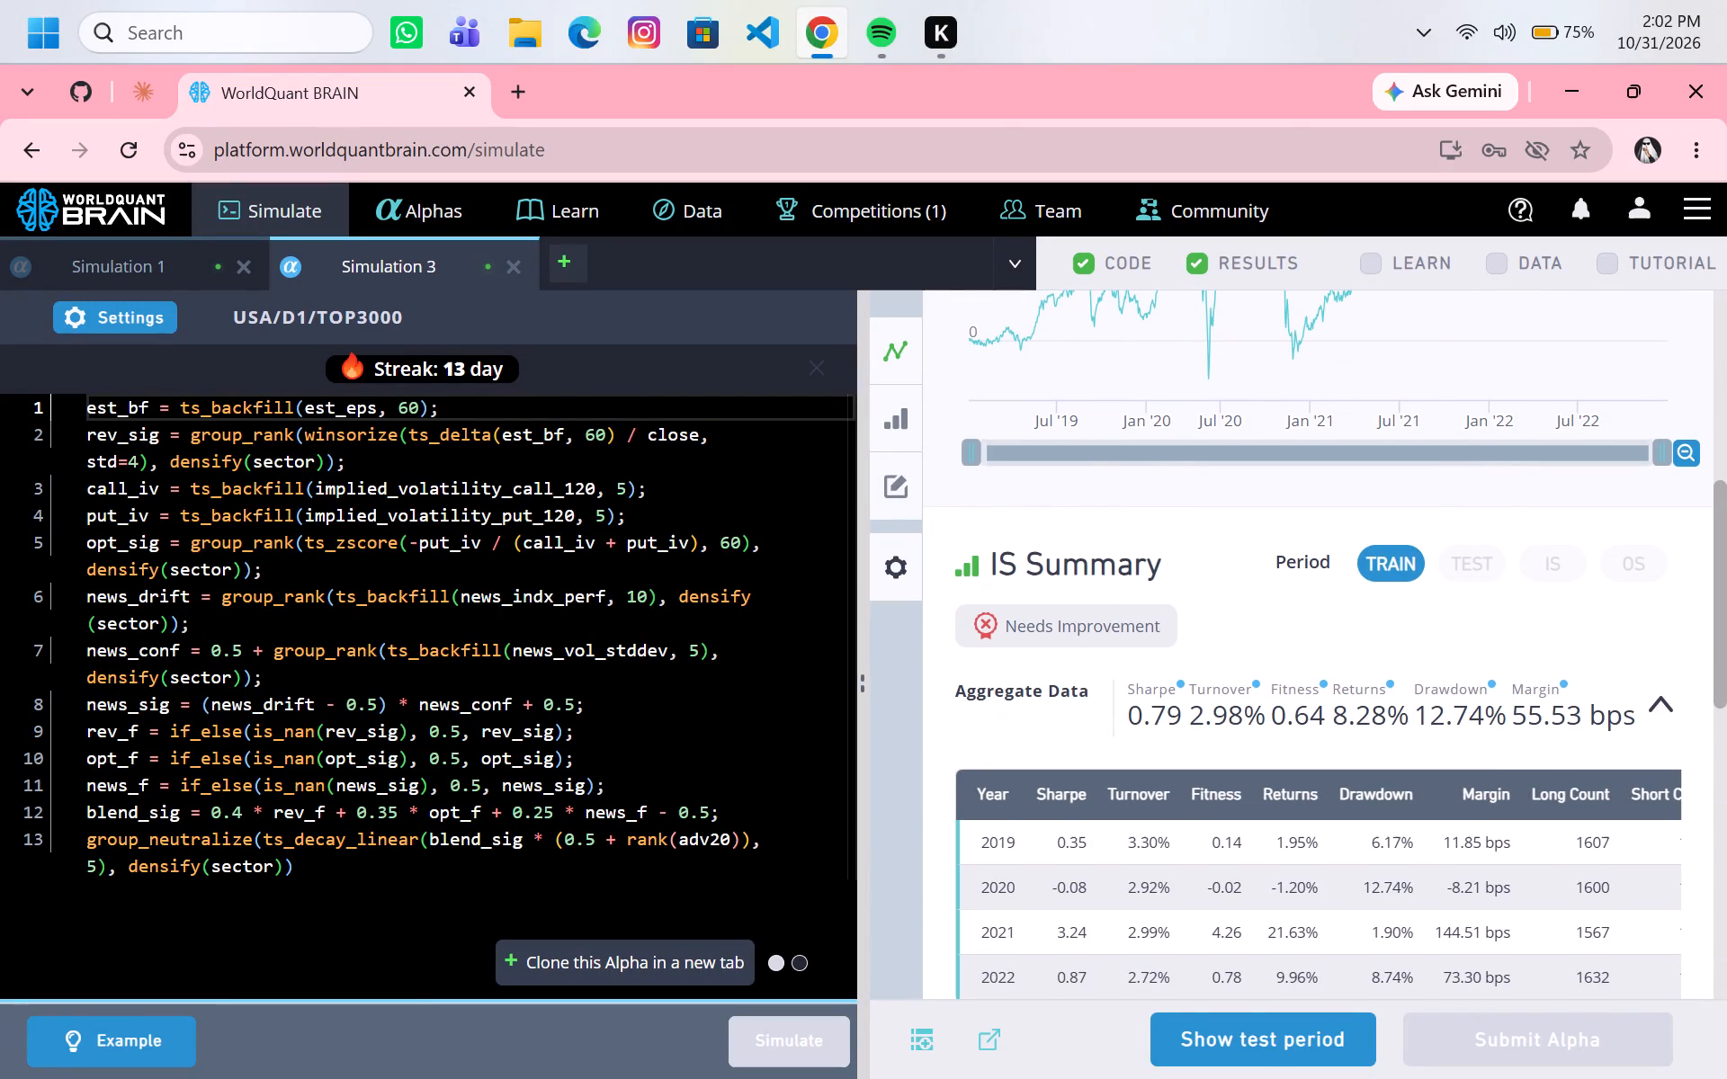
# Close Simulation 1.
pyautogui.click(243, 273)
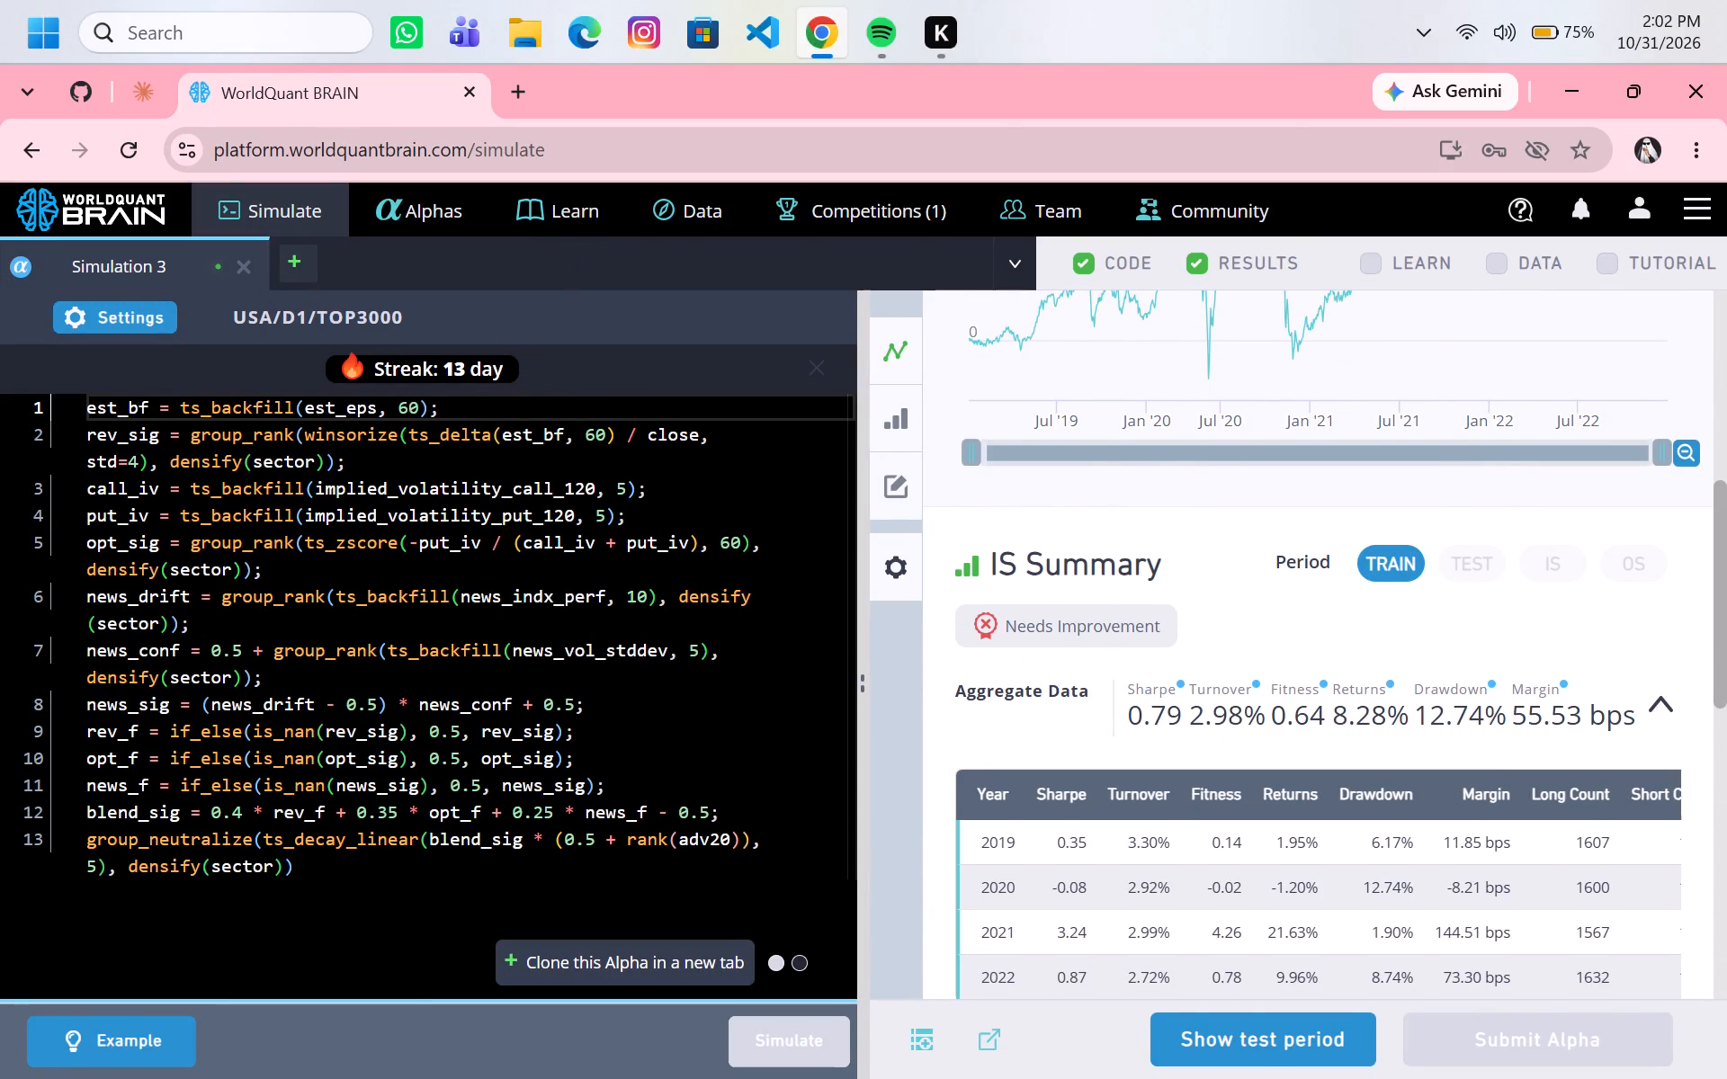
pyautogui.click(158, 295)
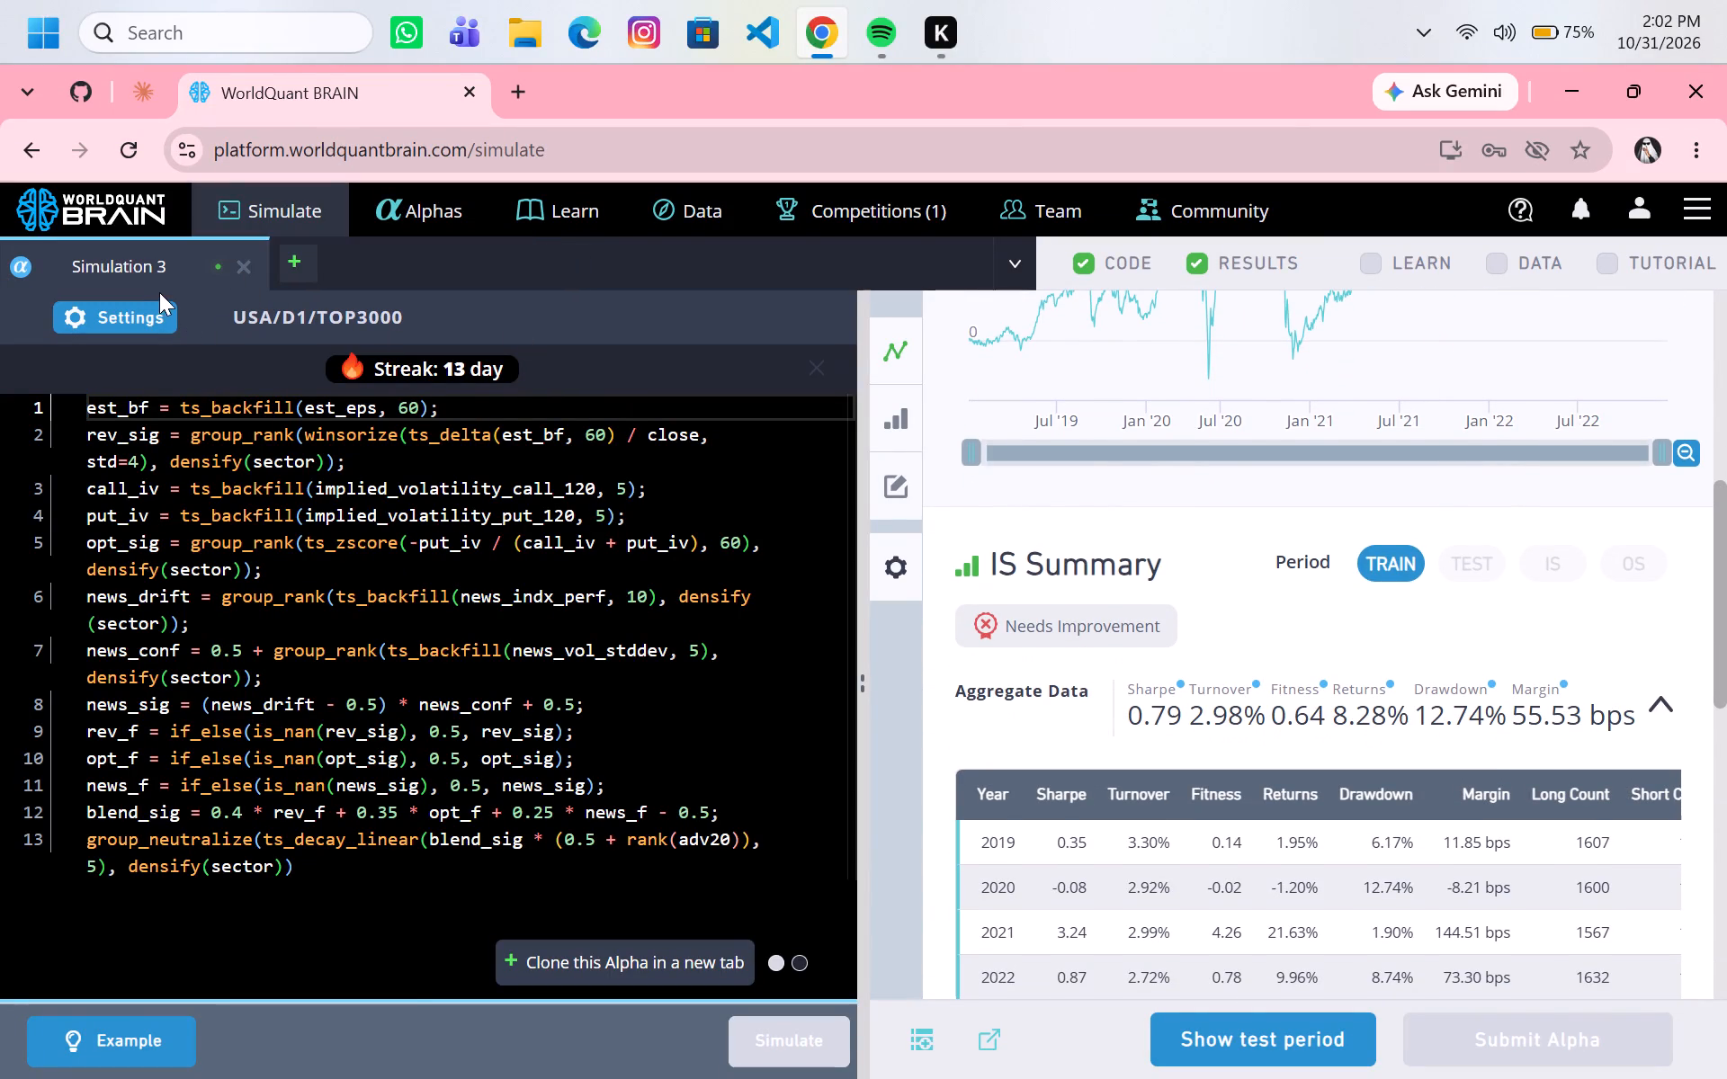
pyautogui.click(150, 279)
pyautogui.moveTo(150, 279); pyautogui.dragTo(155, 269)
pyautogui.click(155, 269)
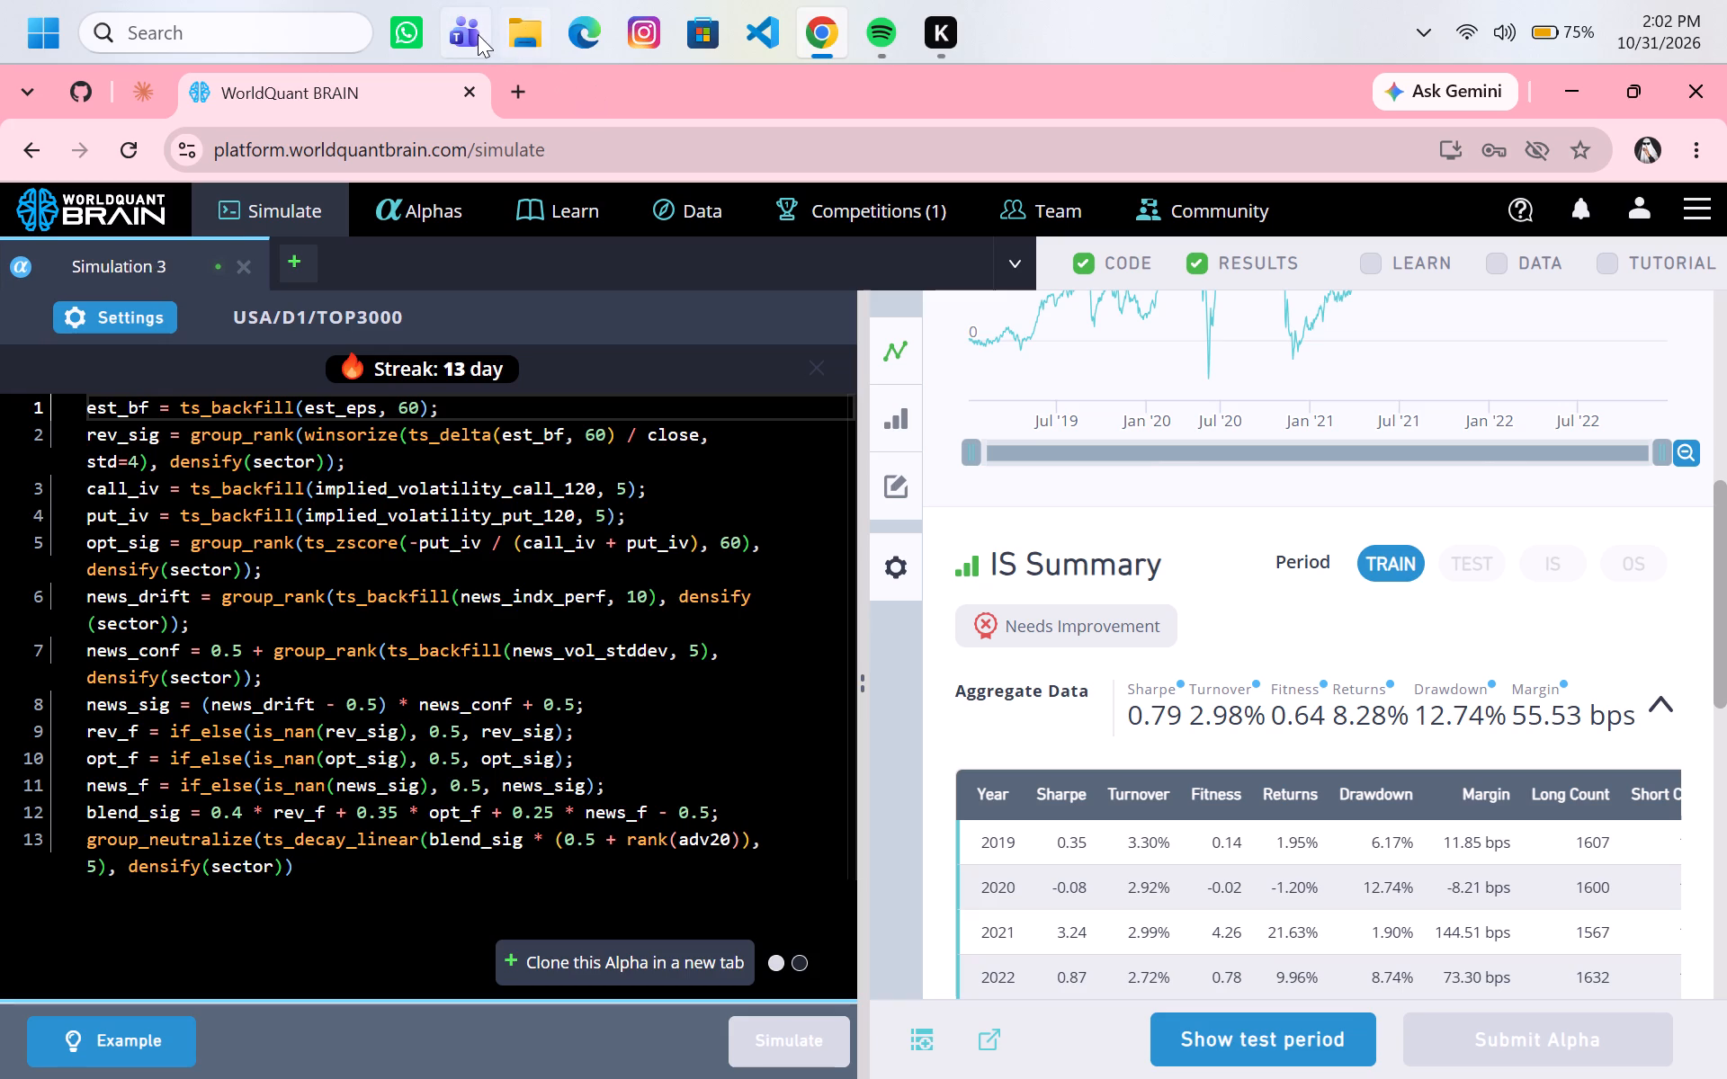
# Switch to WhatsApp.
pyautogui.click(399, 22)
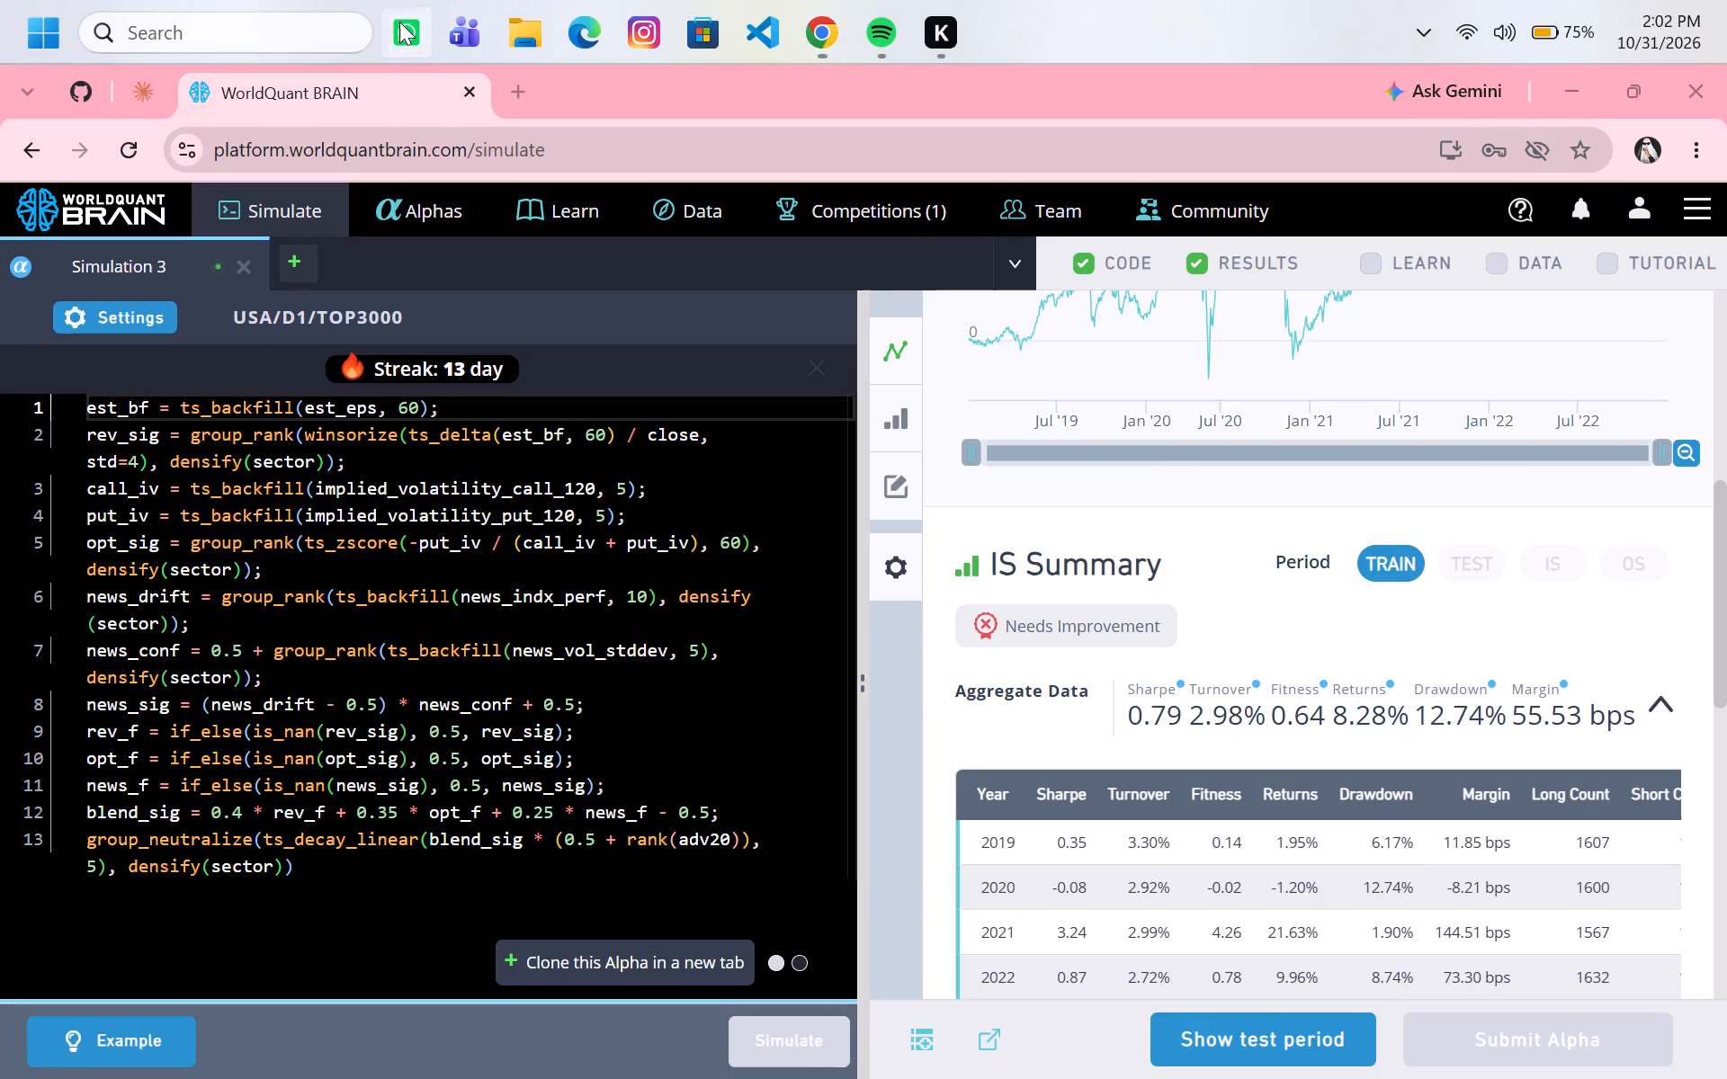
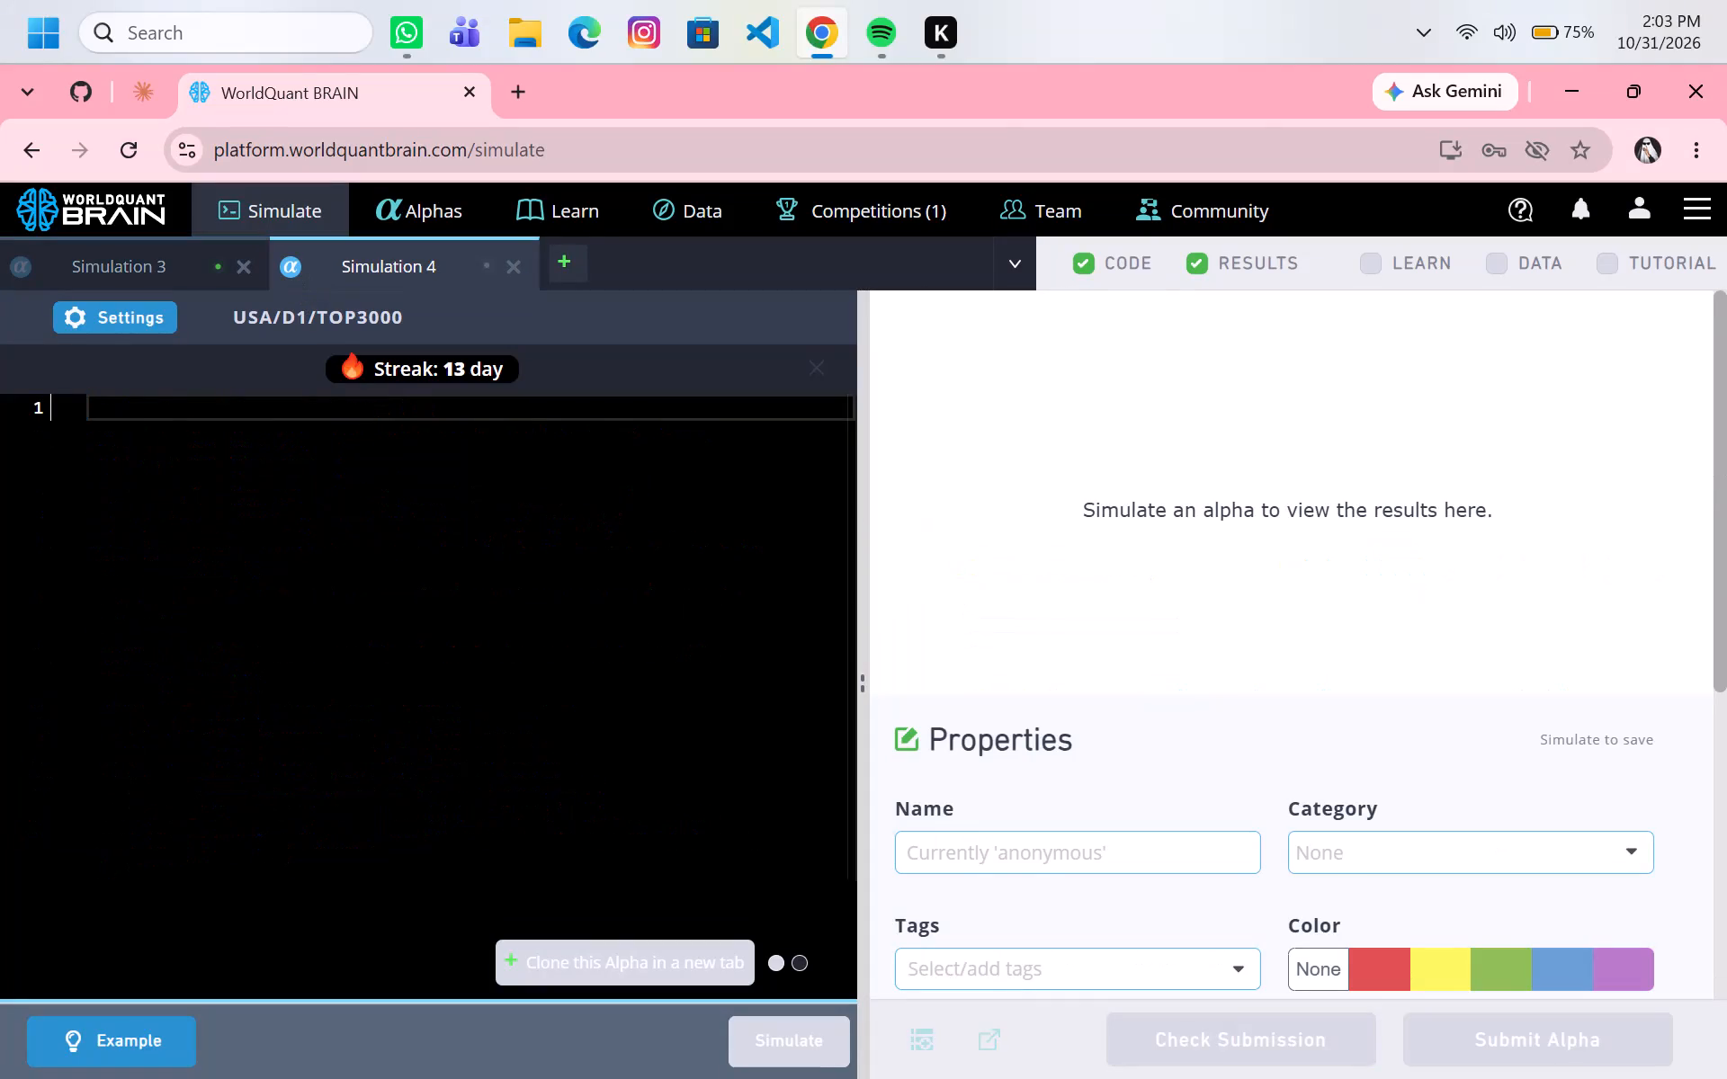
# Paste the copied alpha code into the empty Simulation 4 editor and set the roa line's ts_rank window to 125.
pyautogui.hotkey('ctrl', 'v')
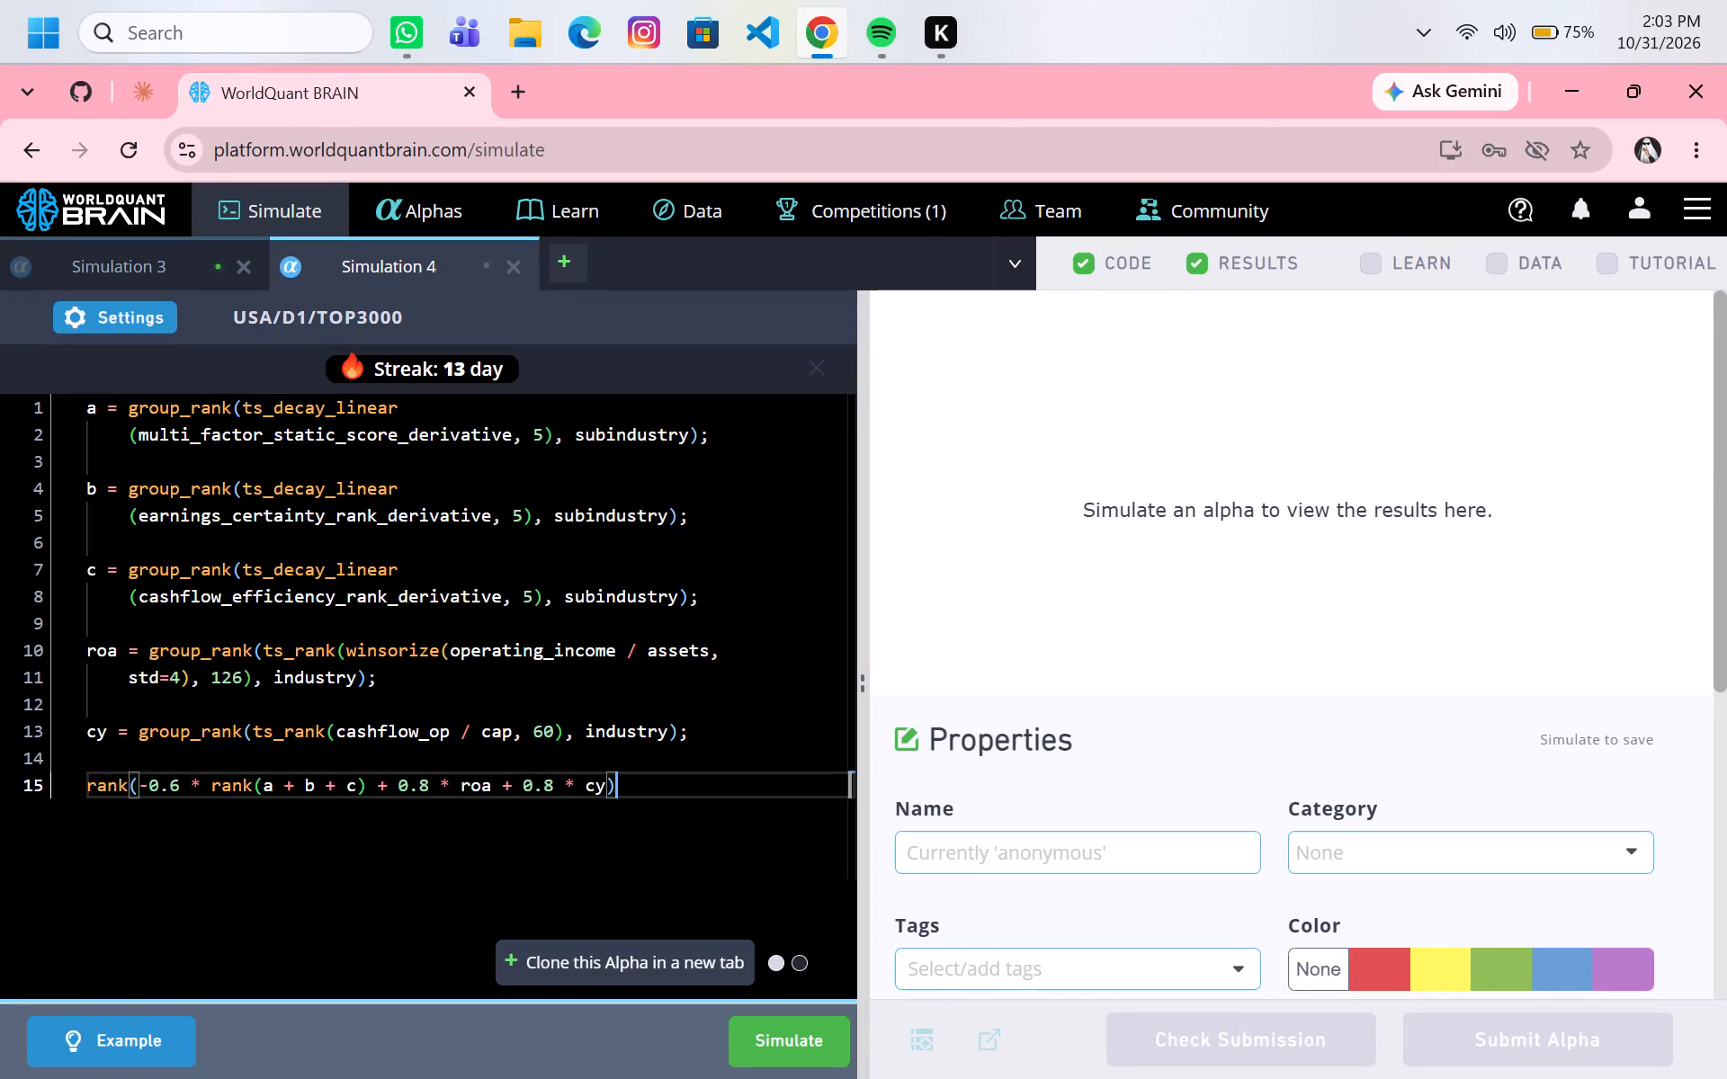
pyautogui.click(240, 676)
pyautogui.press('BackSpace')
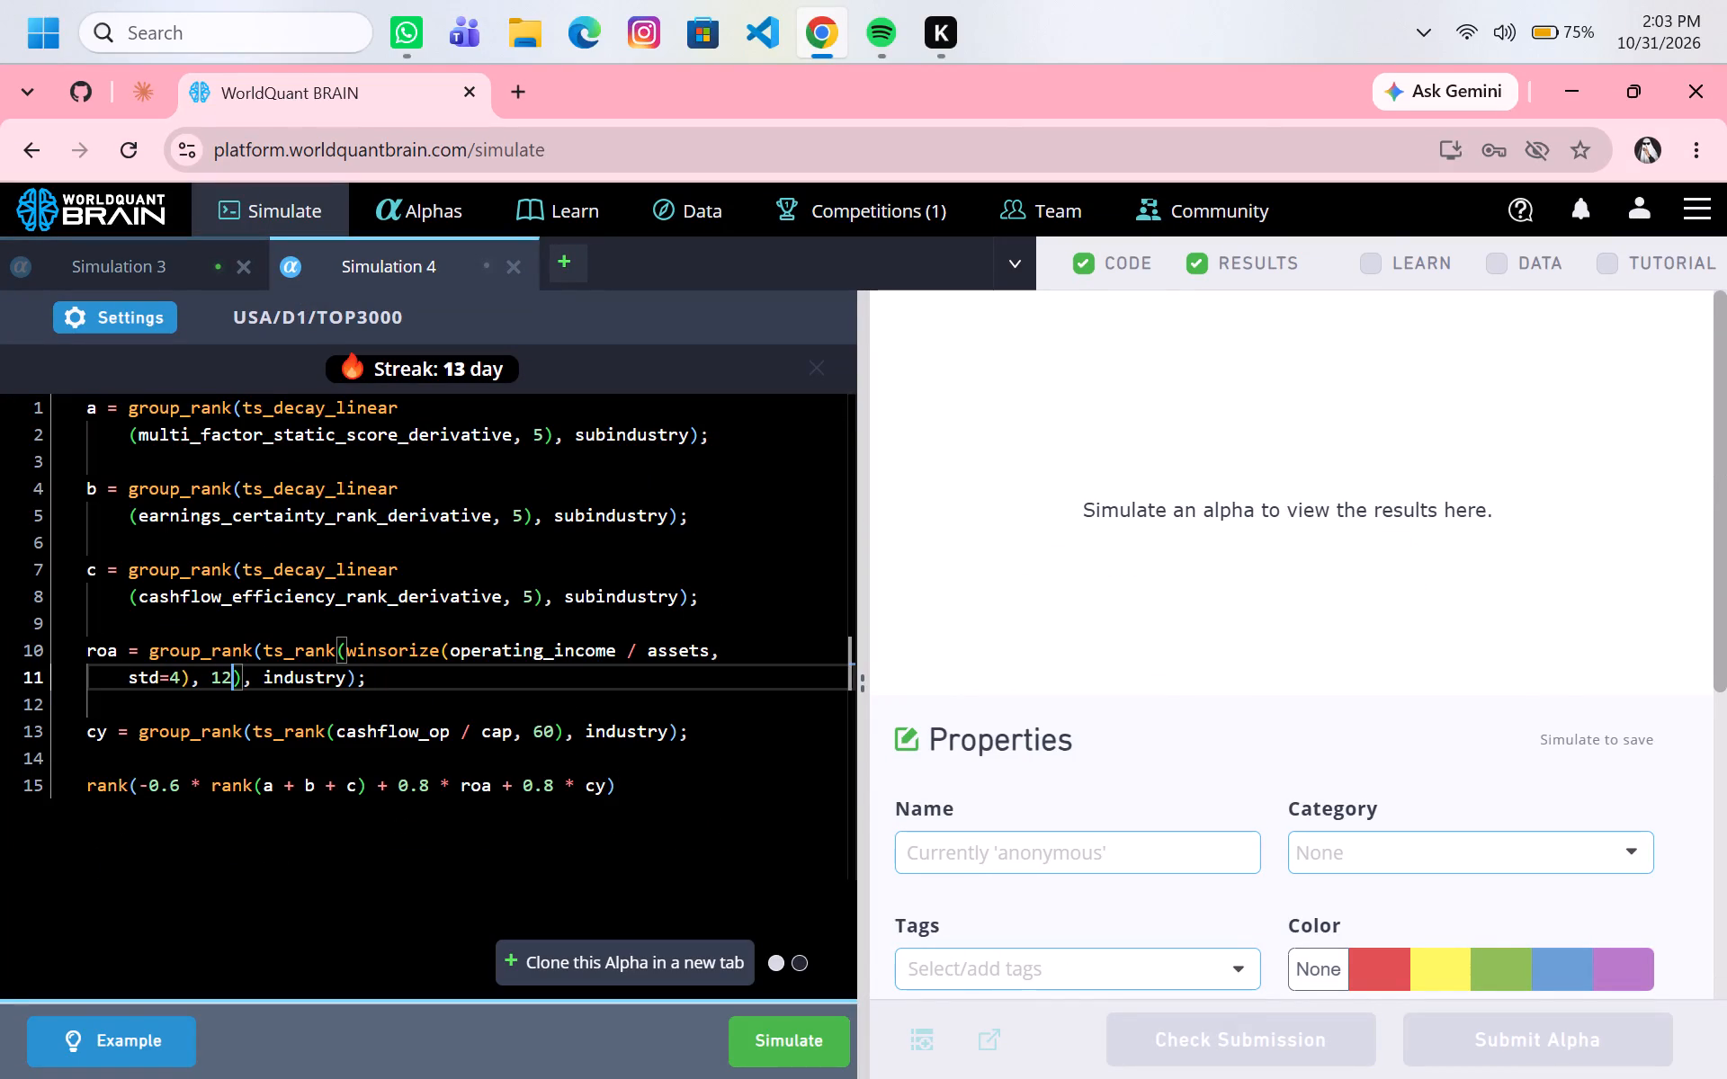
pyautogui.press('5')
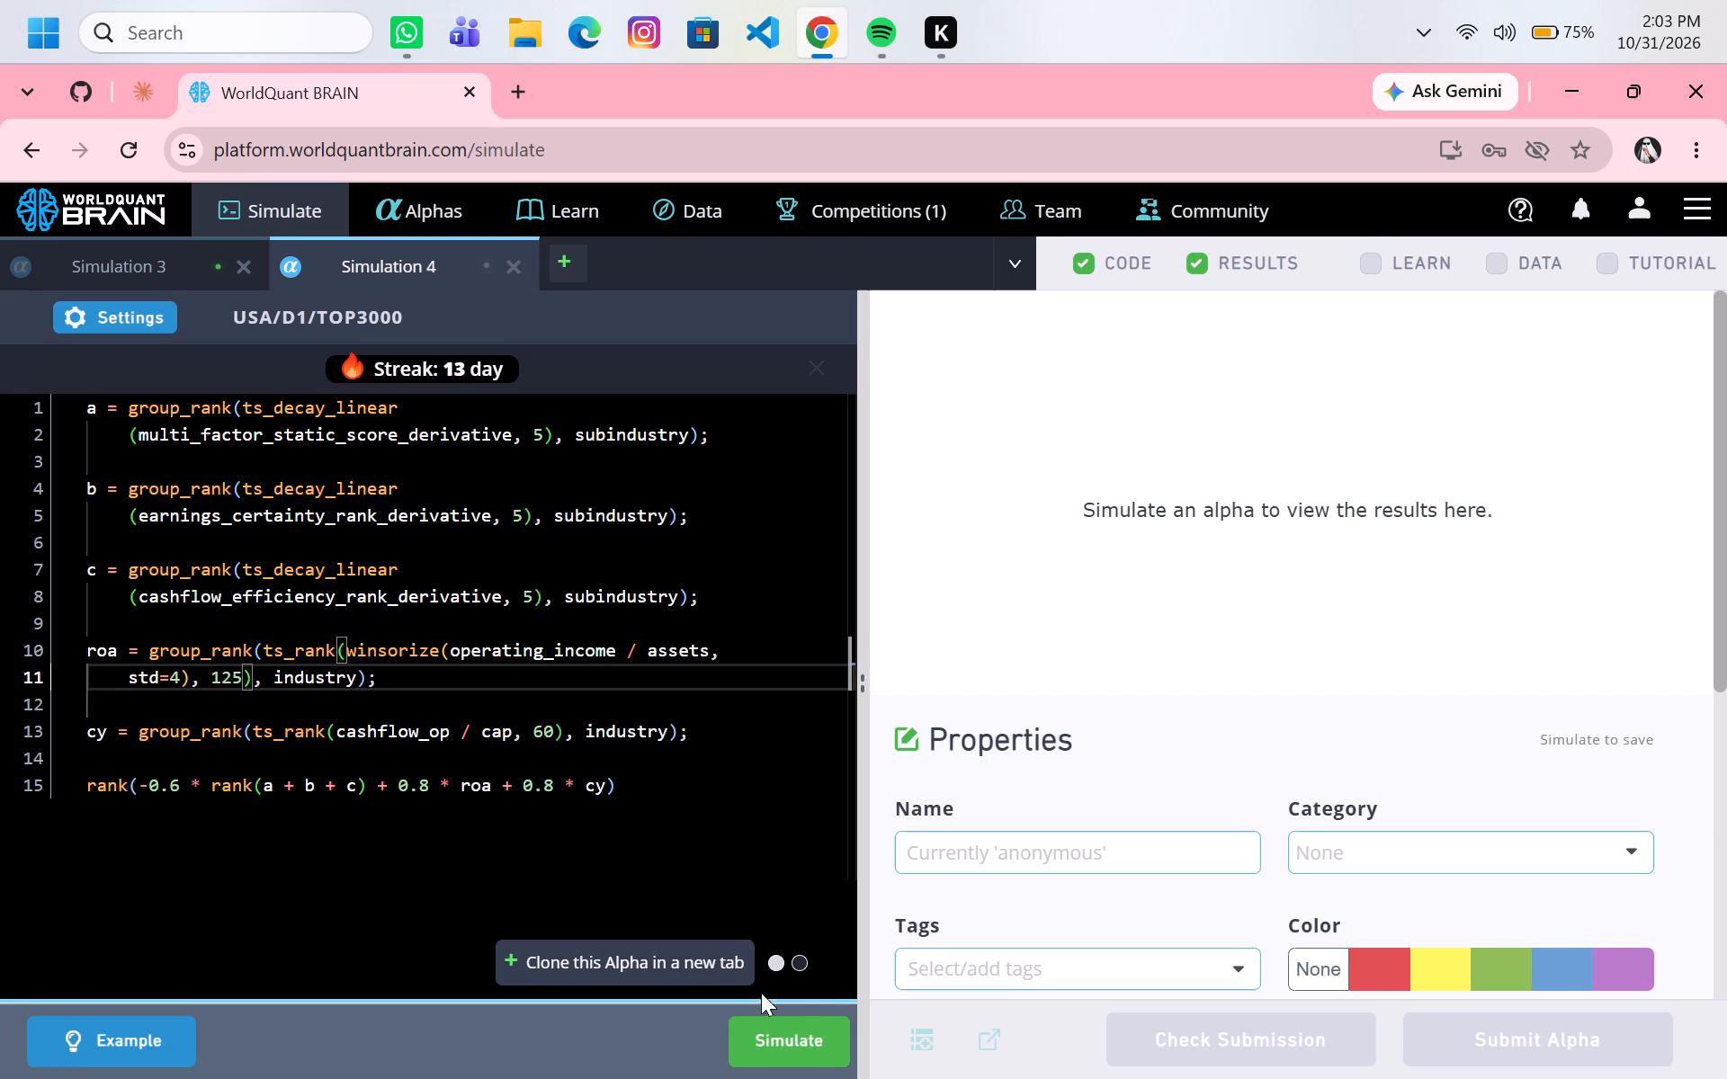
# Check and apply the Simulation 4 settings as they are, and run the simulation of the edited alpha.
pyautogui.click(150, 332)
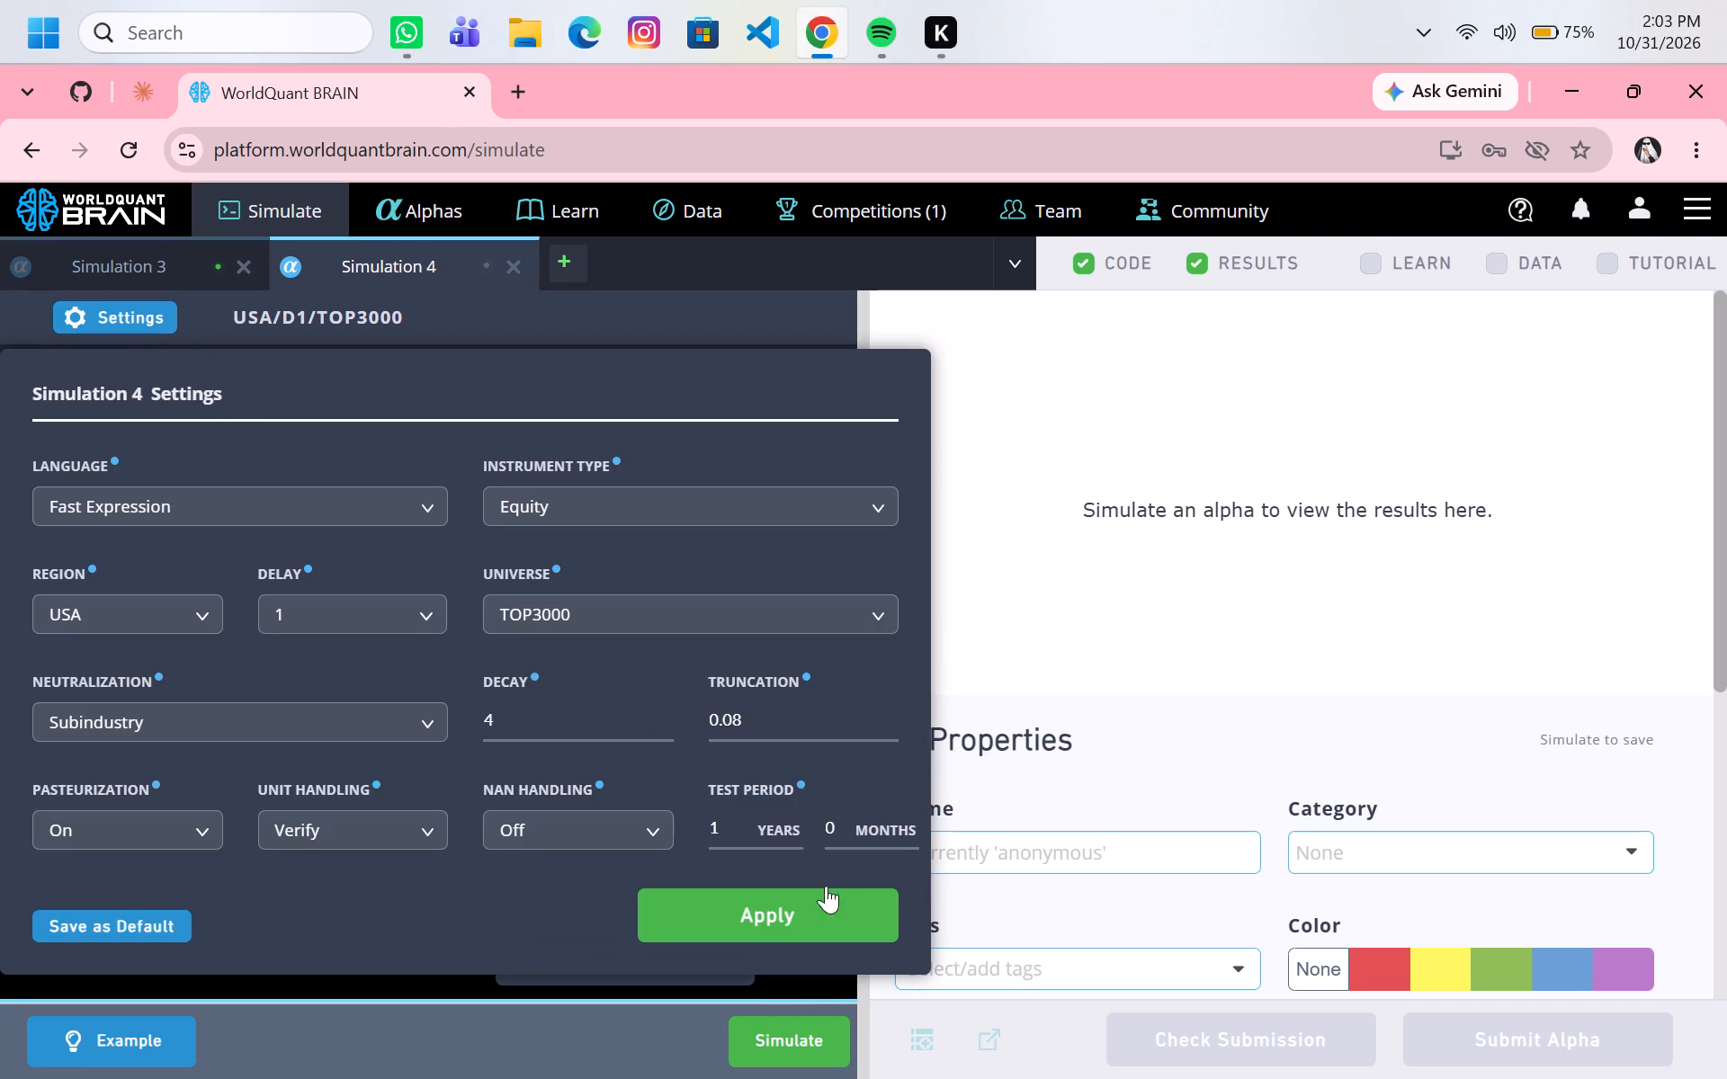
pyautogui.click(753, 895)
pyautogui.click(810, 1032)
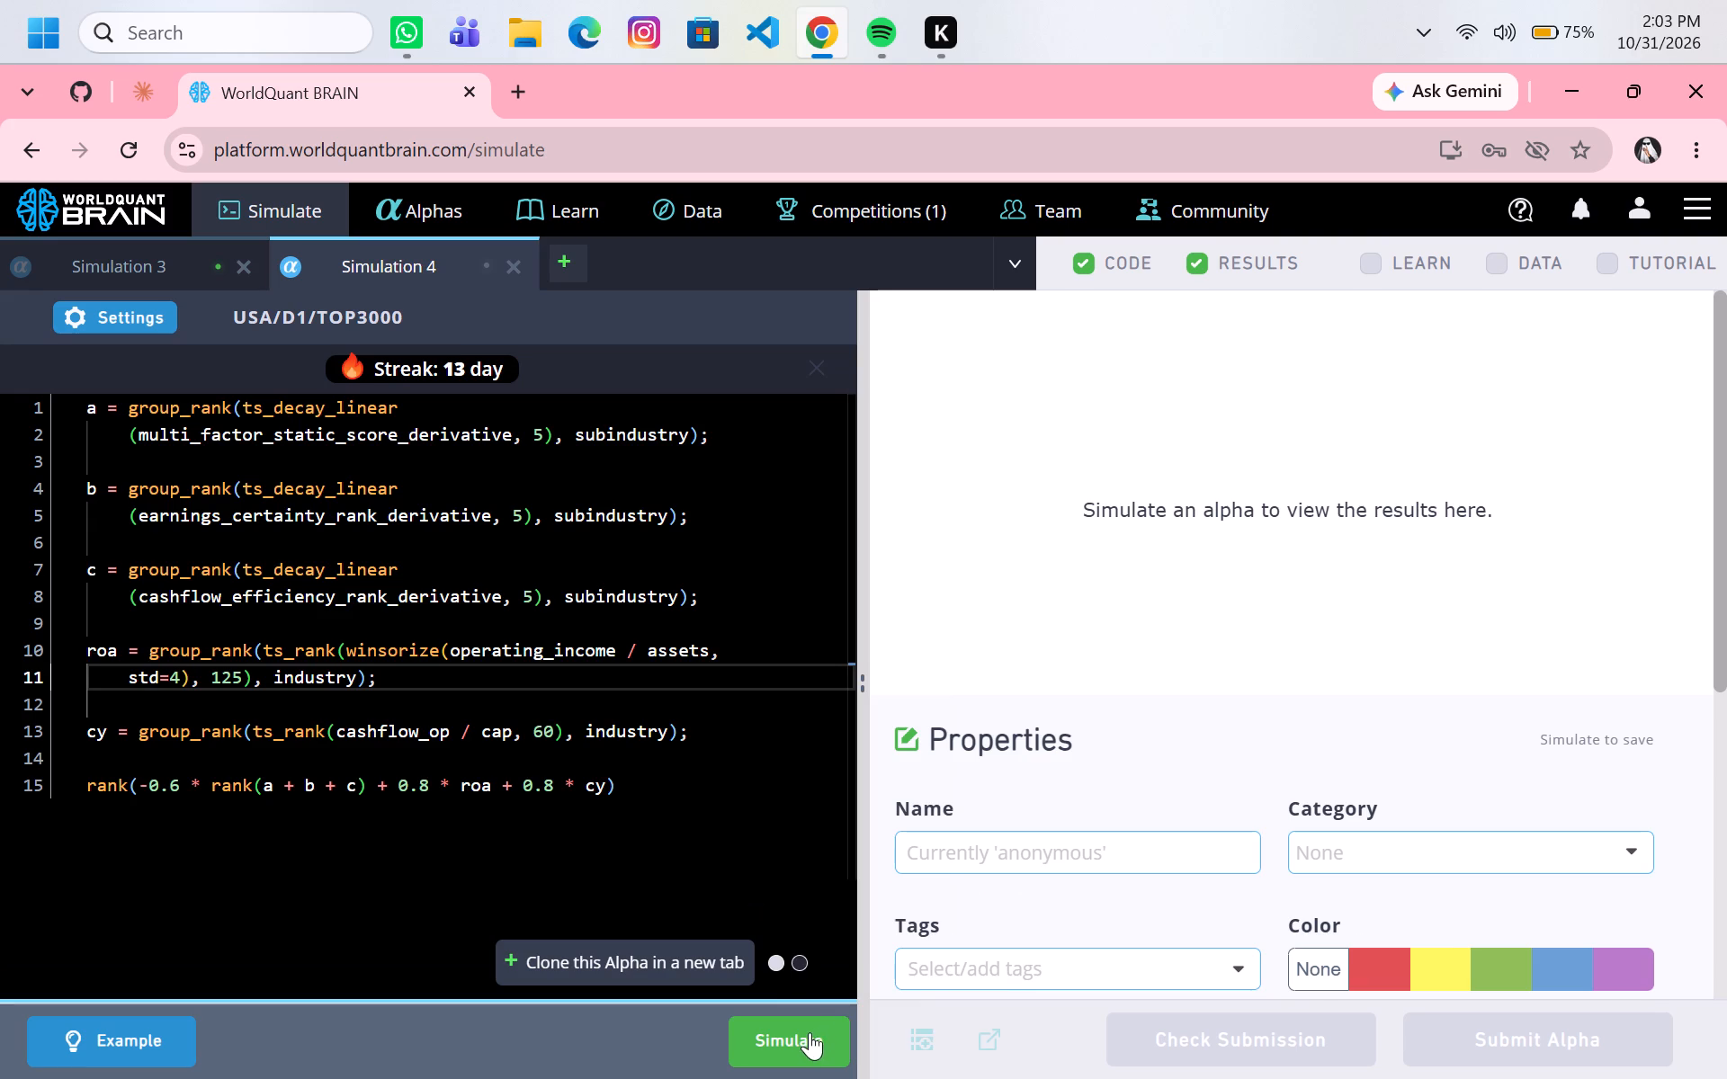
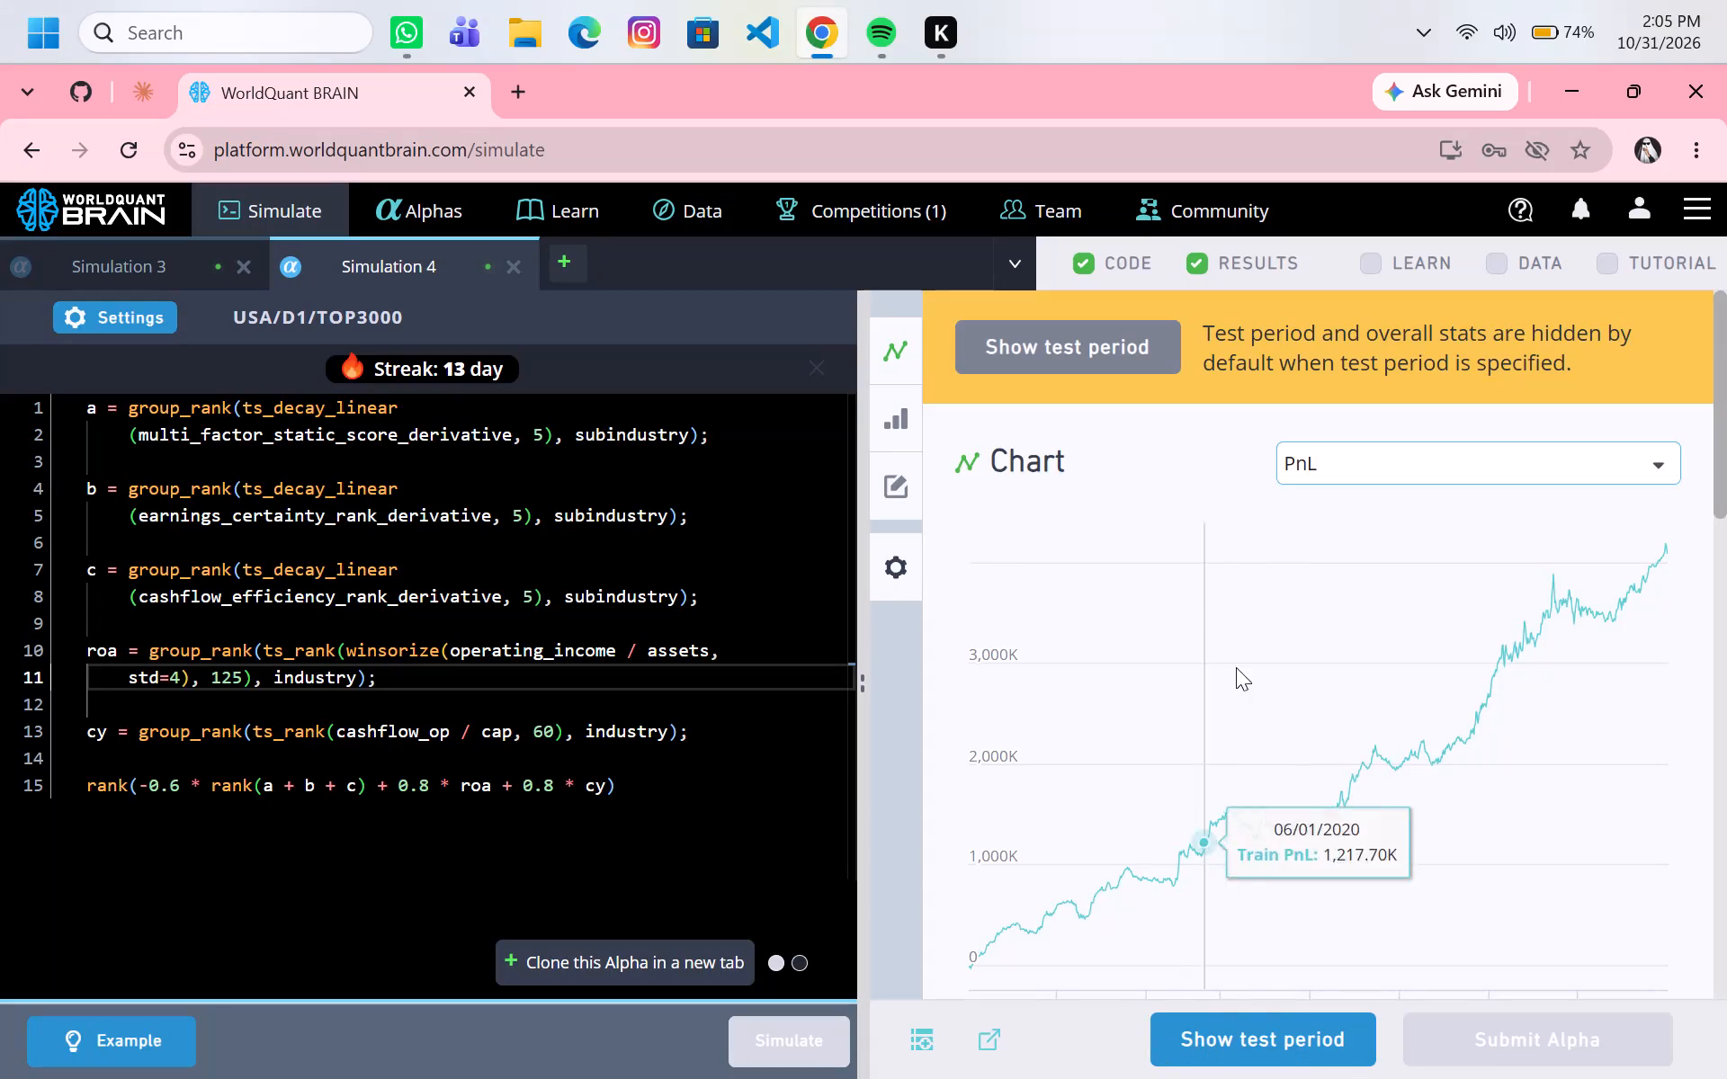
# Review the Simulation 4 training results, set the roa line's ts_rank window to 120, and rerun the simulation.
pyautogui.scroll(-1, 1250, 632)
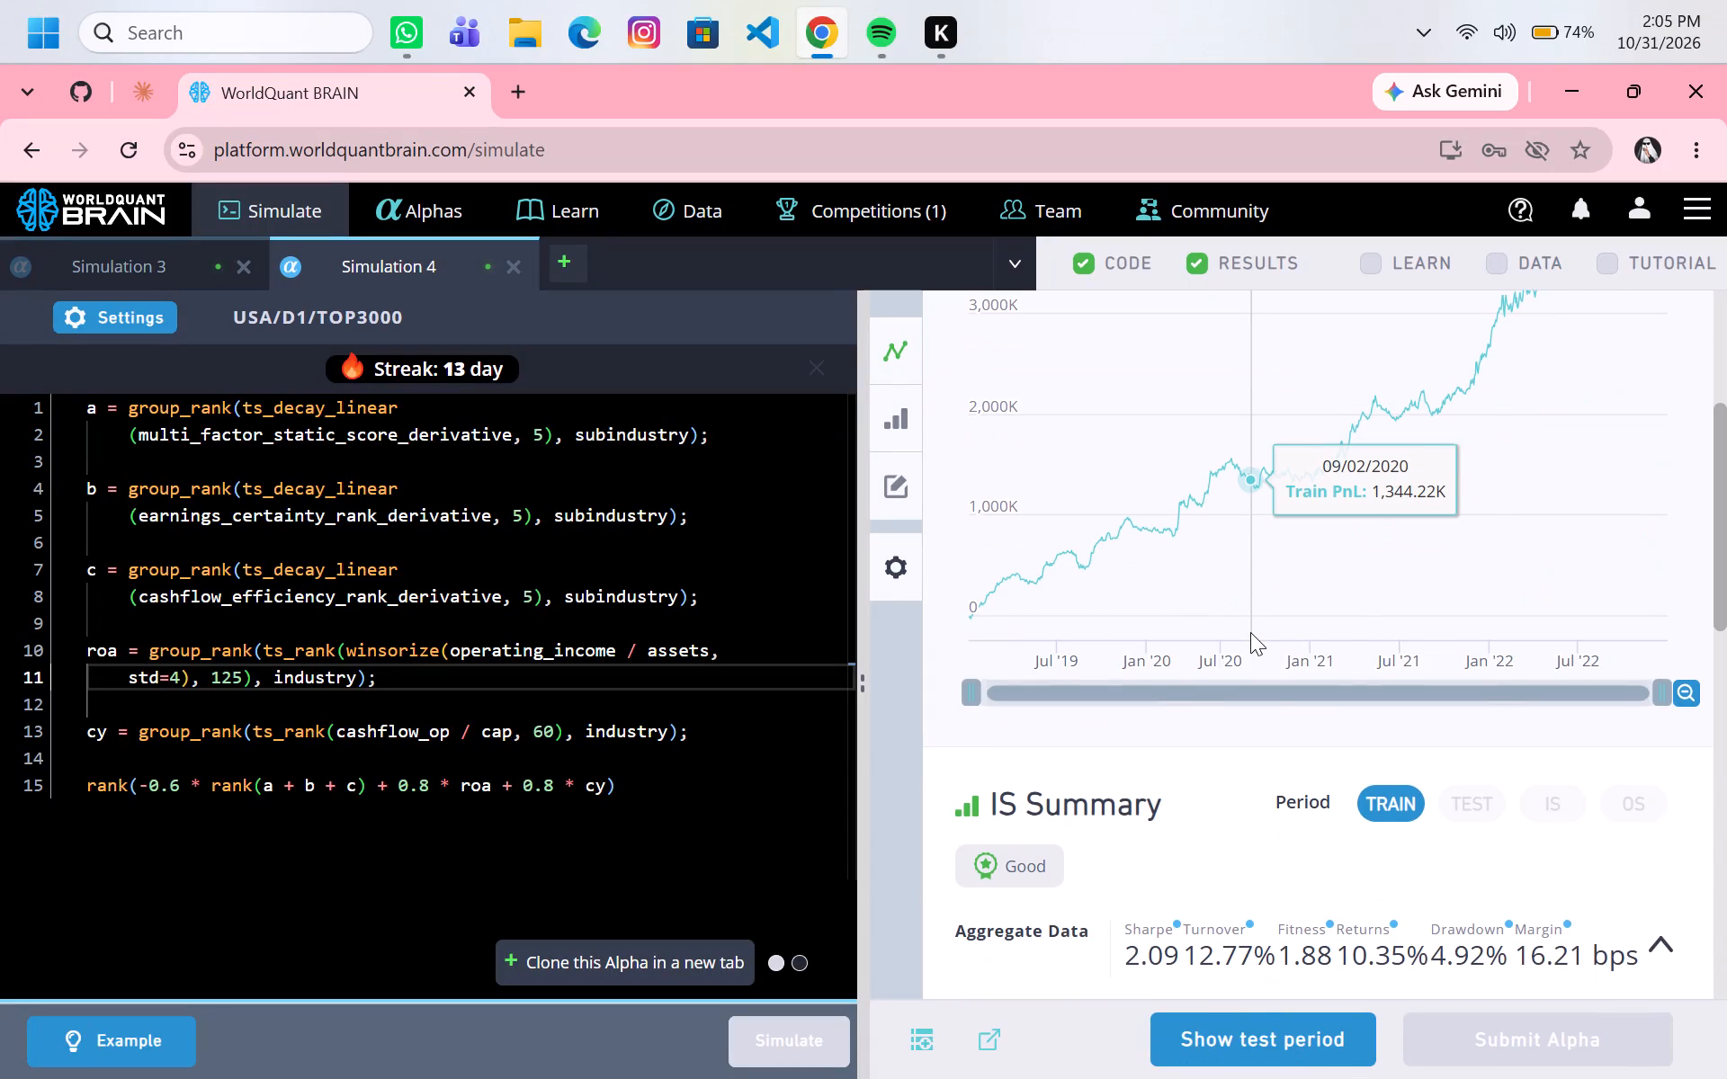
pyautogui.scroll(-1, 1250, 632)
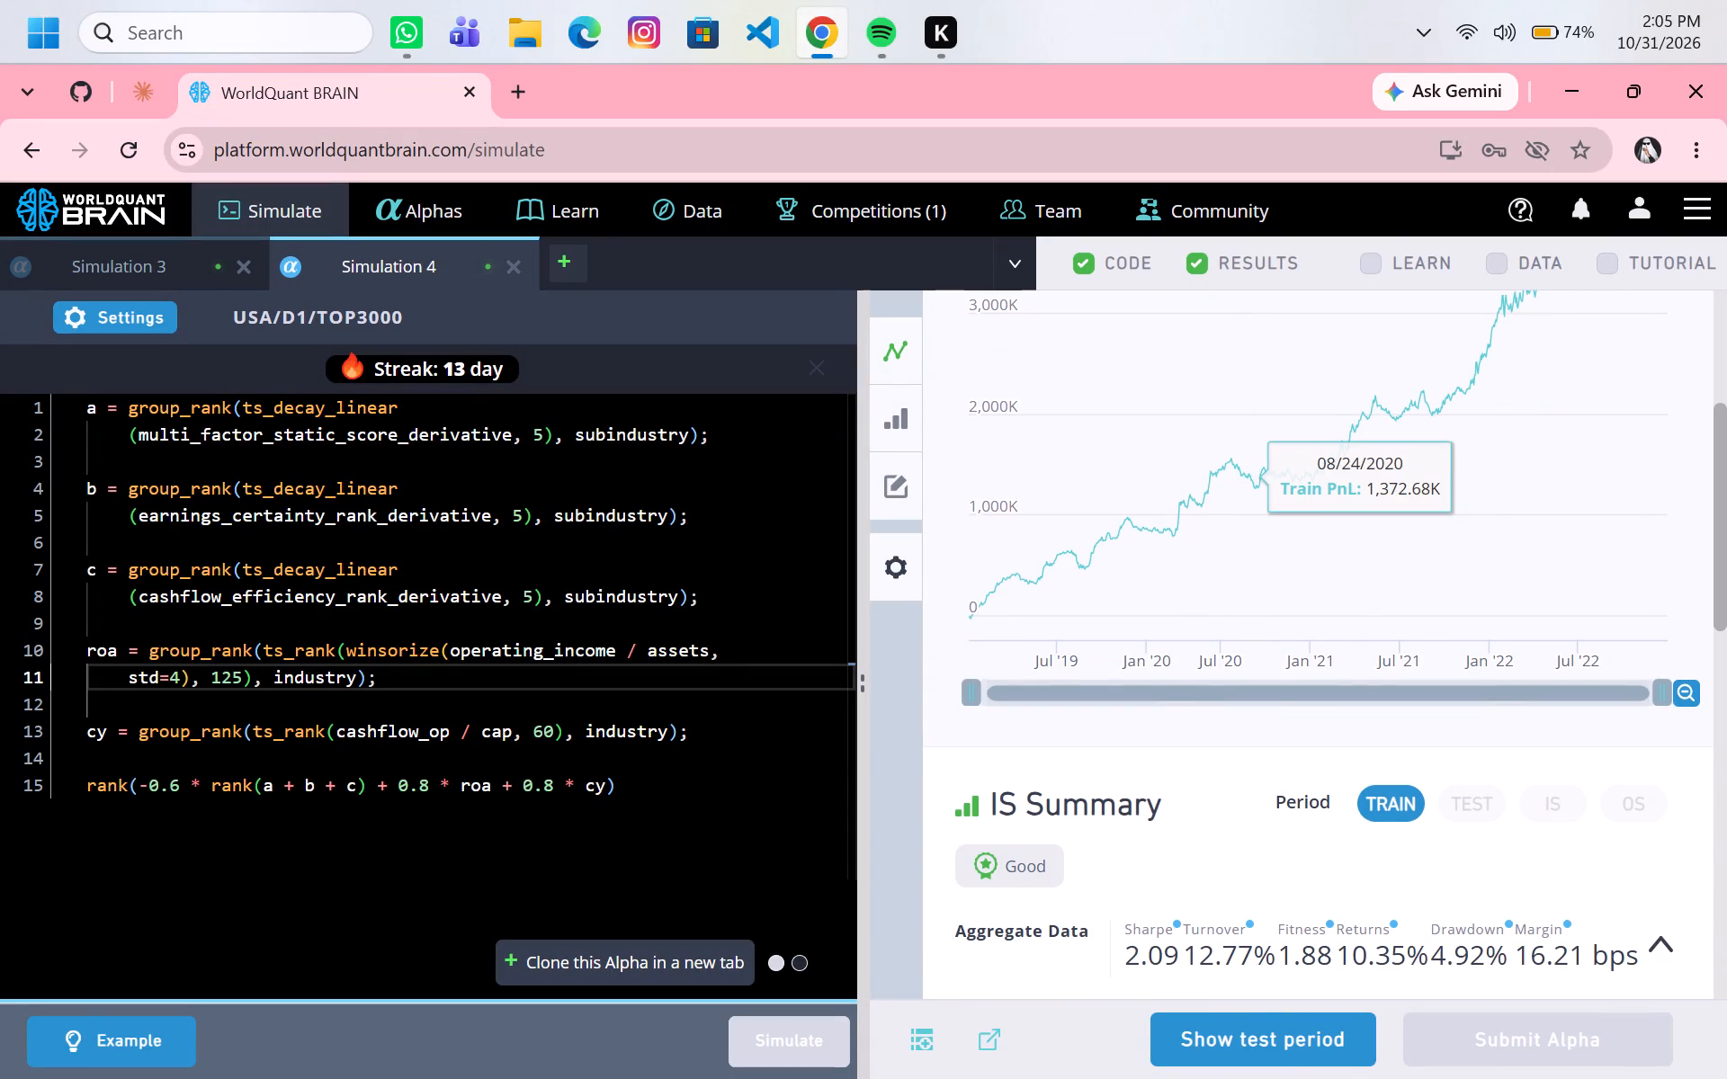
pyautogui.click(243, 678)
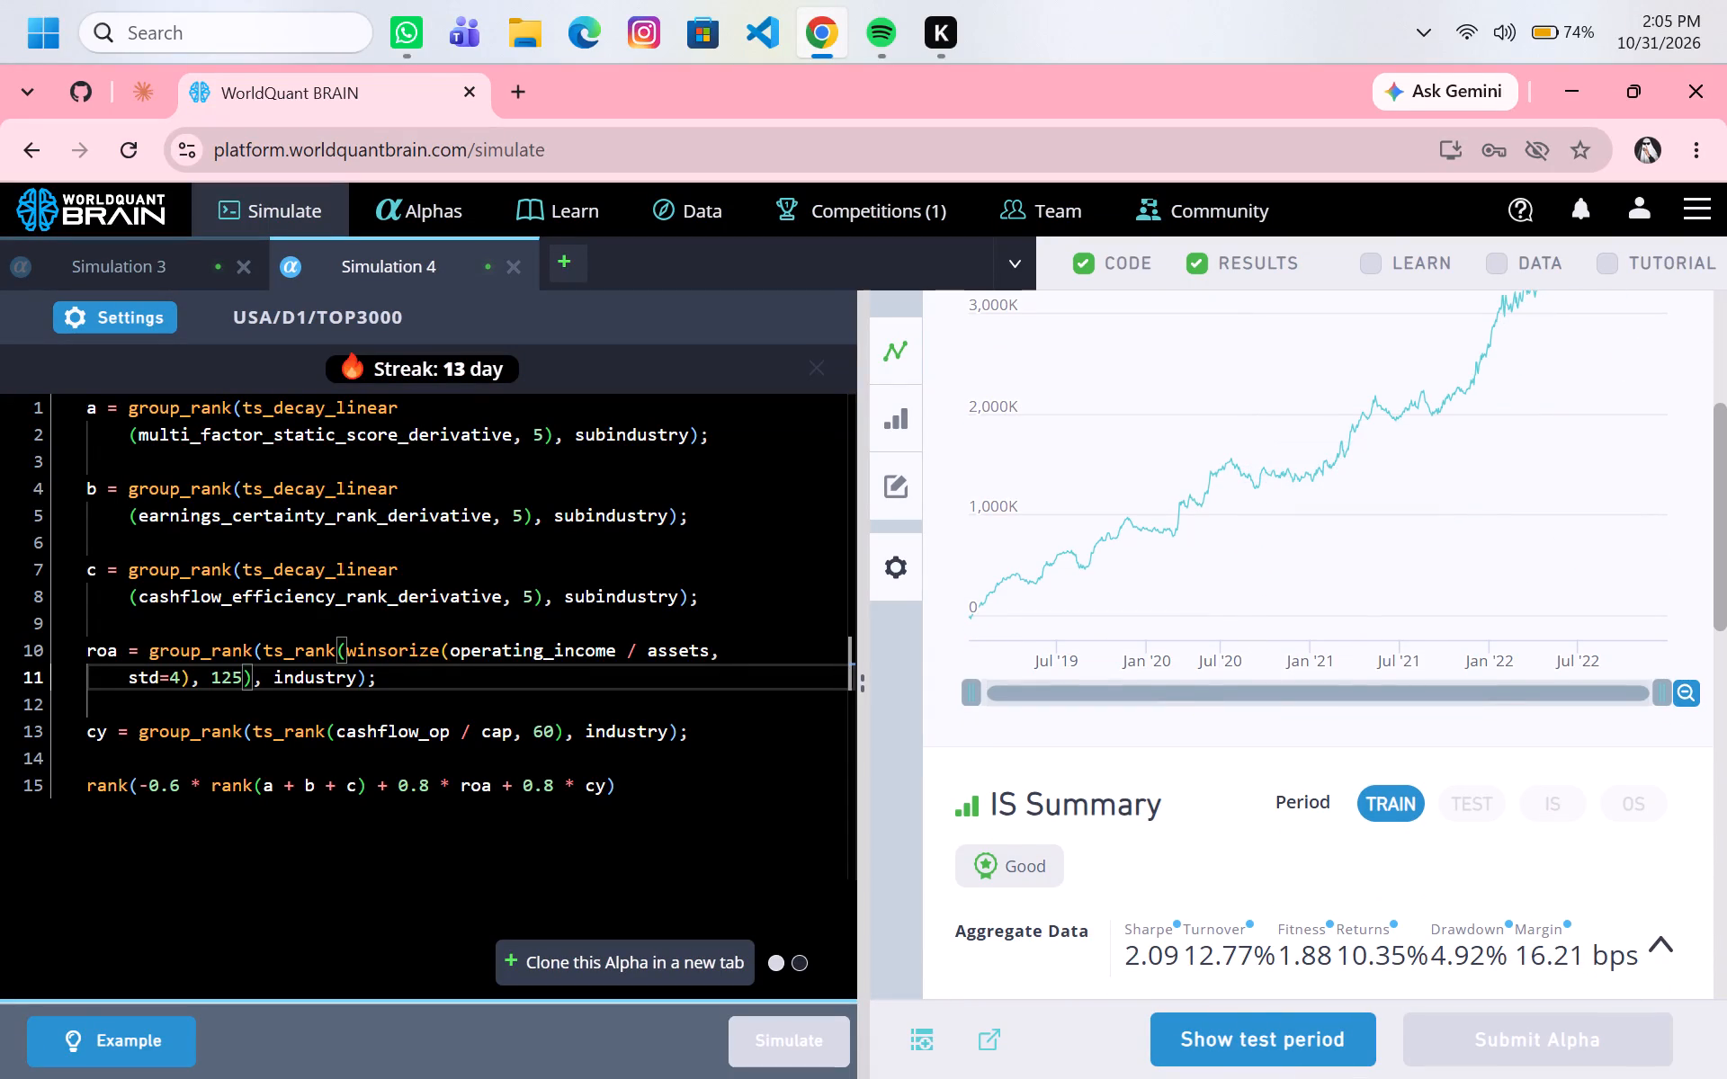
pyautogui.press('BackSpace')
pyautogui.press('0')
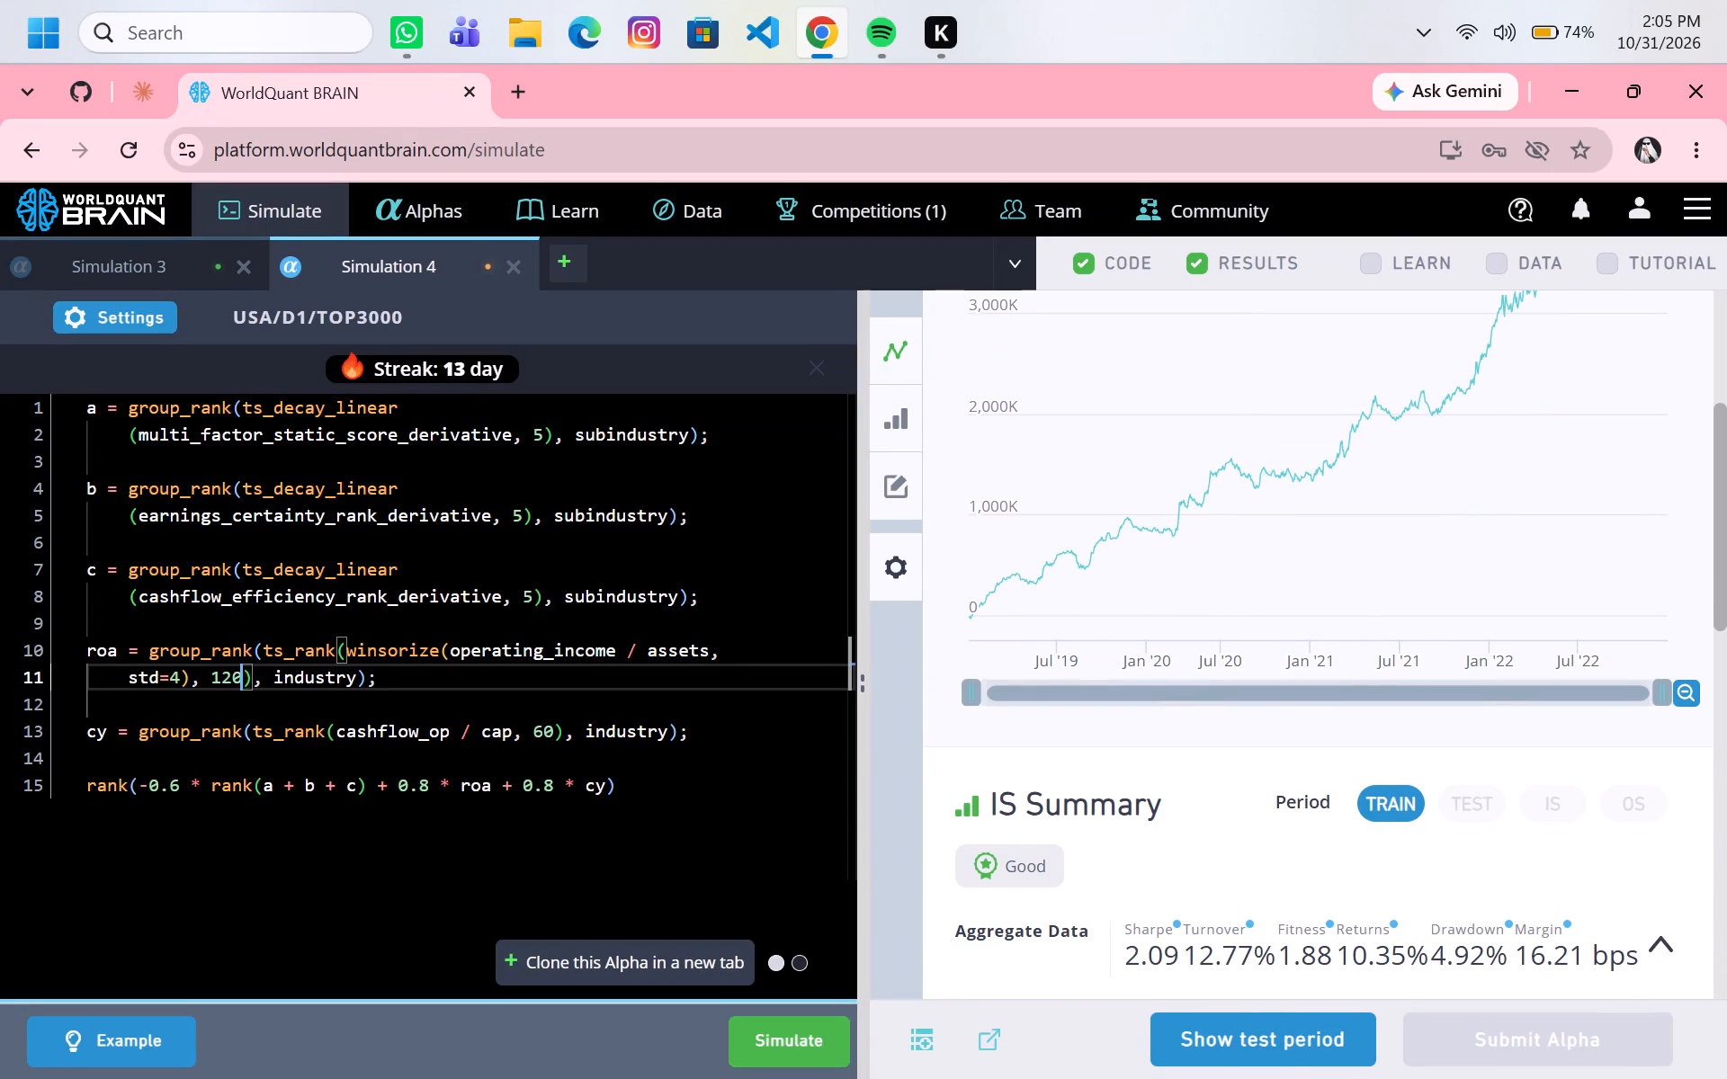
pyautogui.click(792, 1024)
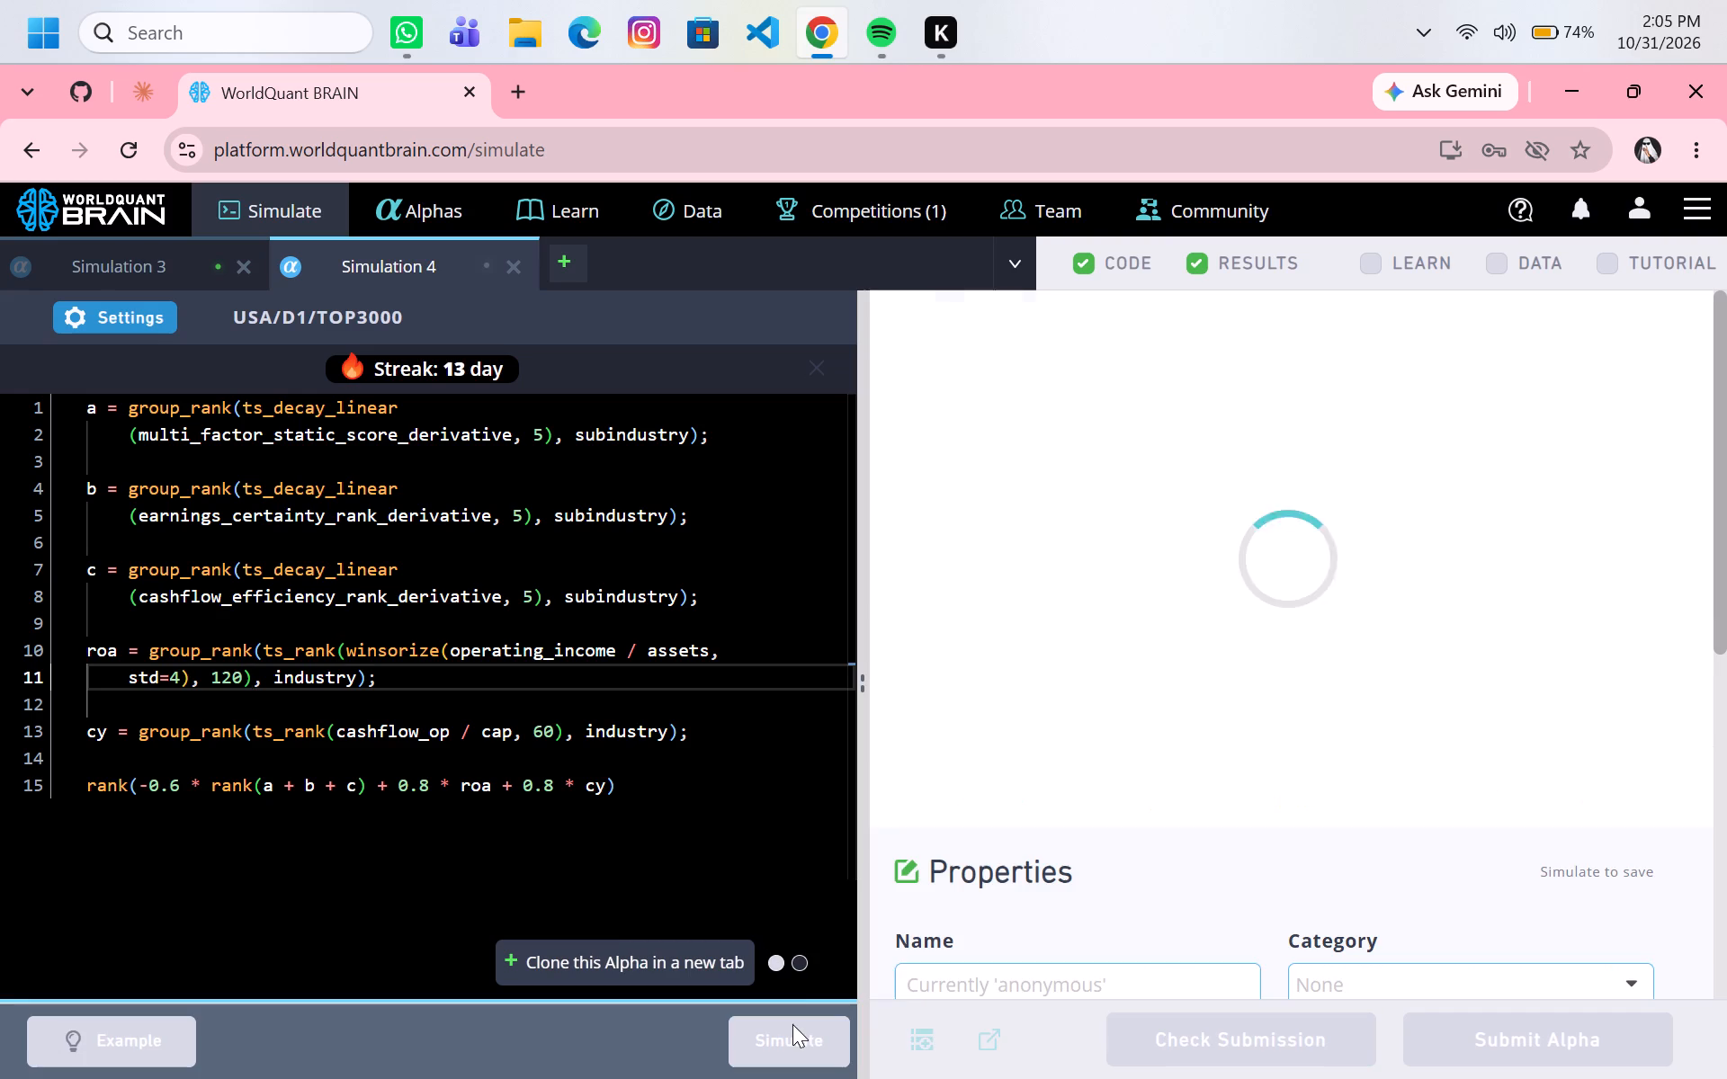
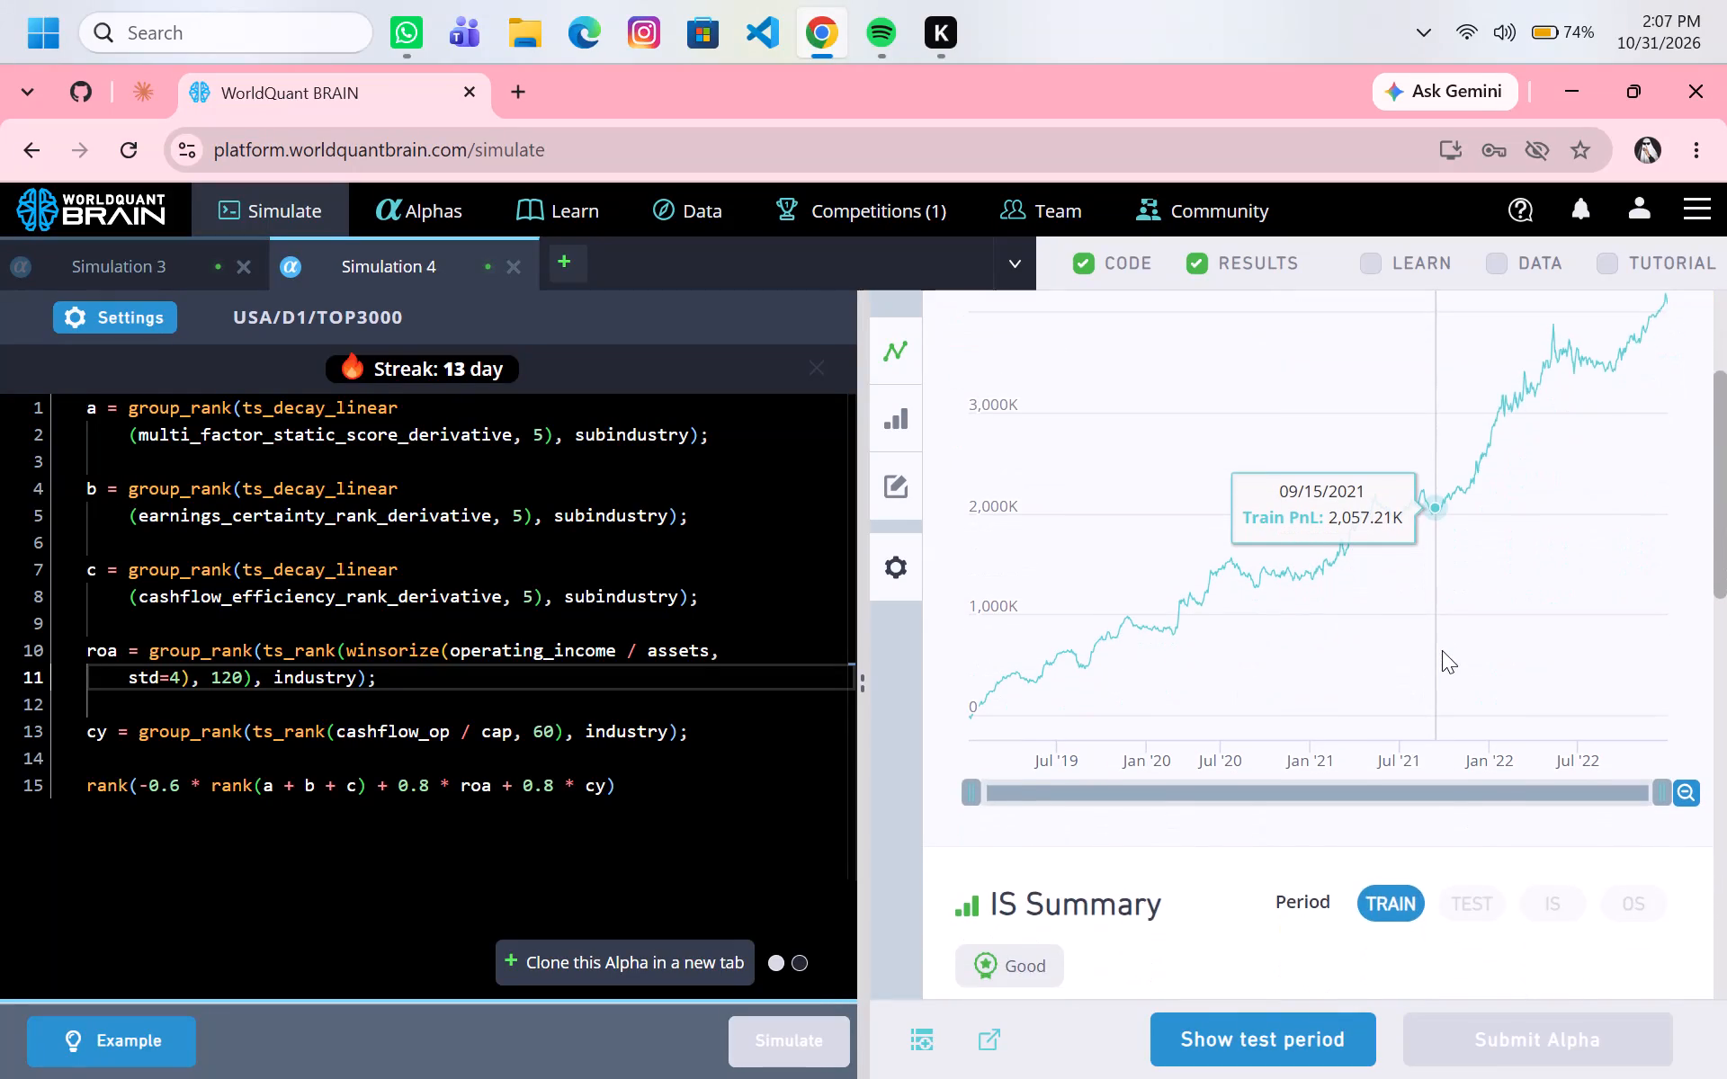
# Check the training IS Summary, set the roa line's ts_rank window to 60, and rerun the simulation.
pyautogui.scroll(-2, 1442, 650)
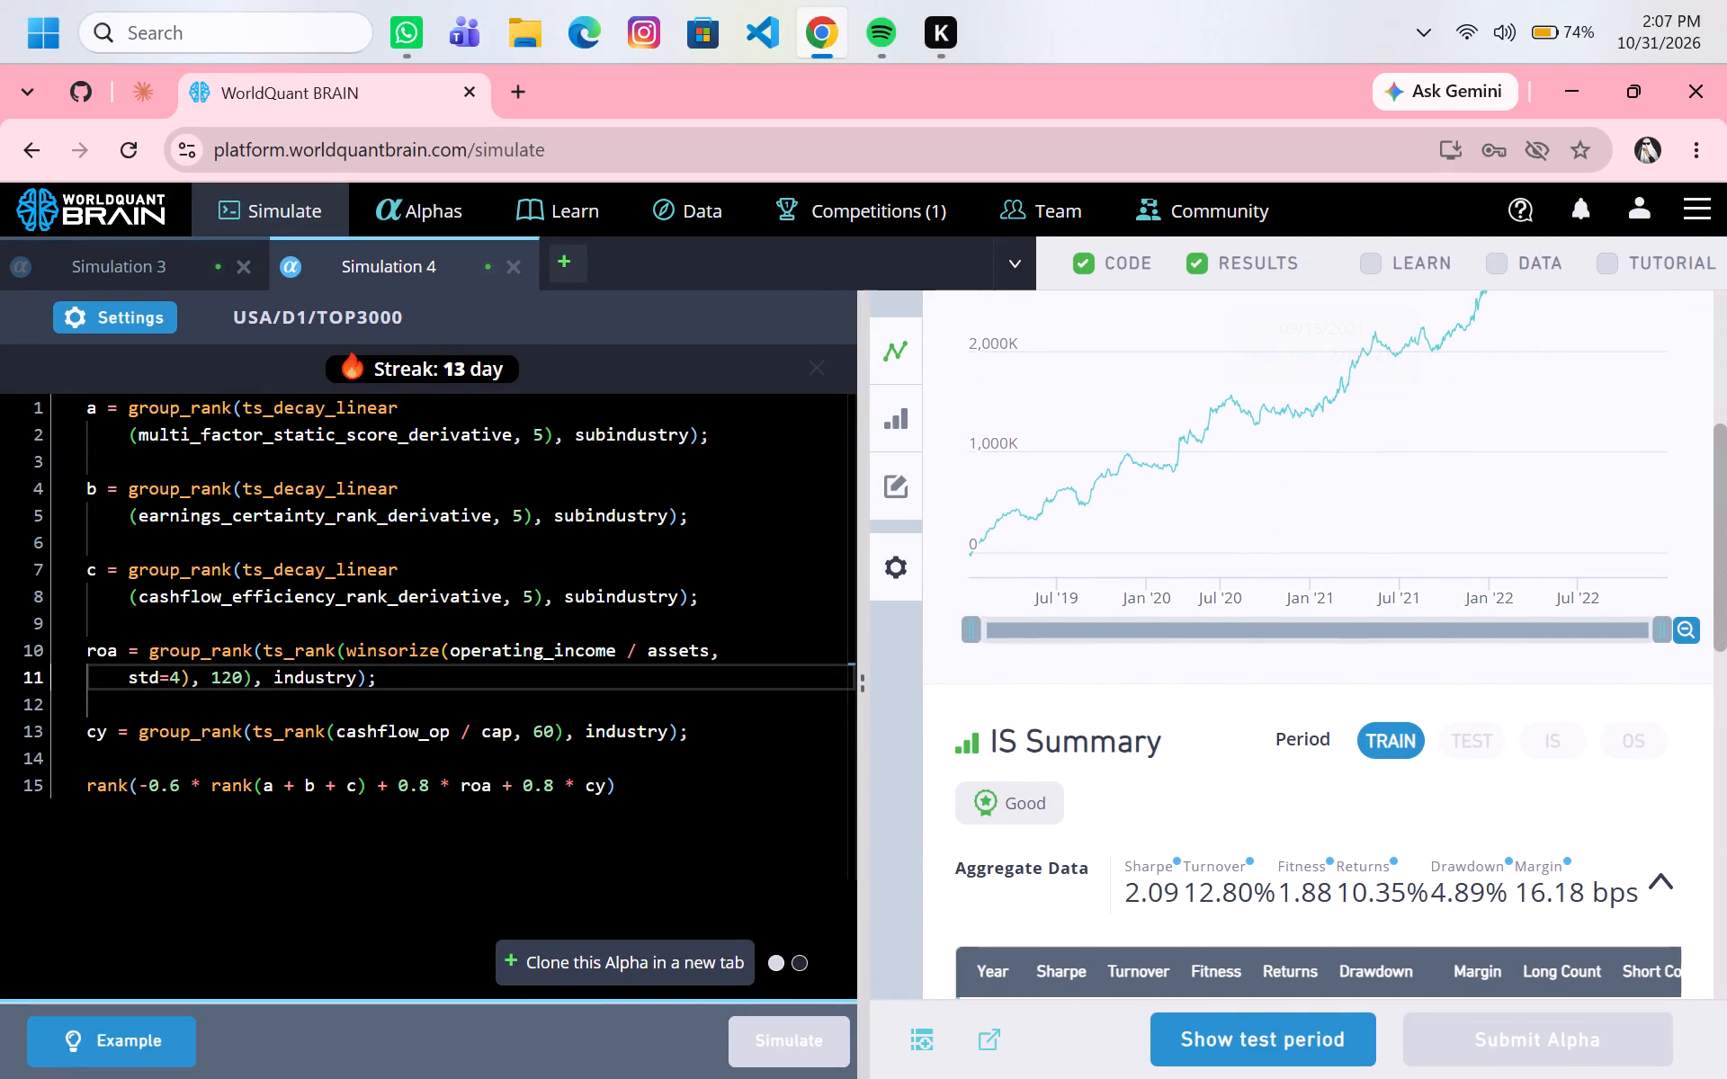
pyautogui.click(237, 674)
pyautogui.press('BackSpace')
pyautogui.press('BackSpace')
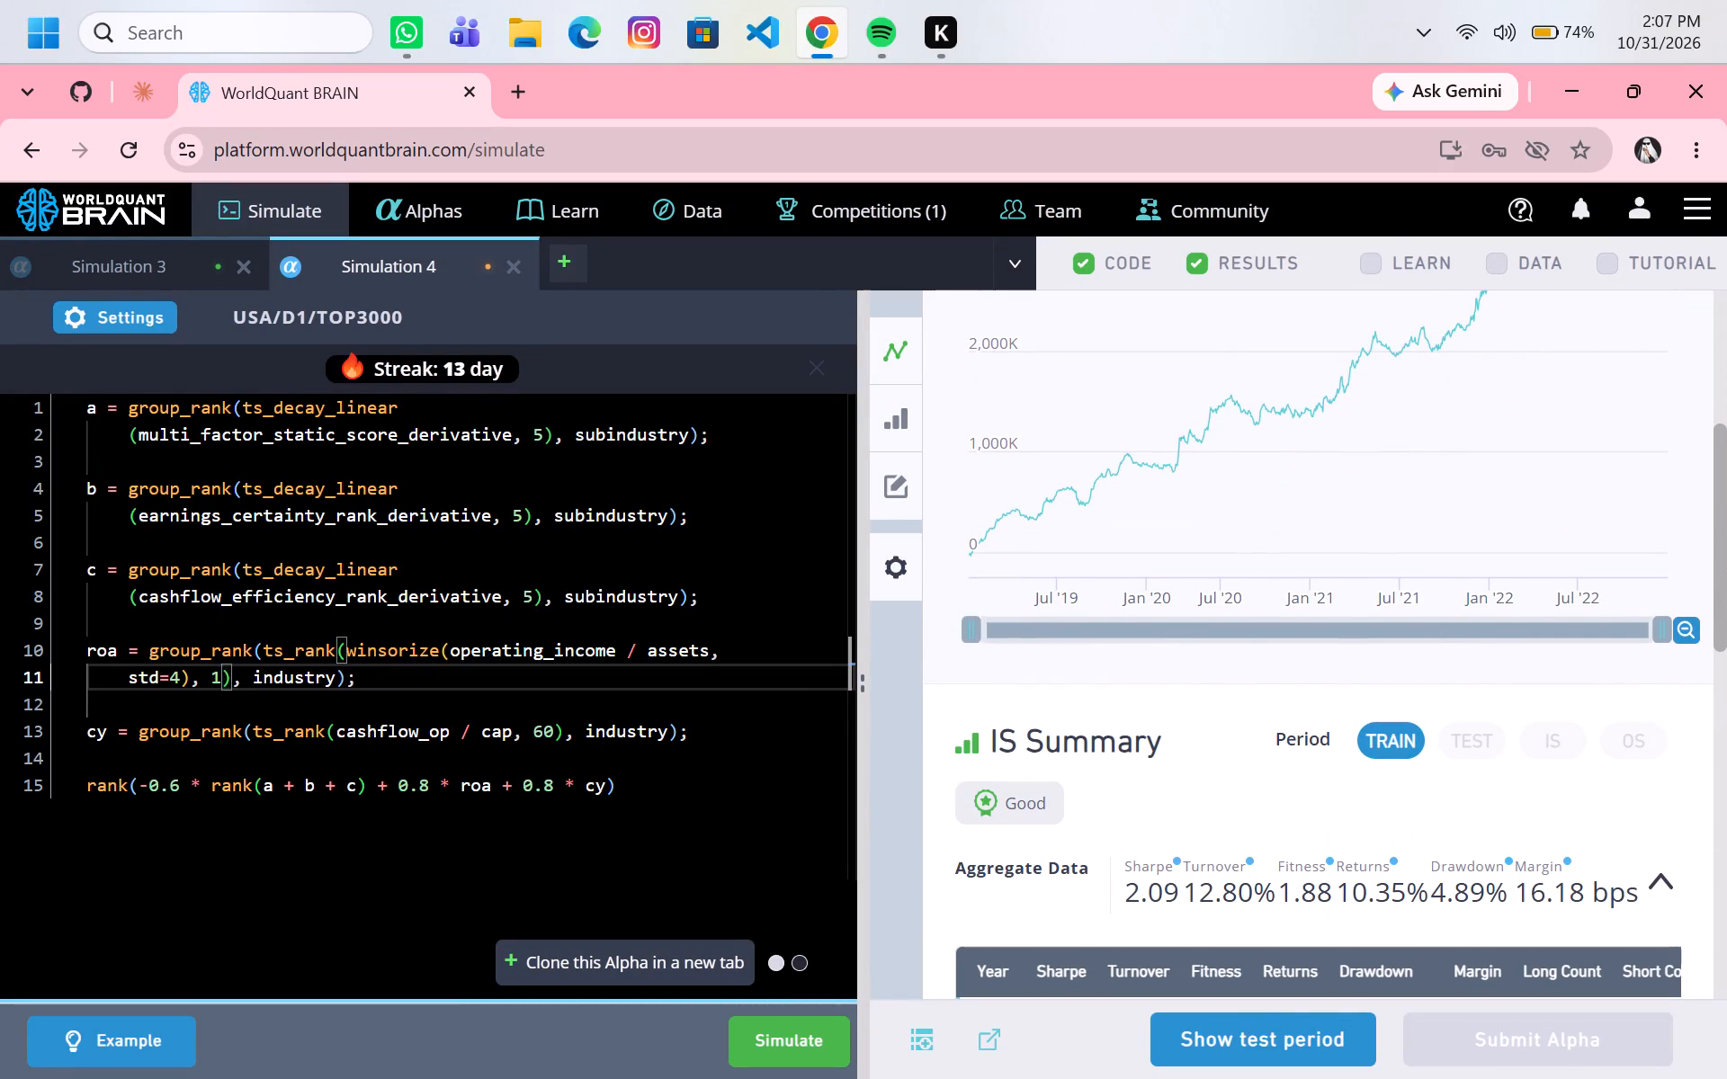
pyautogui.press('BackSpace')
pyautogui.write('60')
pyautogui.click(794, 1042)
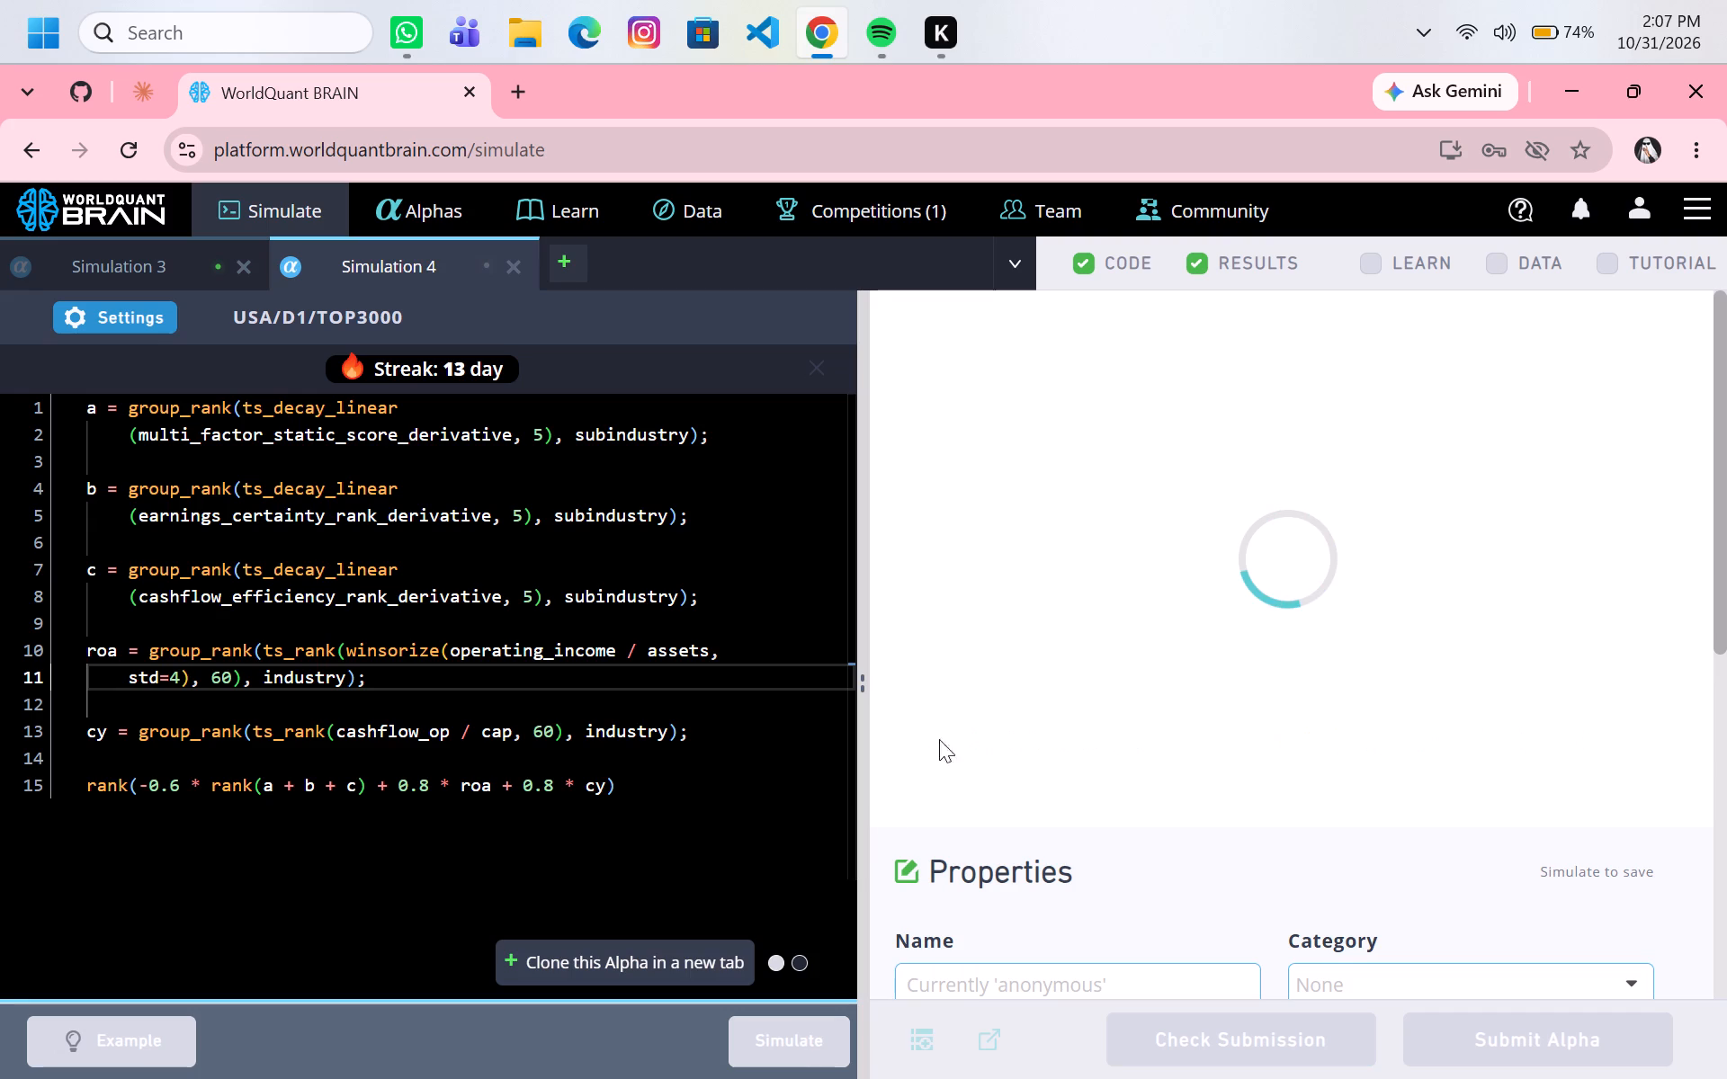
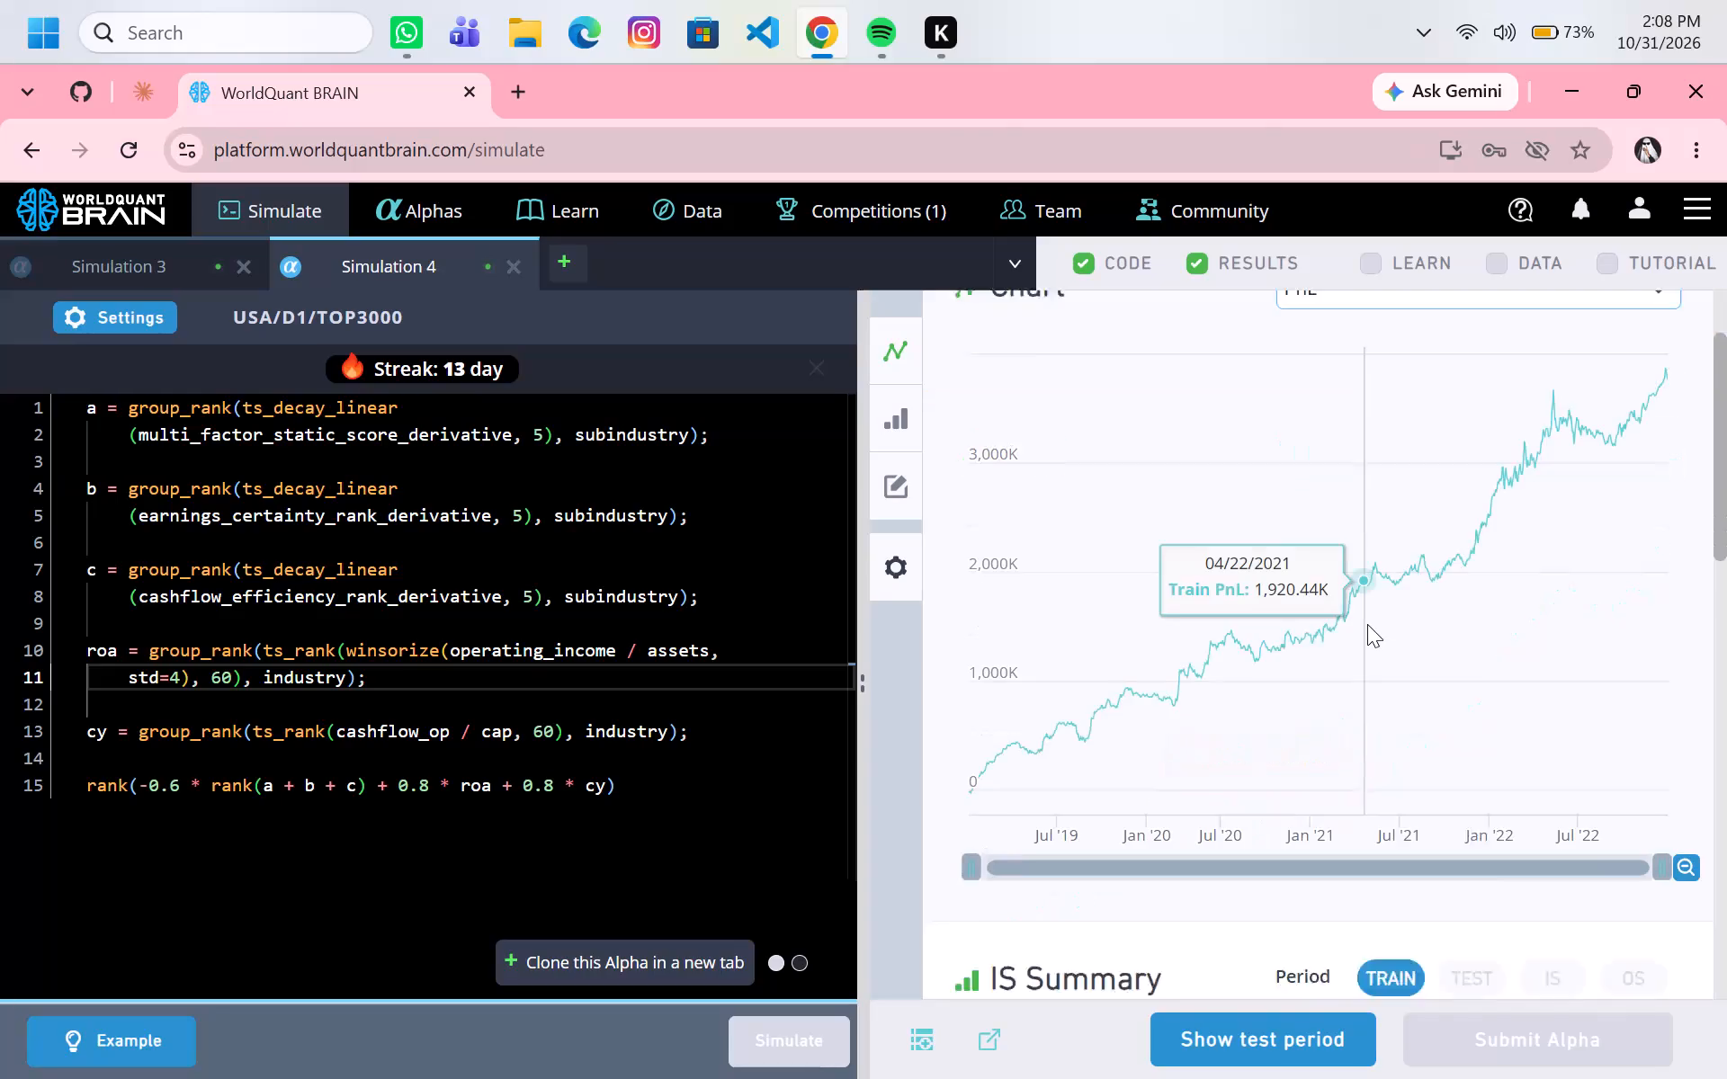
# Check the training IS Summary, set the roa line's ts_rank window to 252, and rerun the simulation.
pyautogui.scroll(-1, 1367, 624)
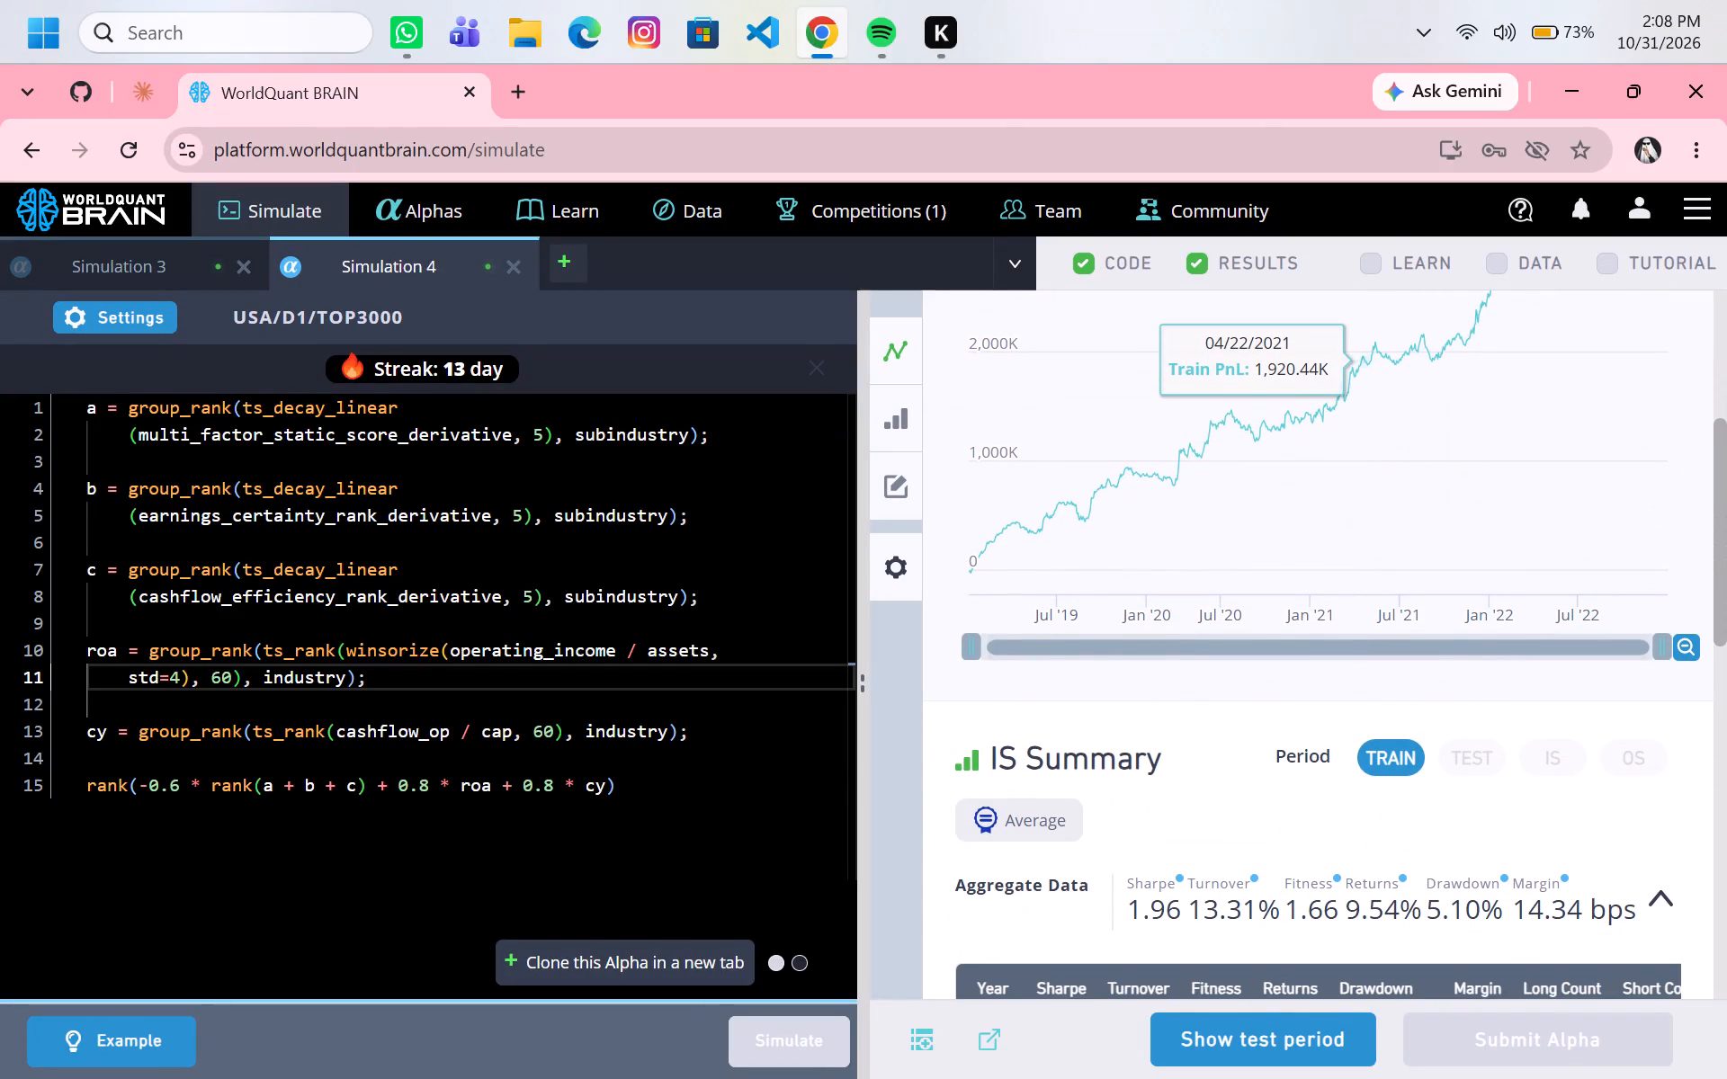
pyautogui.click(232, 679)
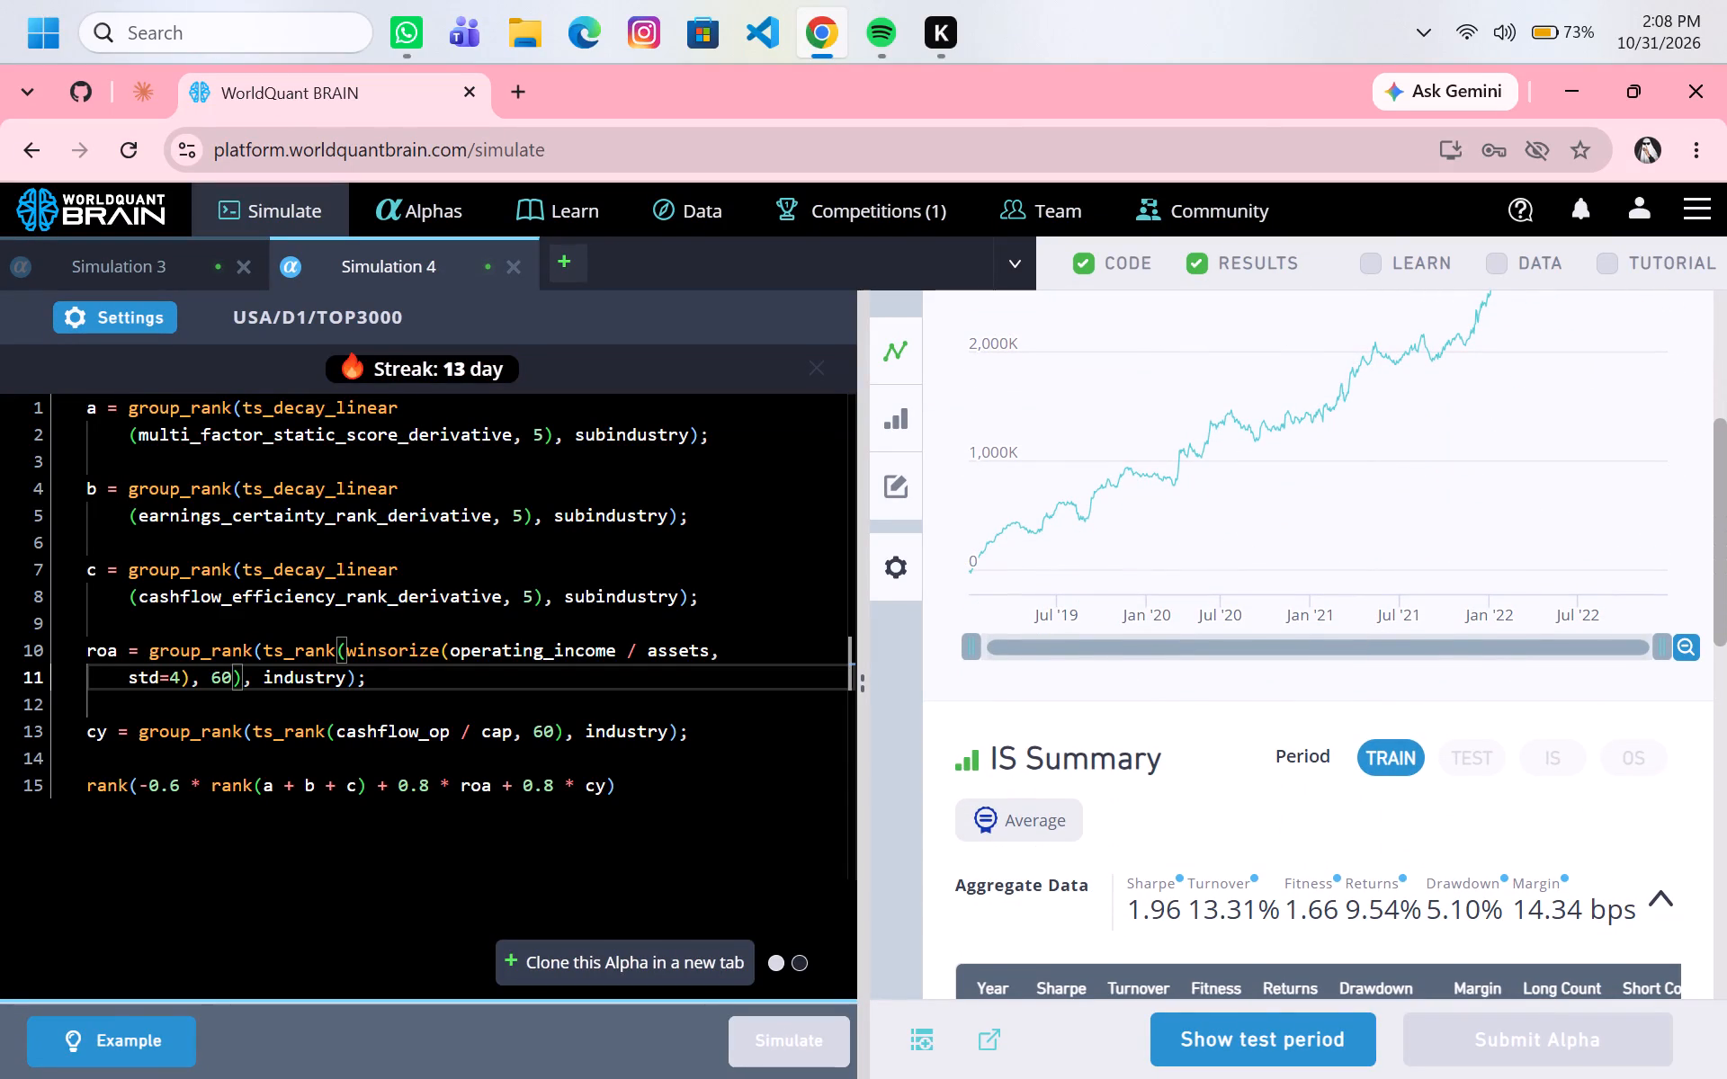
pyautogui.press('BackSpace')
pyautogui.press('BackSpace')
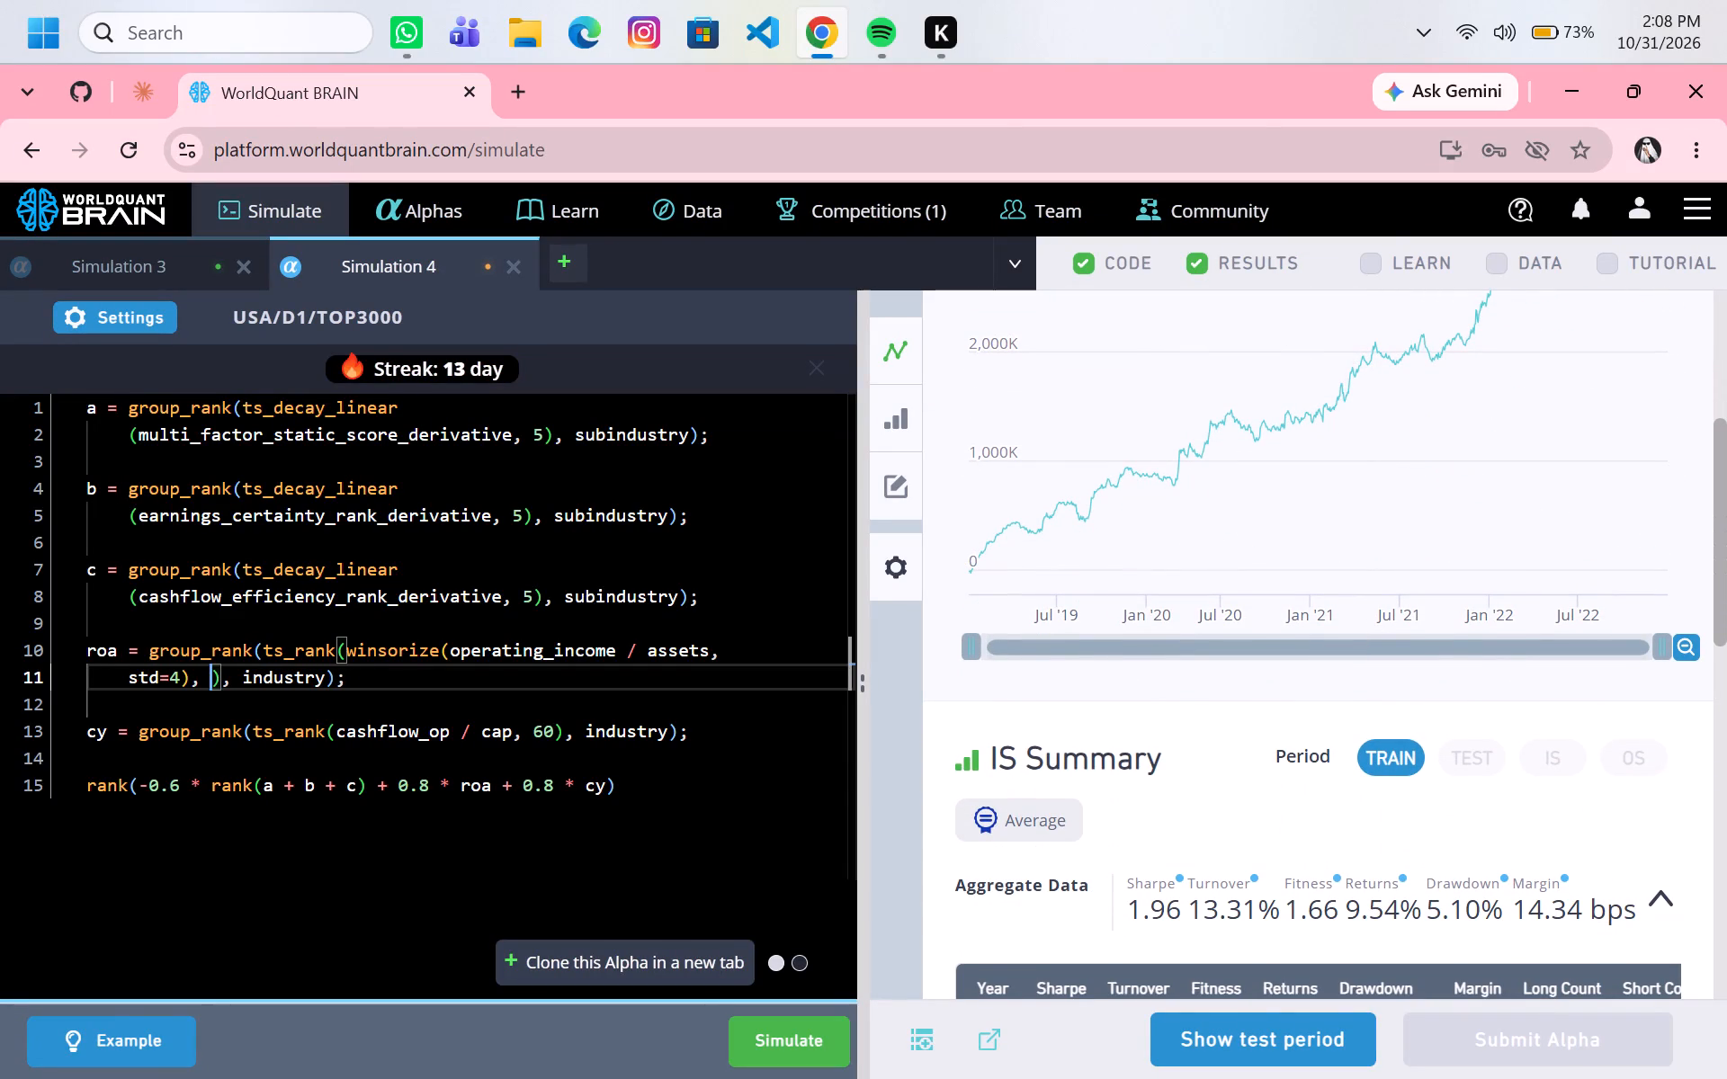
pyautogui.press('2')
pyautogui.write('52')
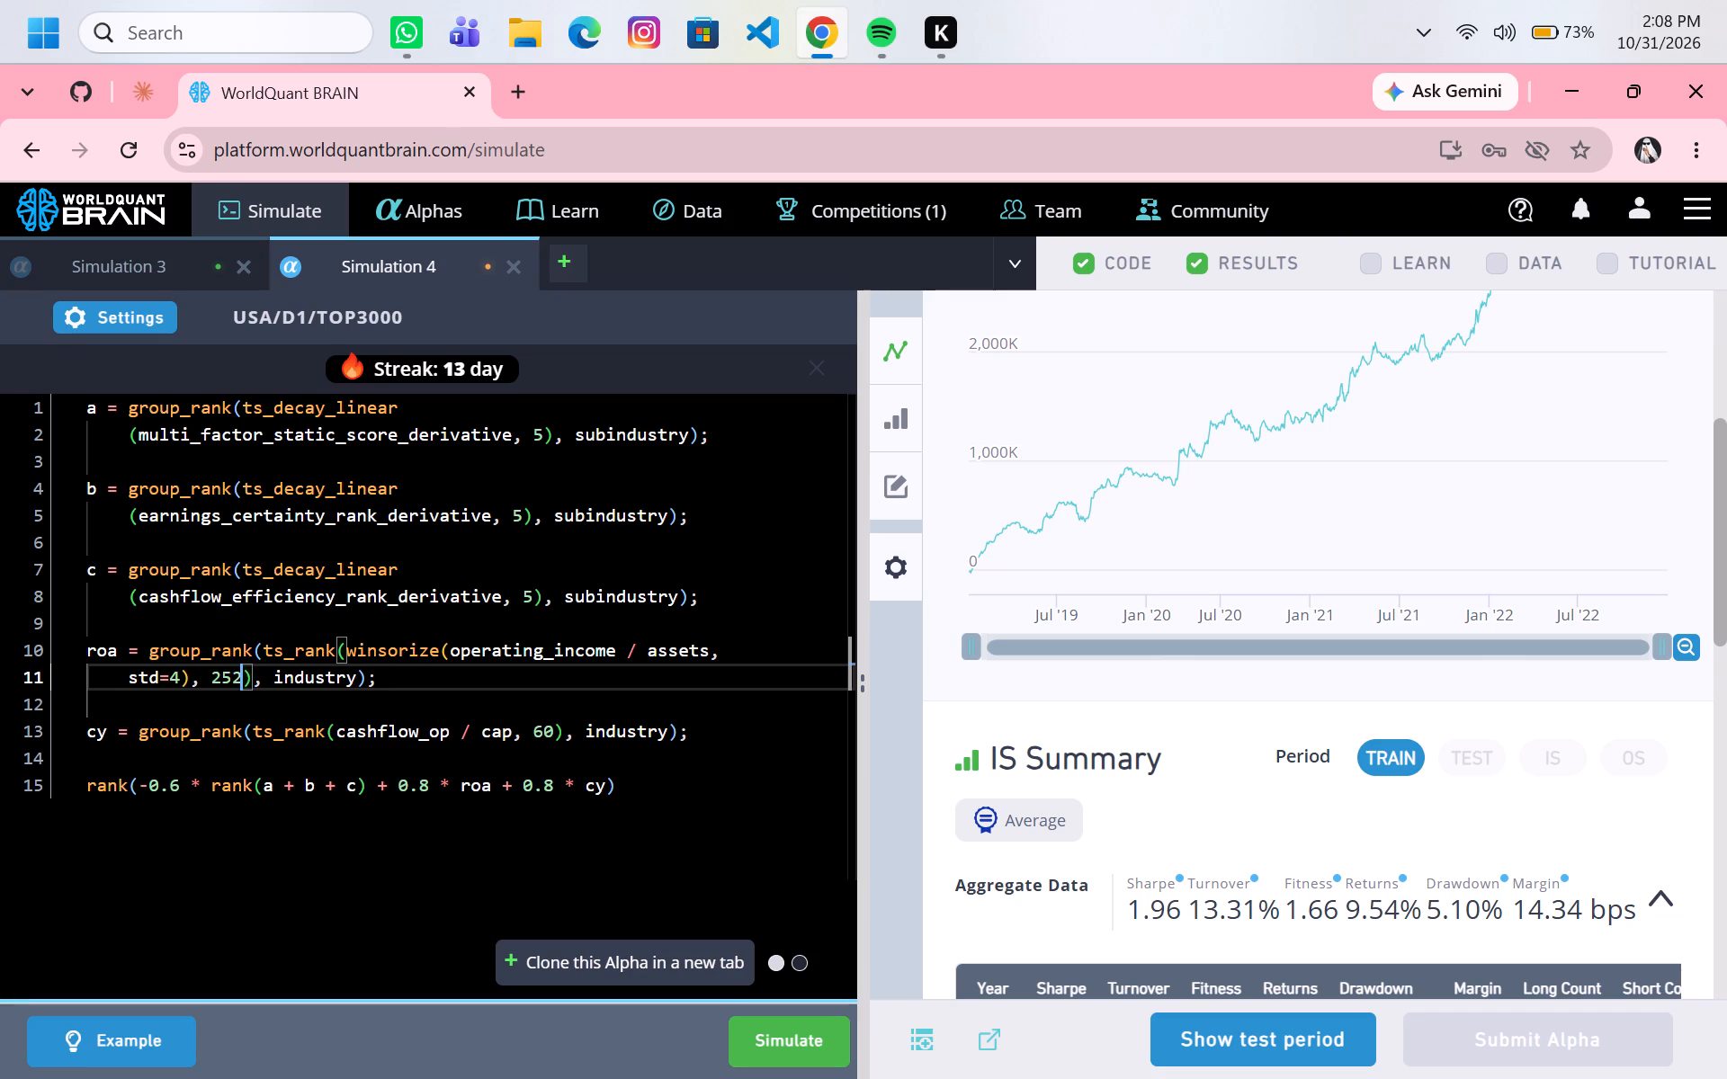
pyautogui.click(773, 1035)
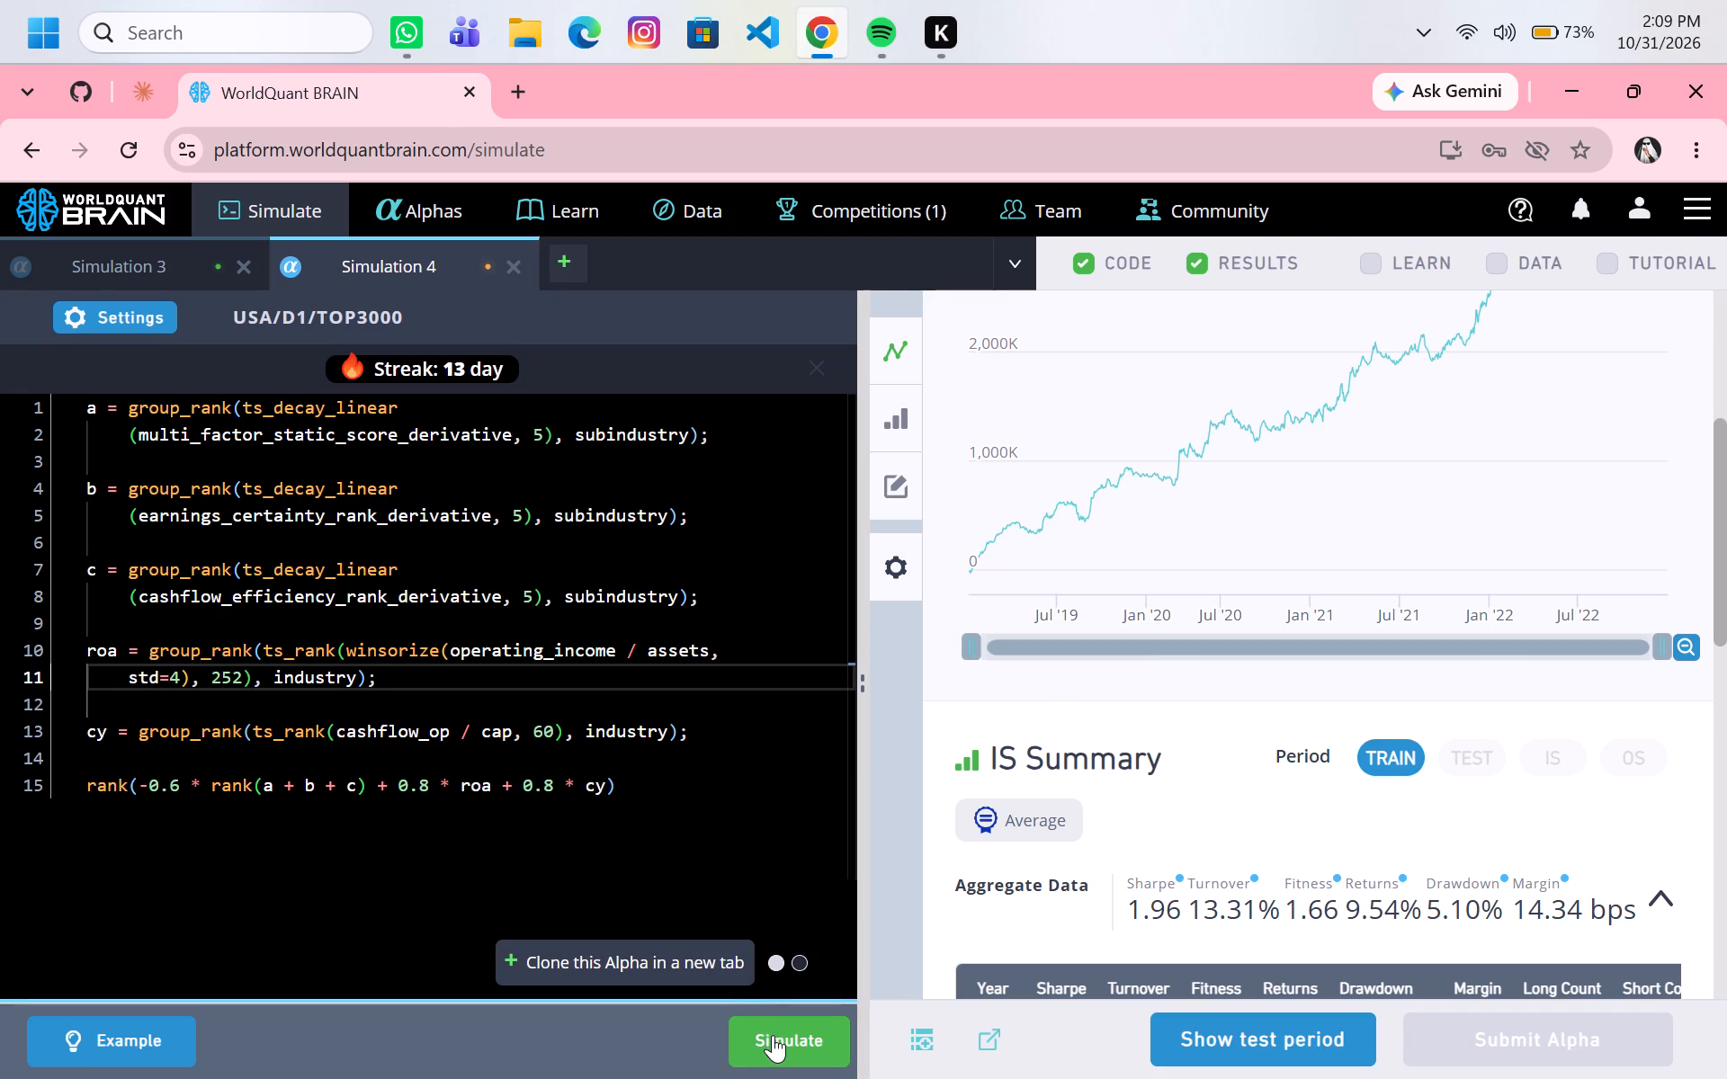
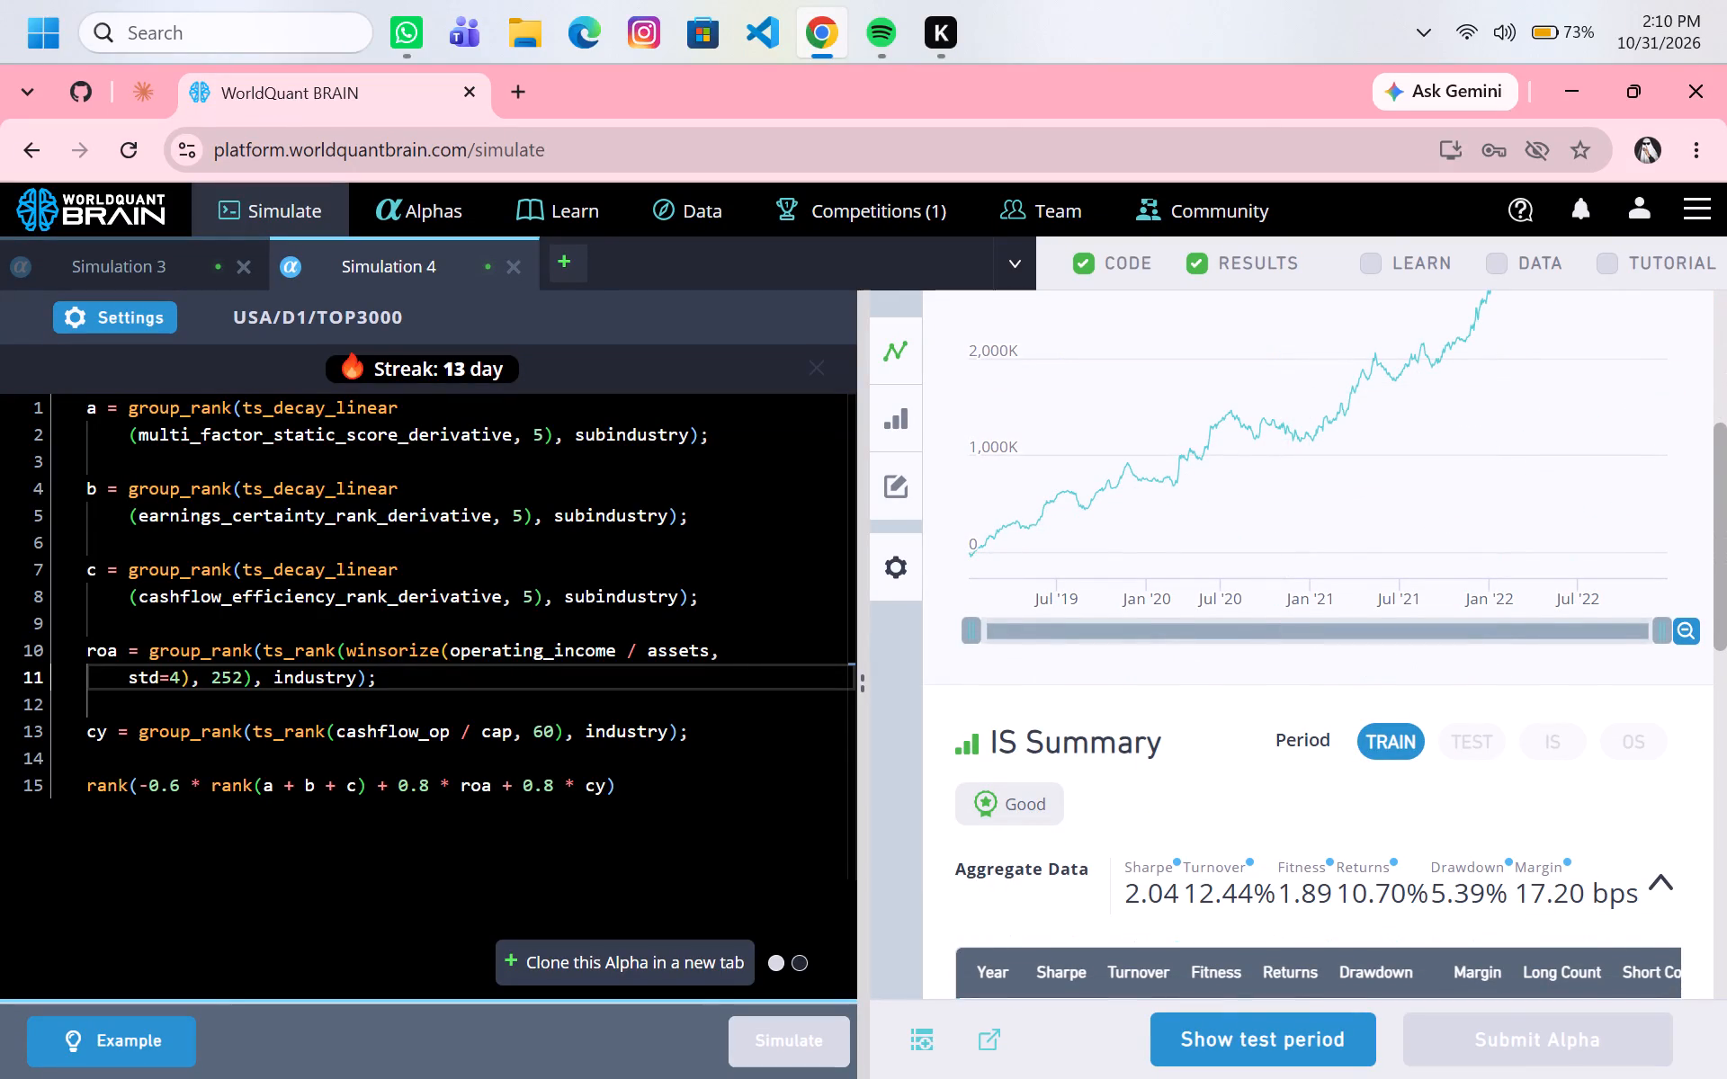
# Set the ts_rank window in the cy line to 5 and rerun the simulation.
pyautogui.click(552, 735)
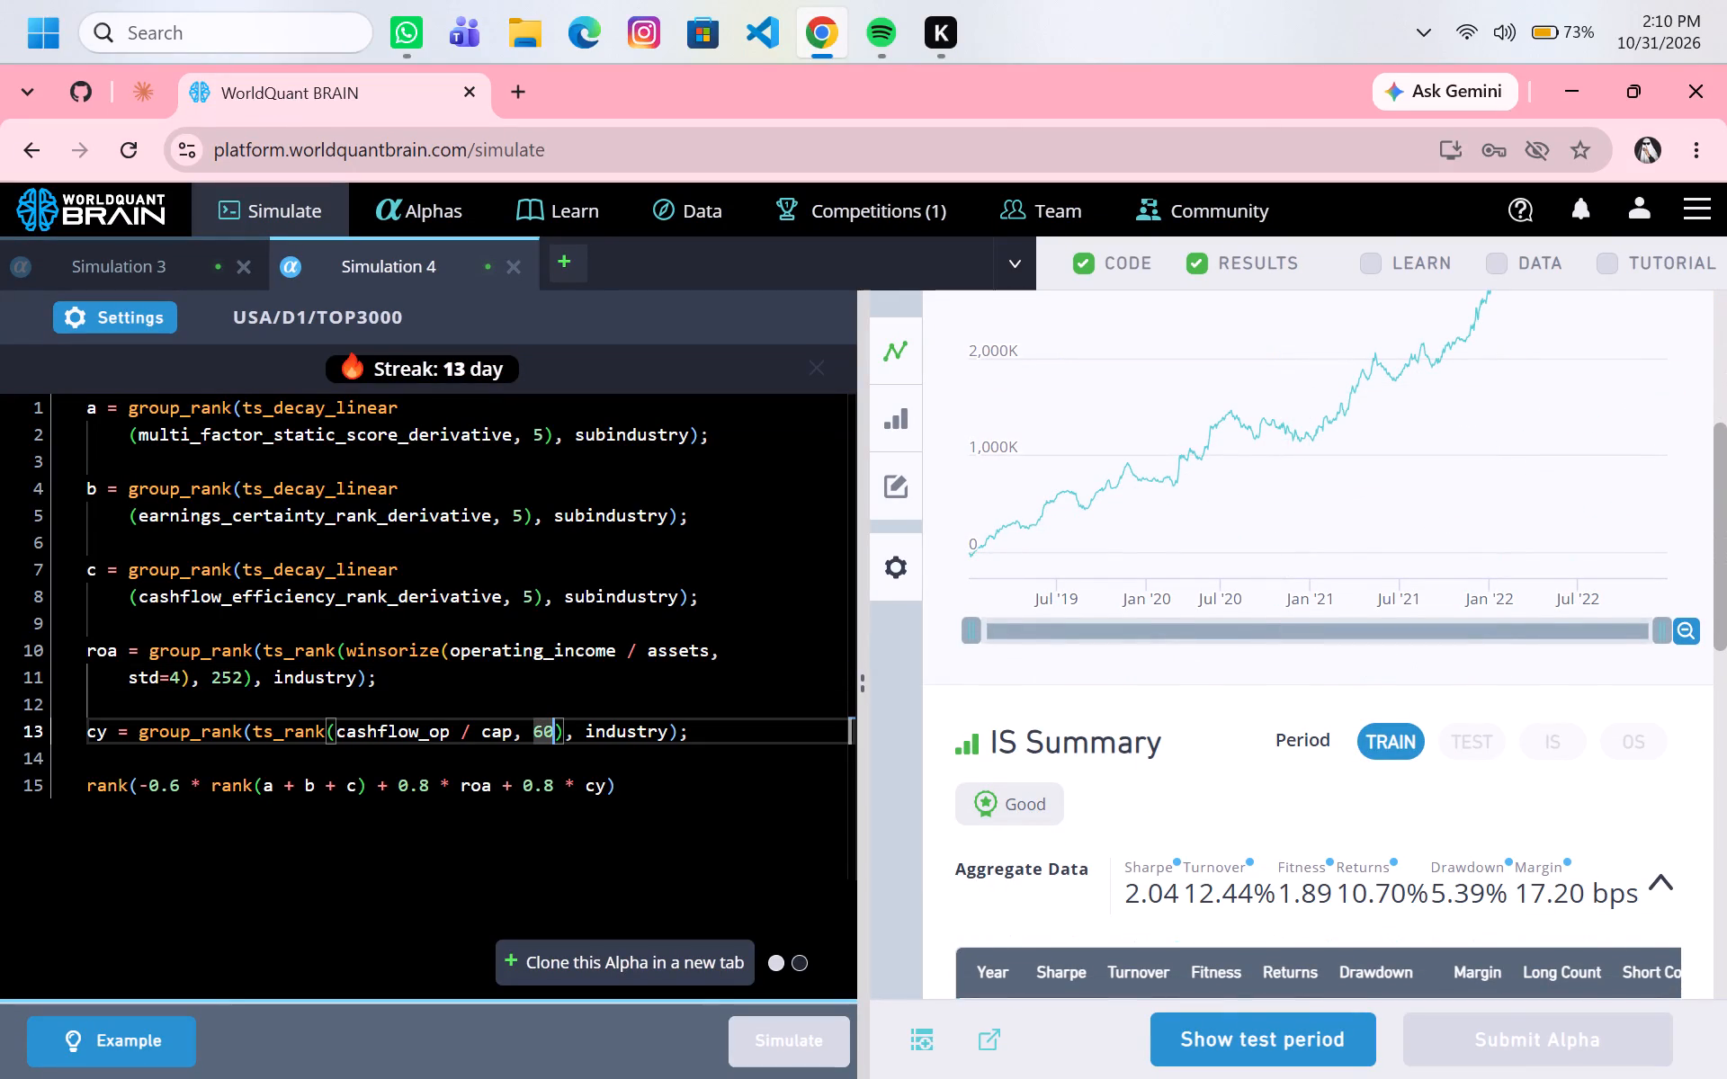
pyautogui.press('BackSpace')
pyautogui.press('BackSpace')
pyautogui.press('5')
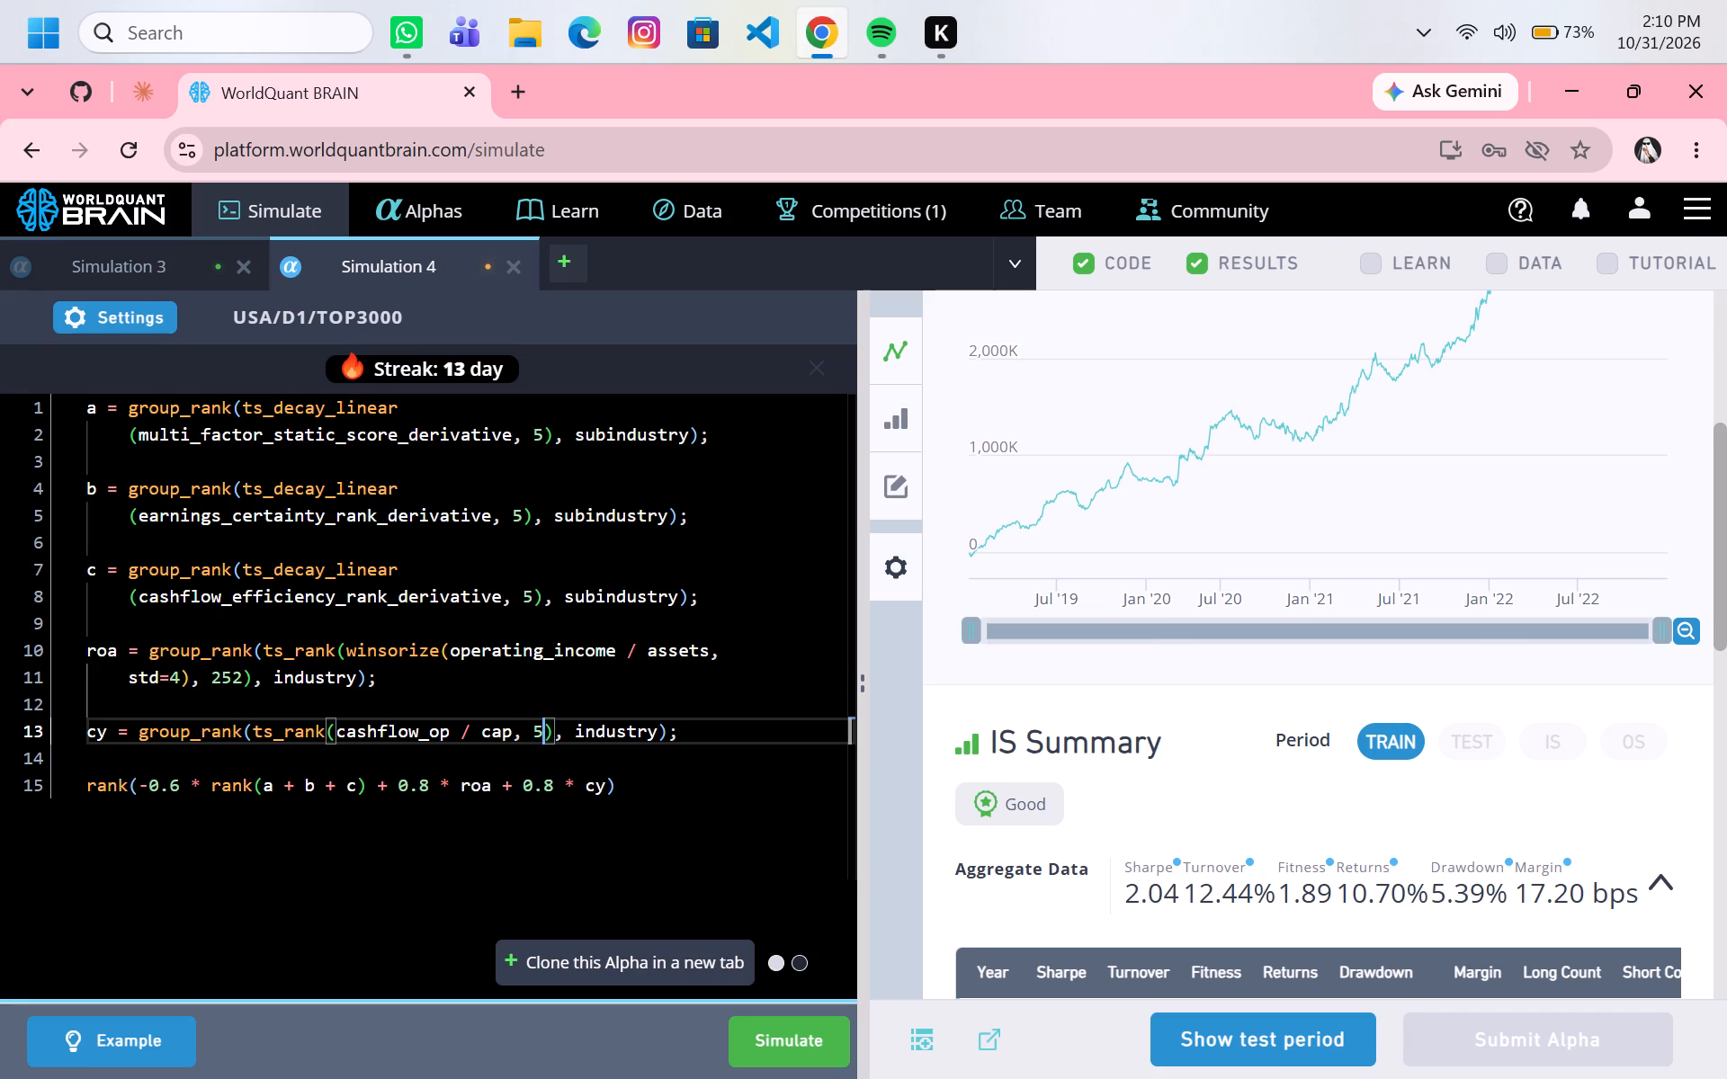
pyautogui.click(806, 1022)
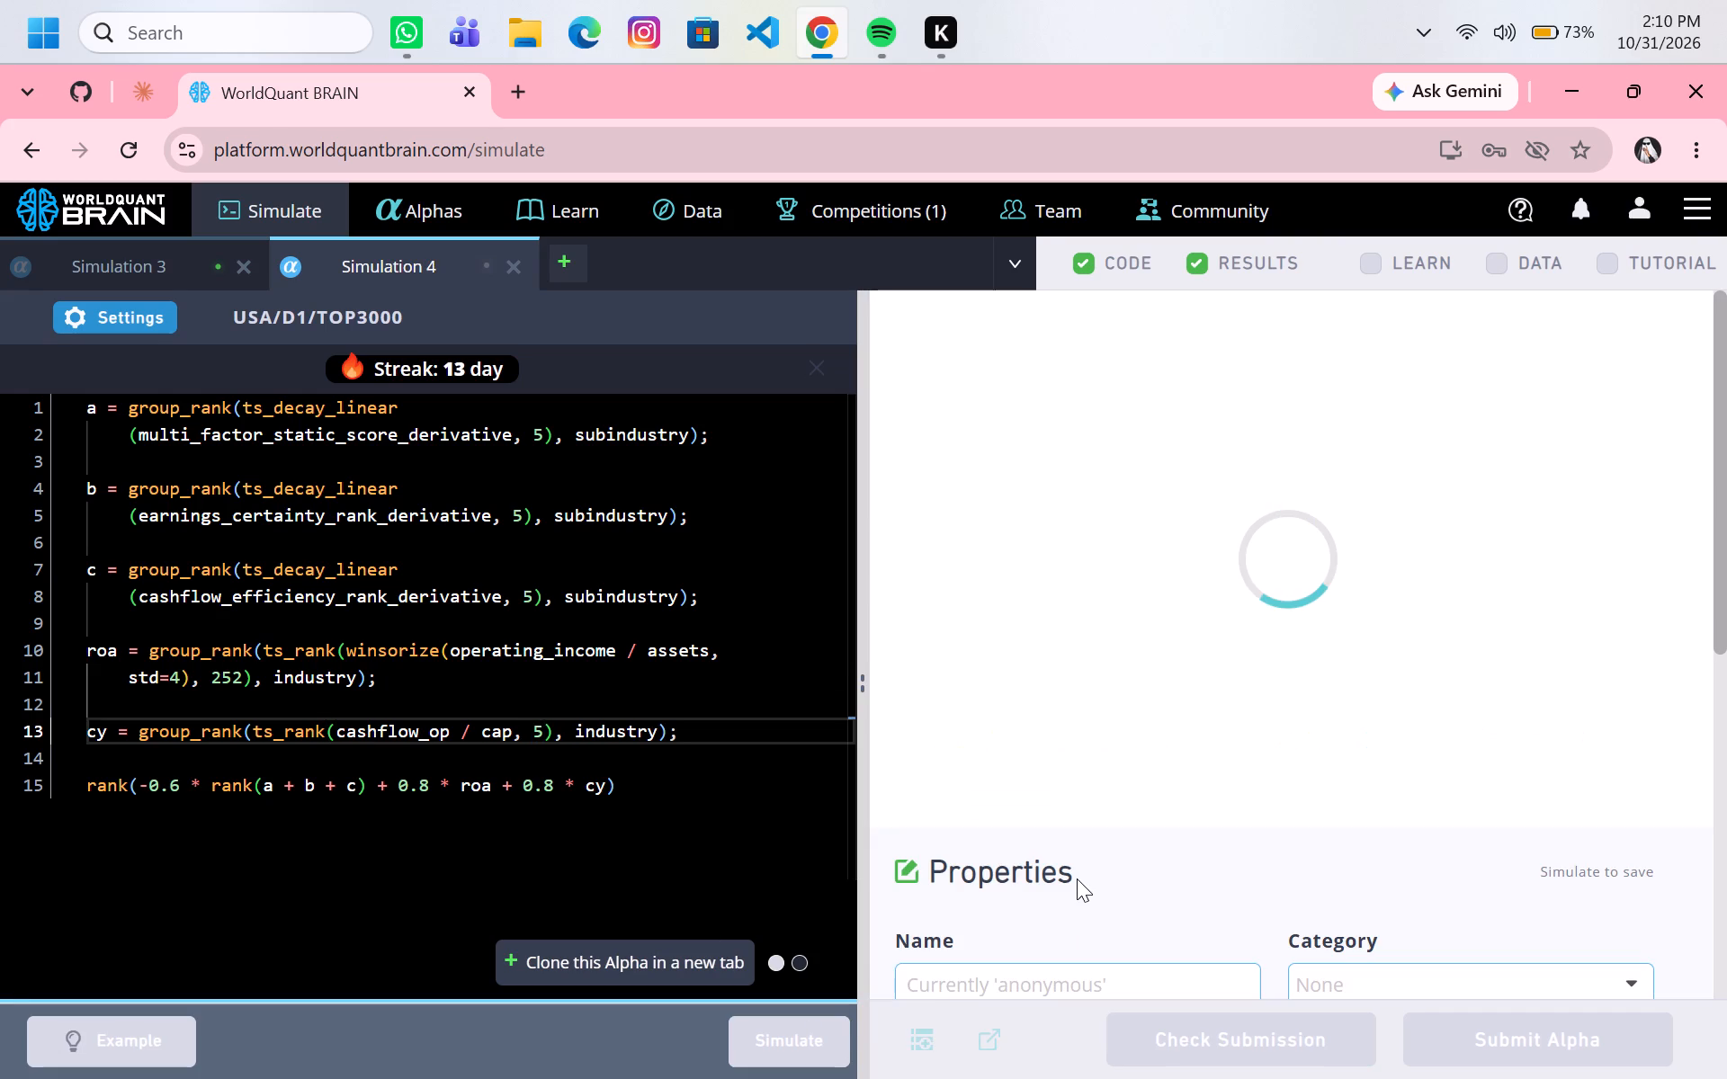
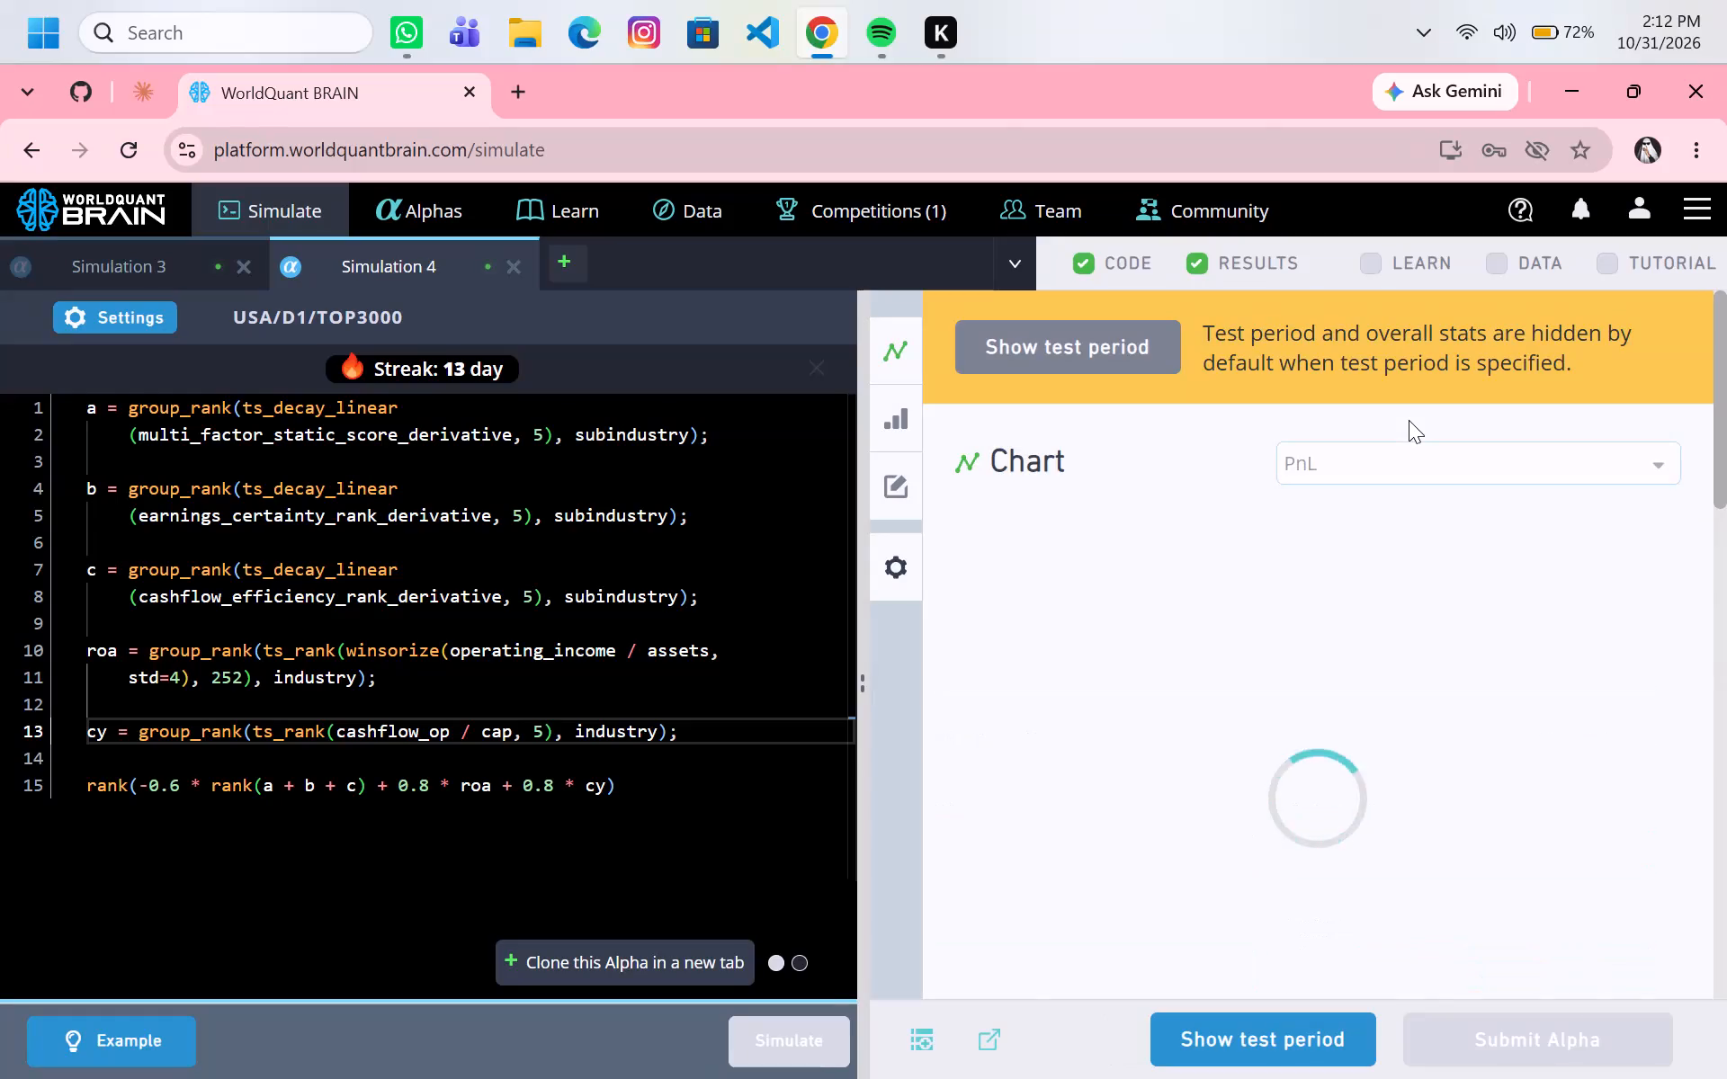
# Set the ts_rank window in the cy line to 20 and rerun the simulation.
pyautogui.scroll(-1, 1423, 585)
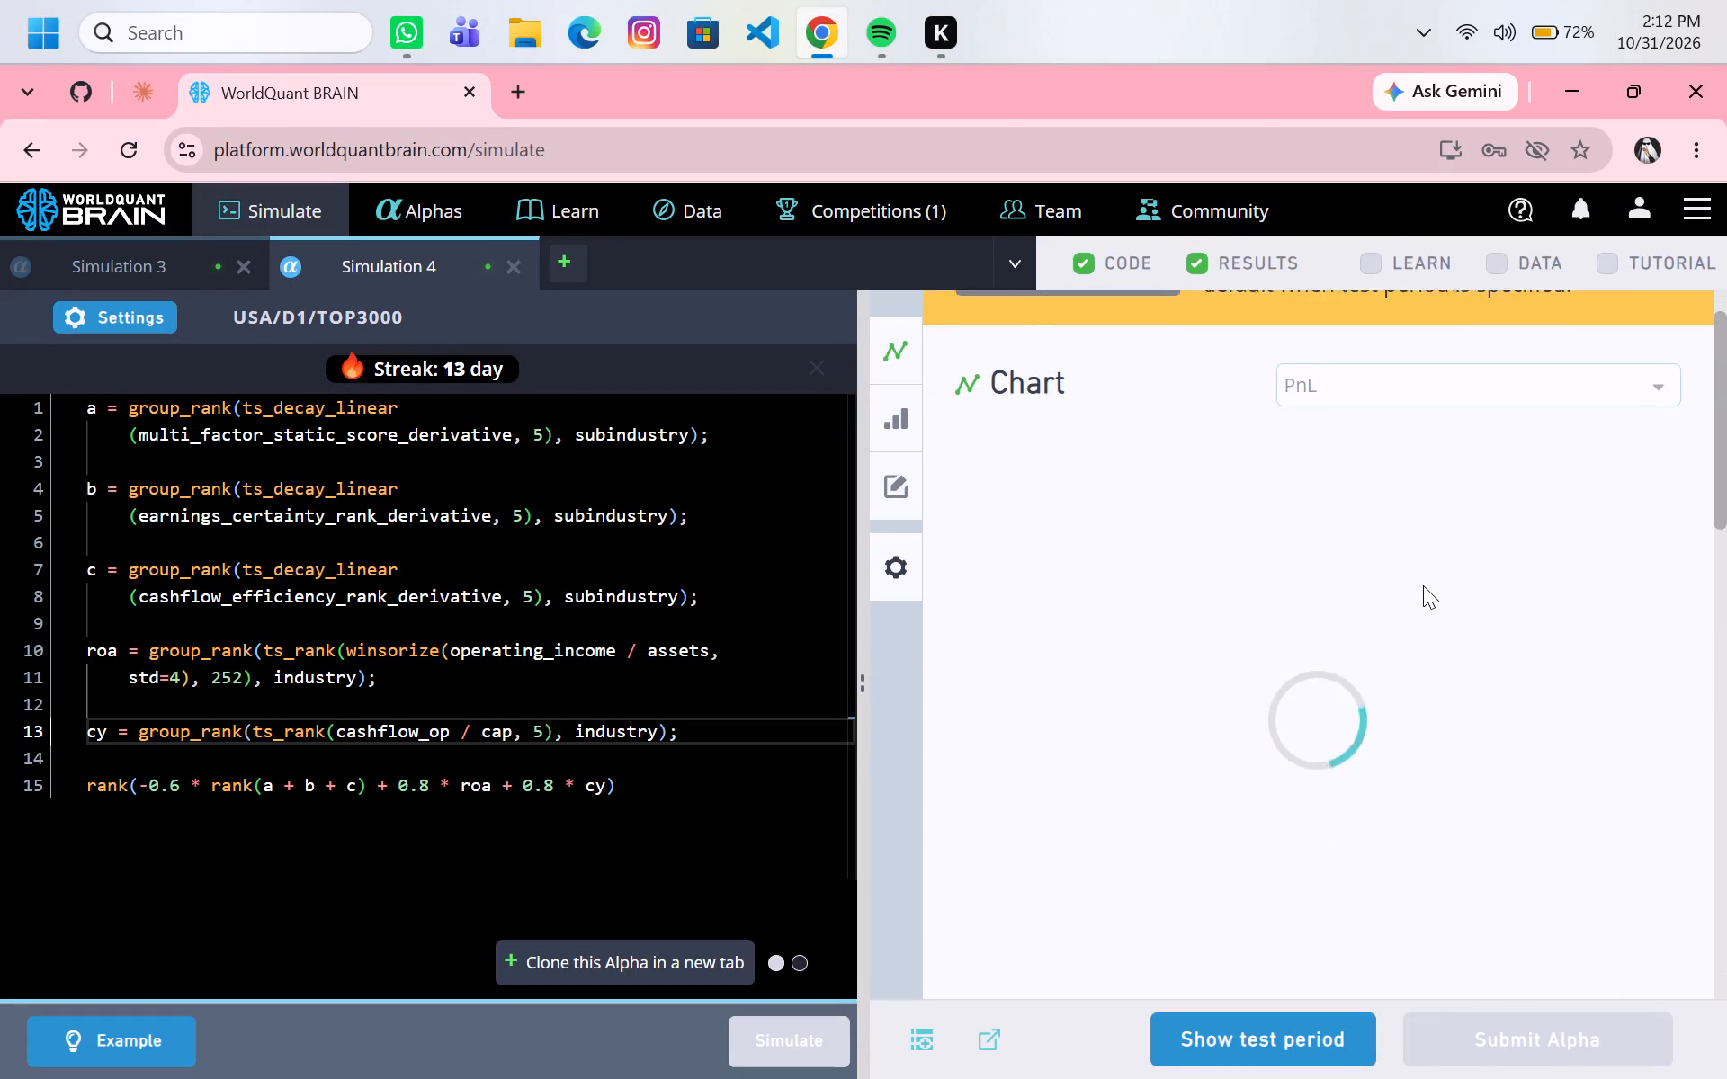
pyautogui.scroll(-2, 1423, 585)
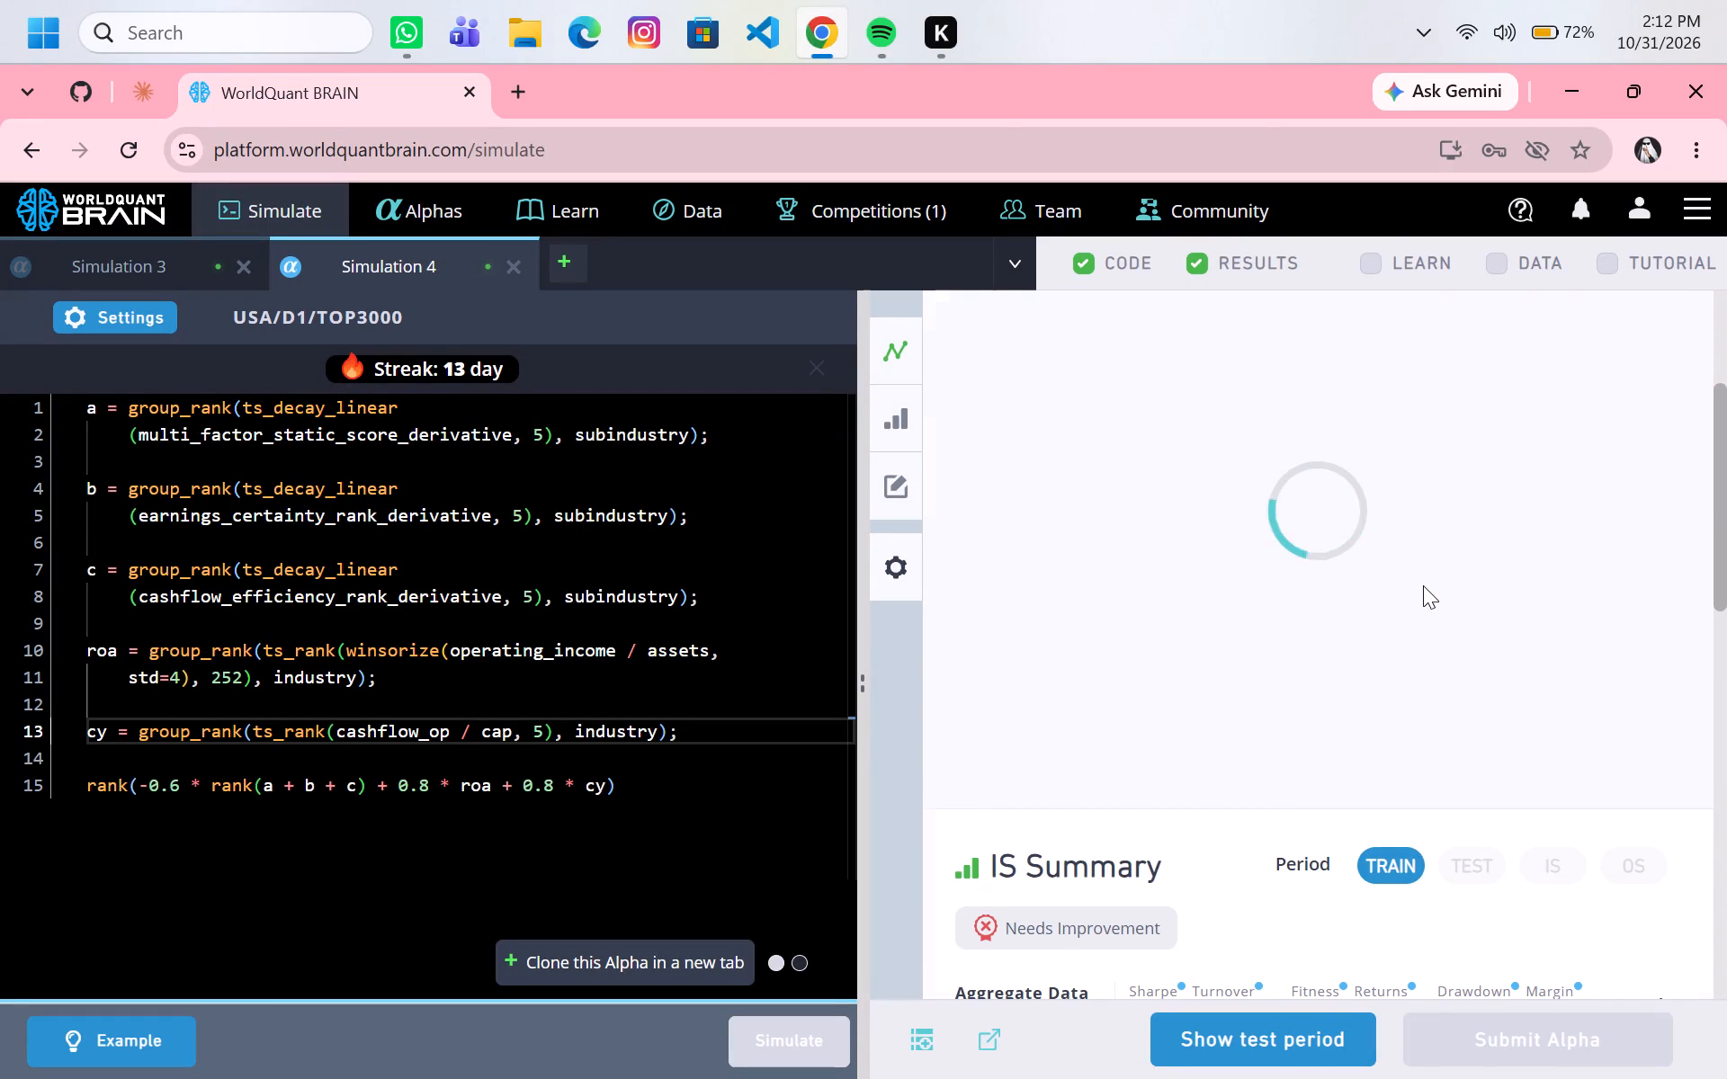
pyautogui.scroll(2, 1423, 585)
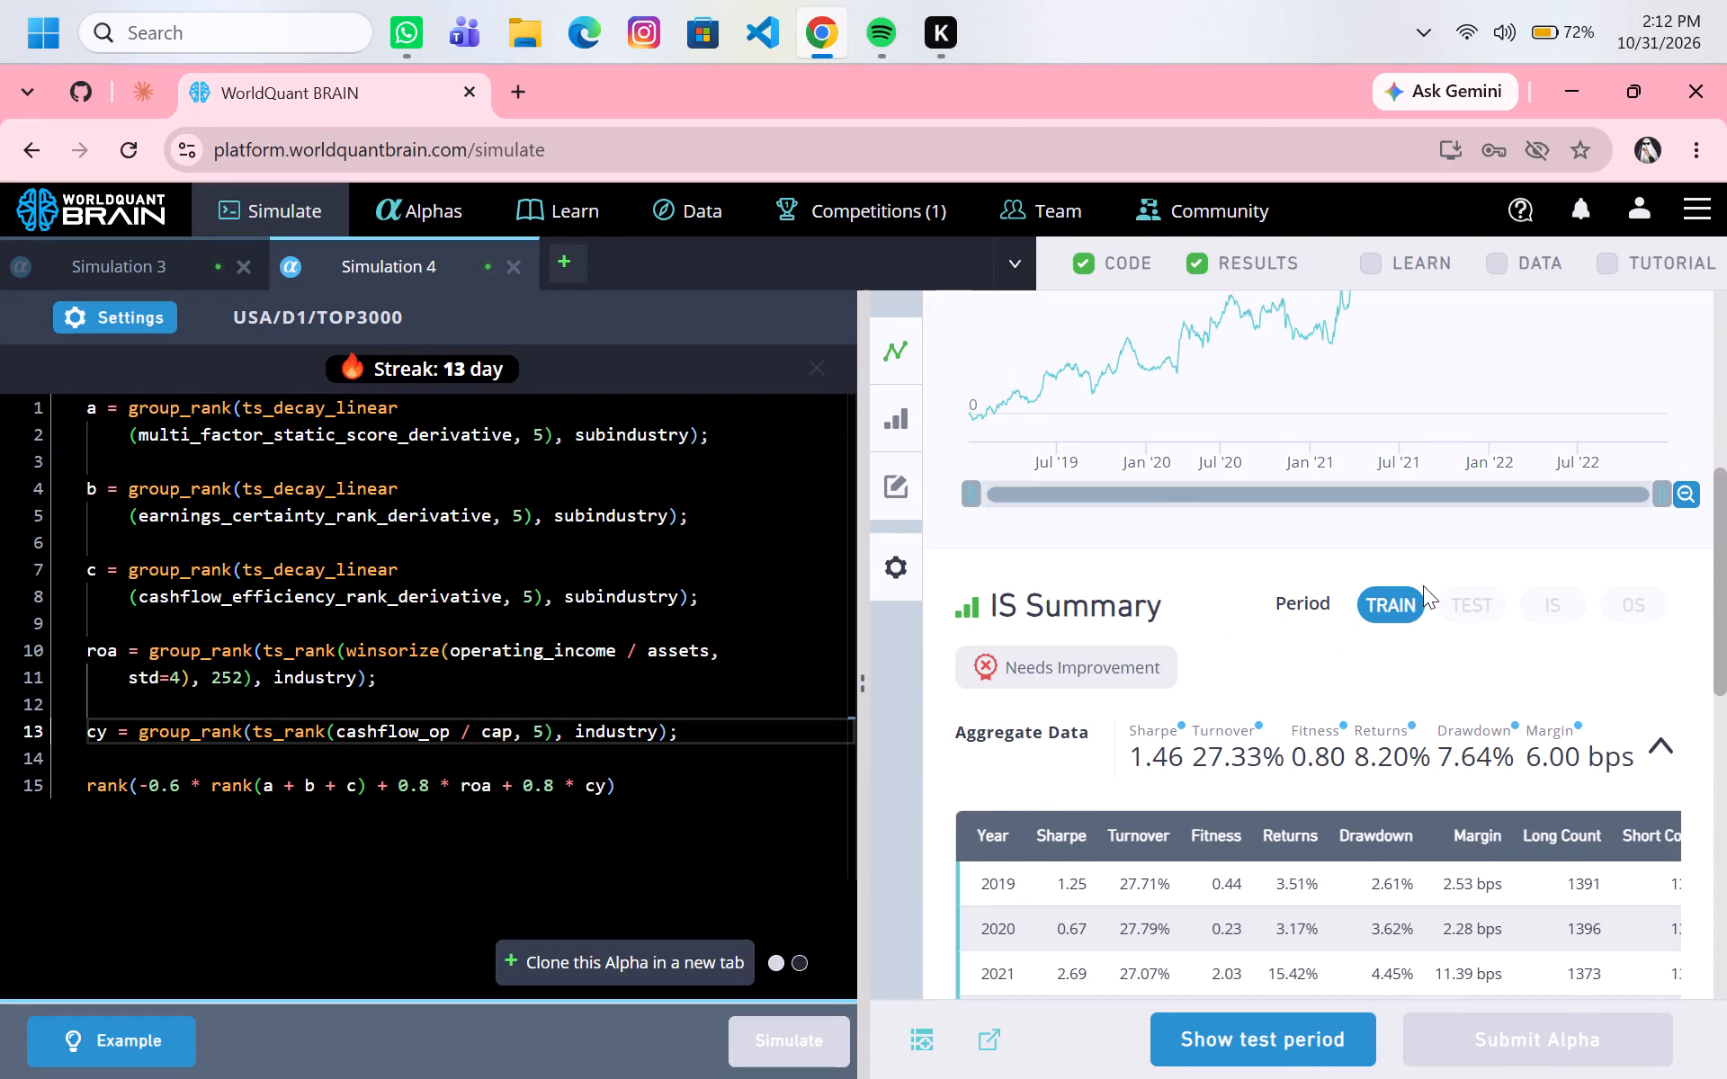
pyautogui.scroll(1, 1423, 585)
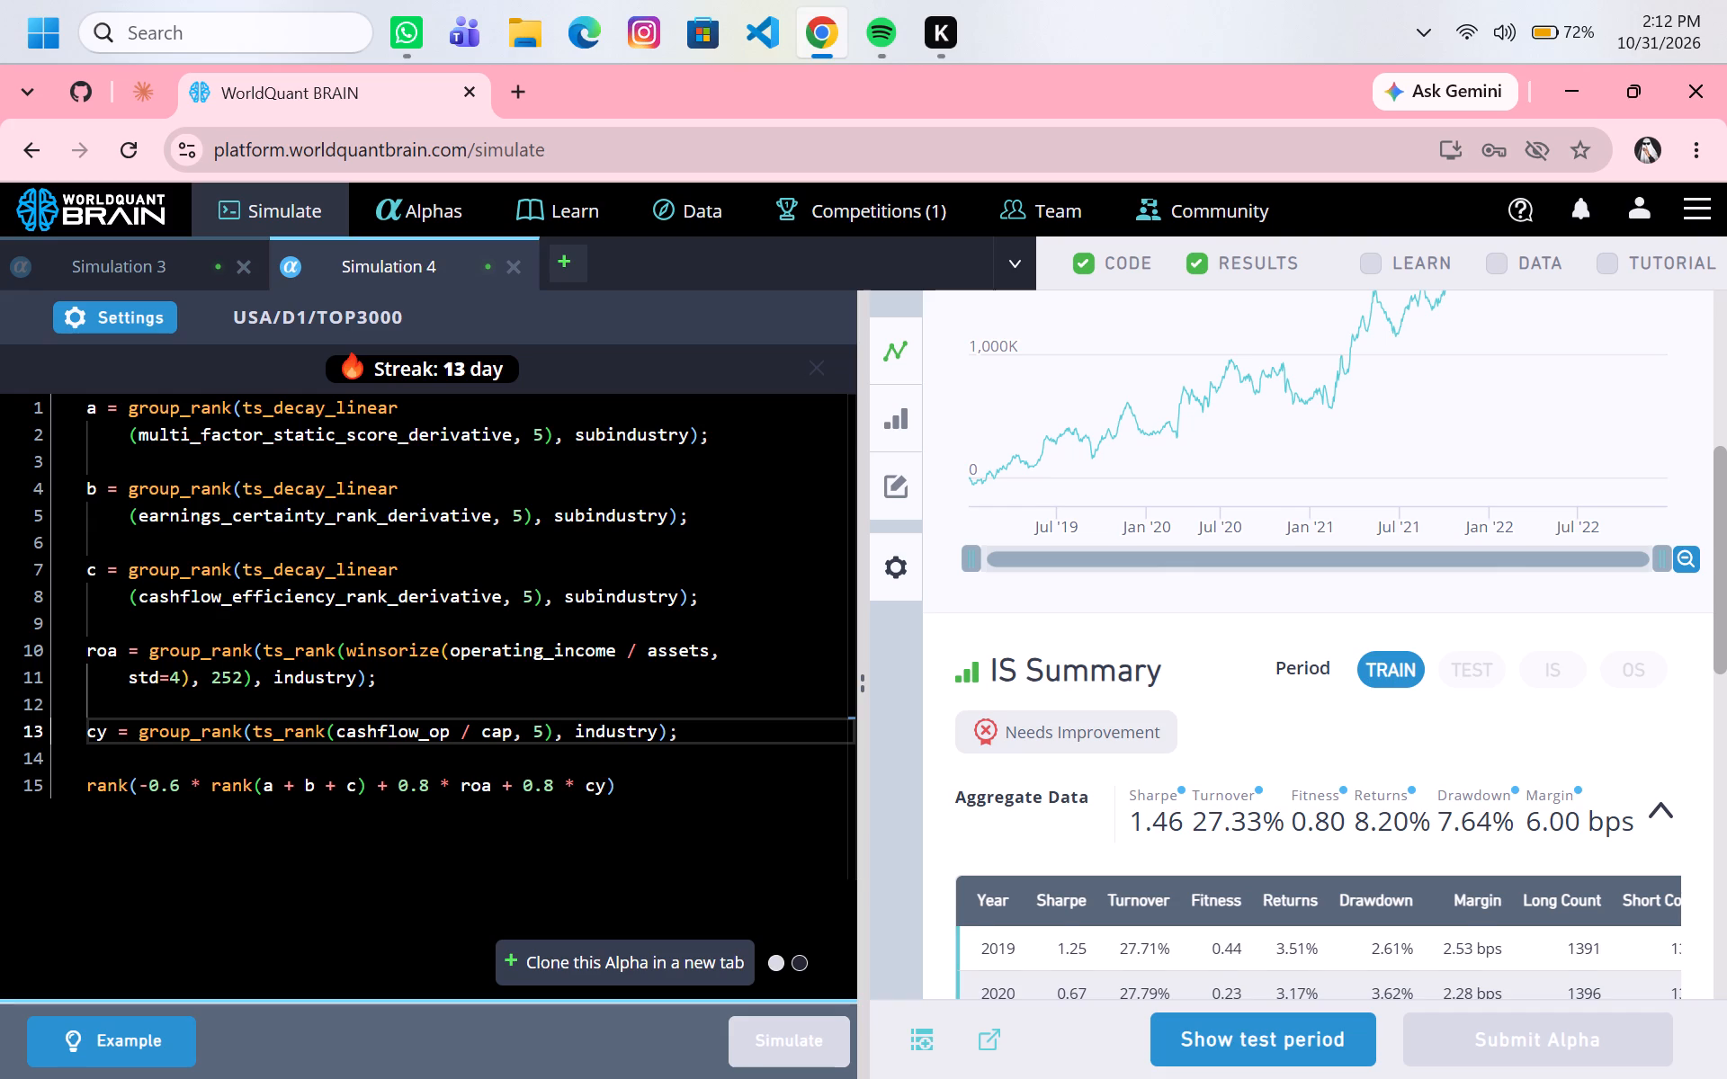
pyautogui.click(535, 731)
pyautogui.click(540, 729)
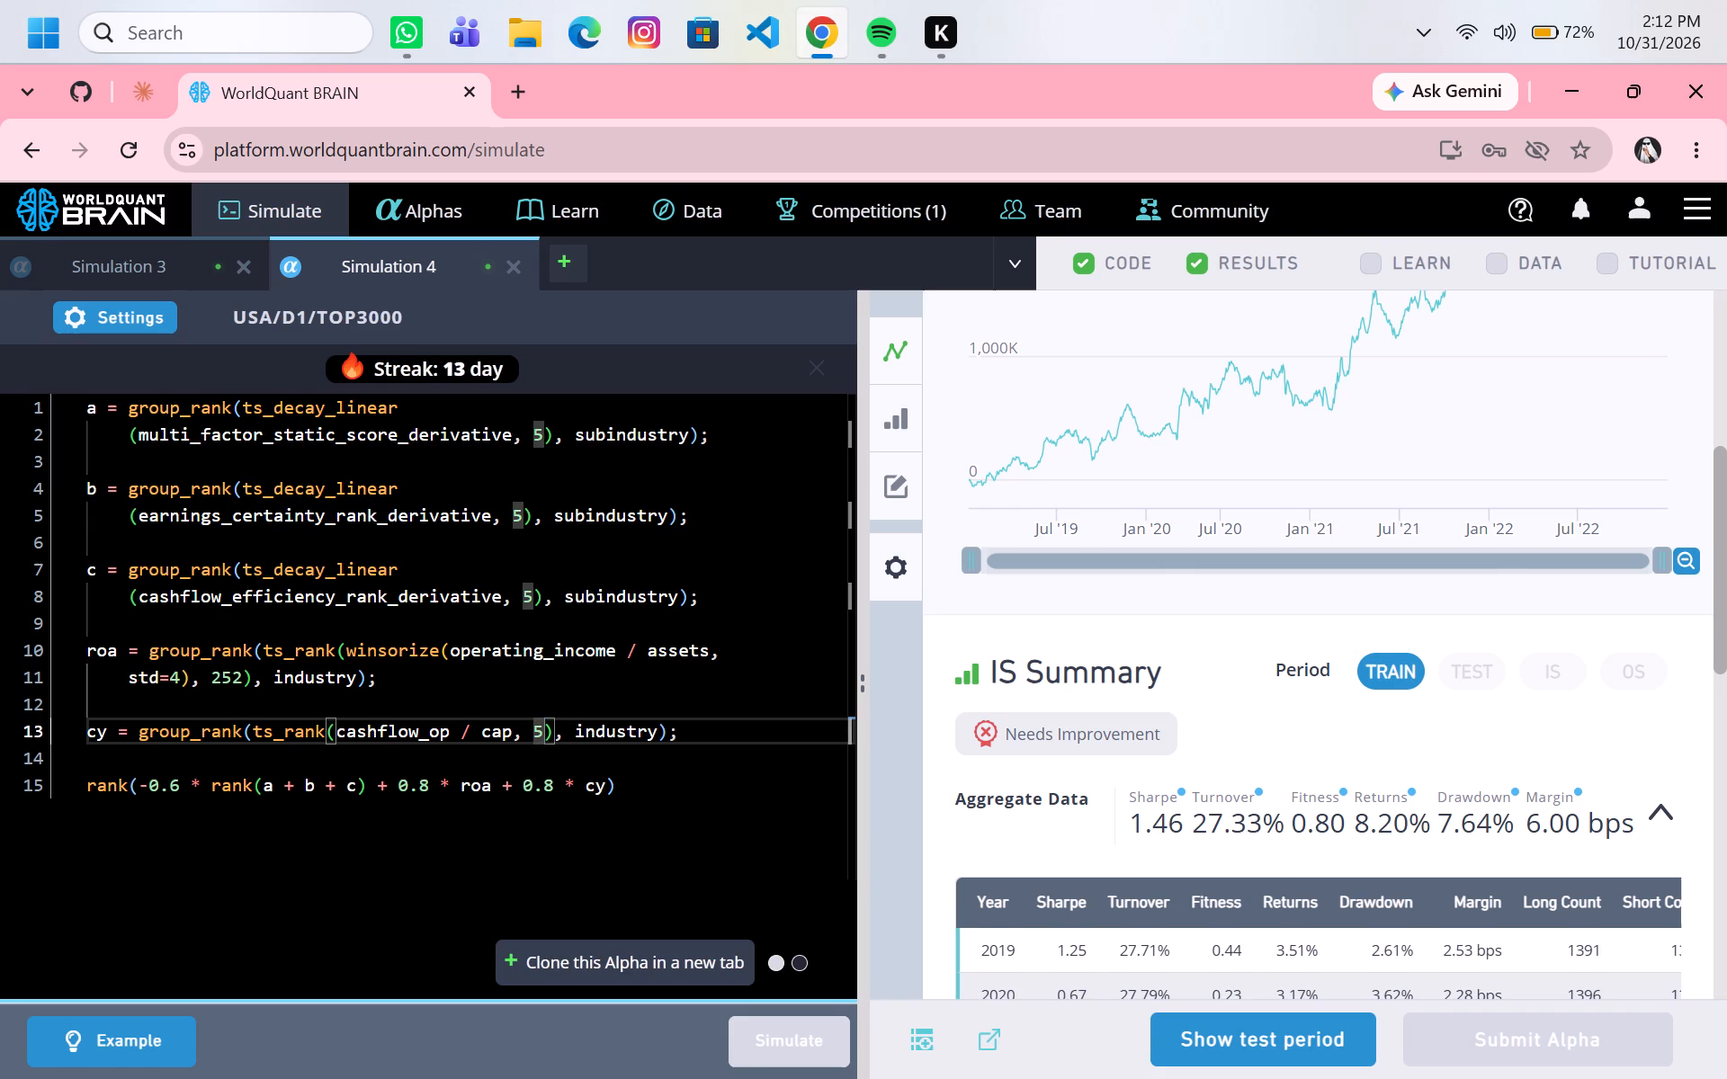
pyautogui.press('BackSpace')
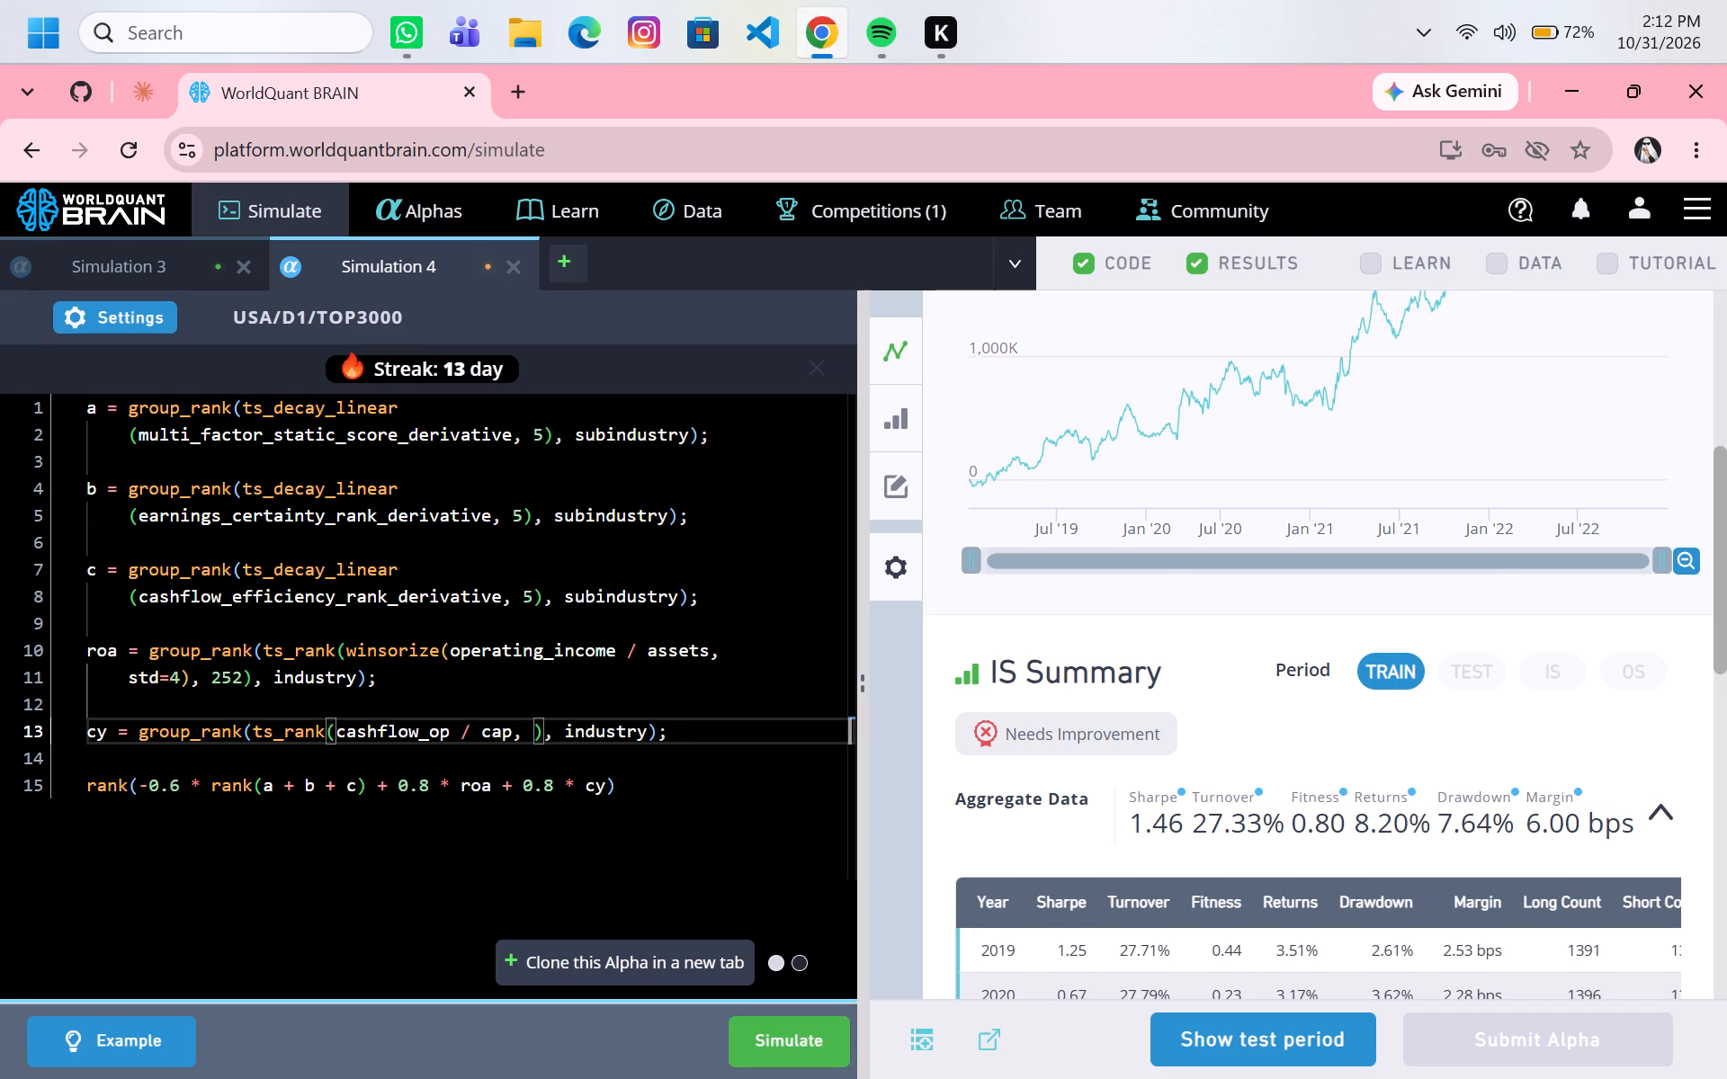
pyautogui.press('2')
pyautogui.press('0')
pyautogui.click(766, 1041)
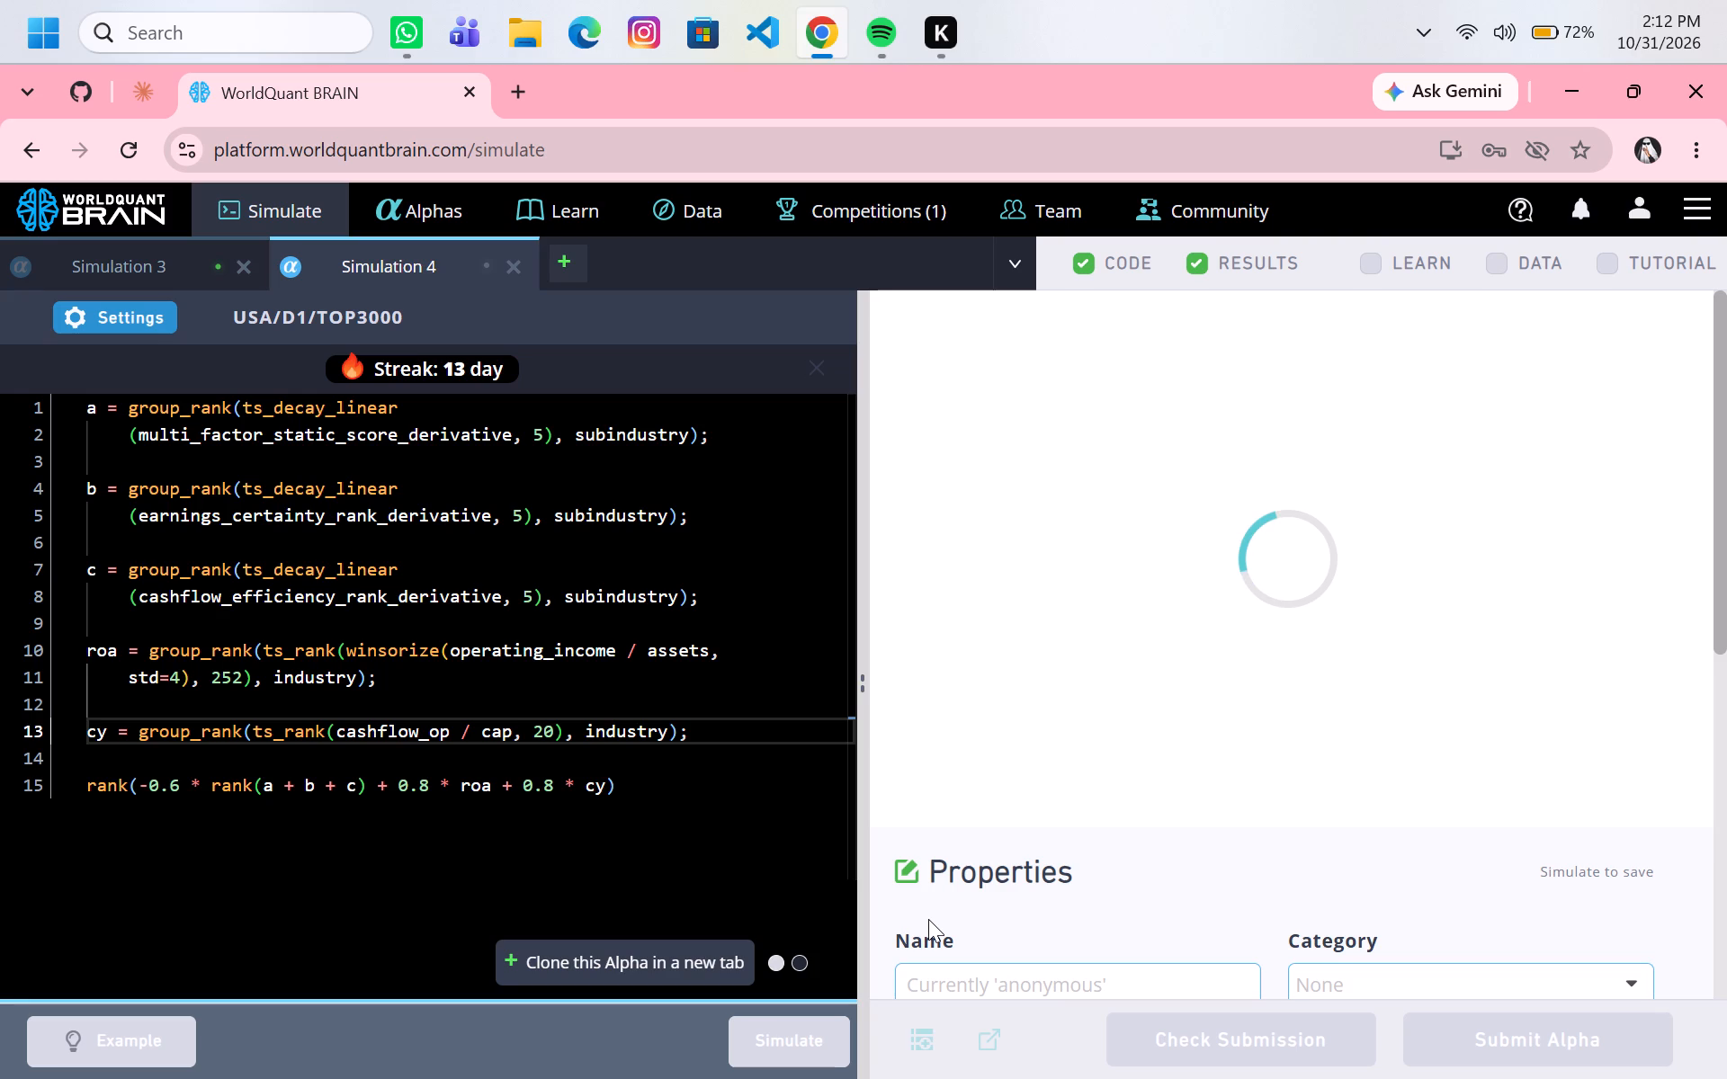
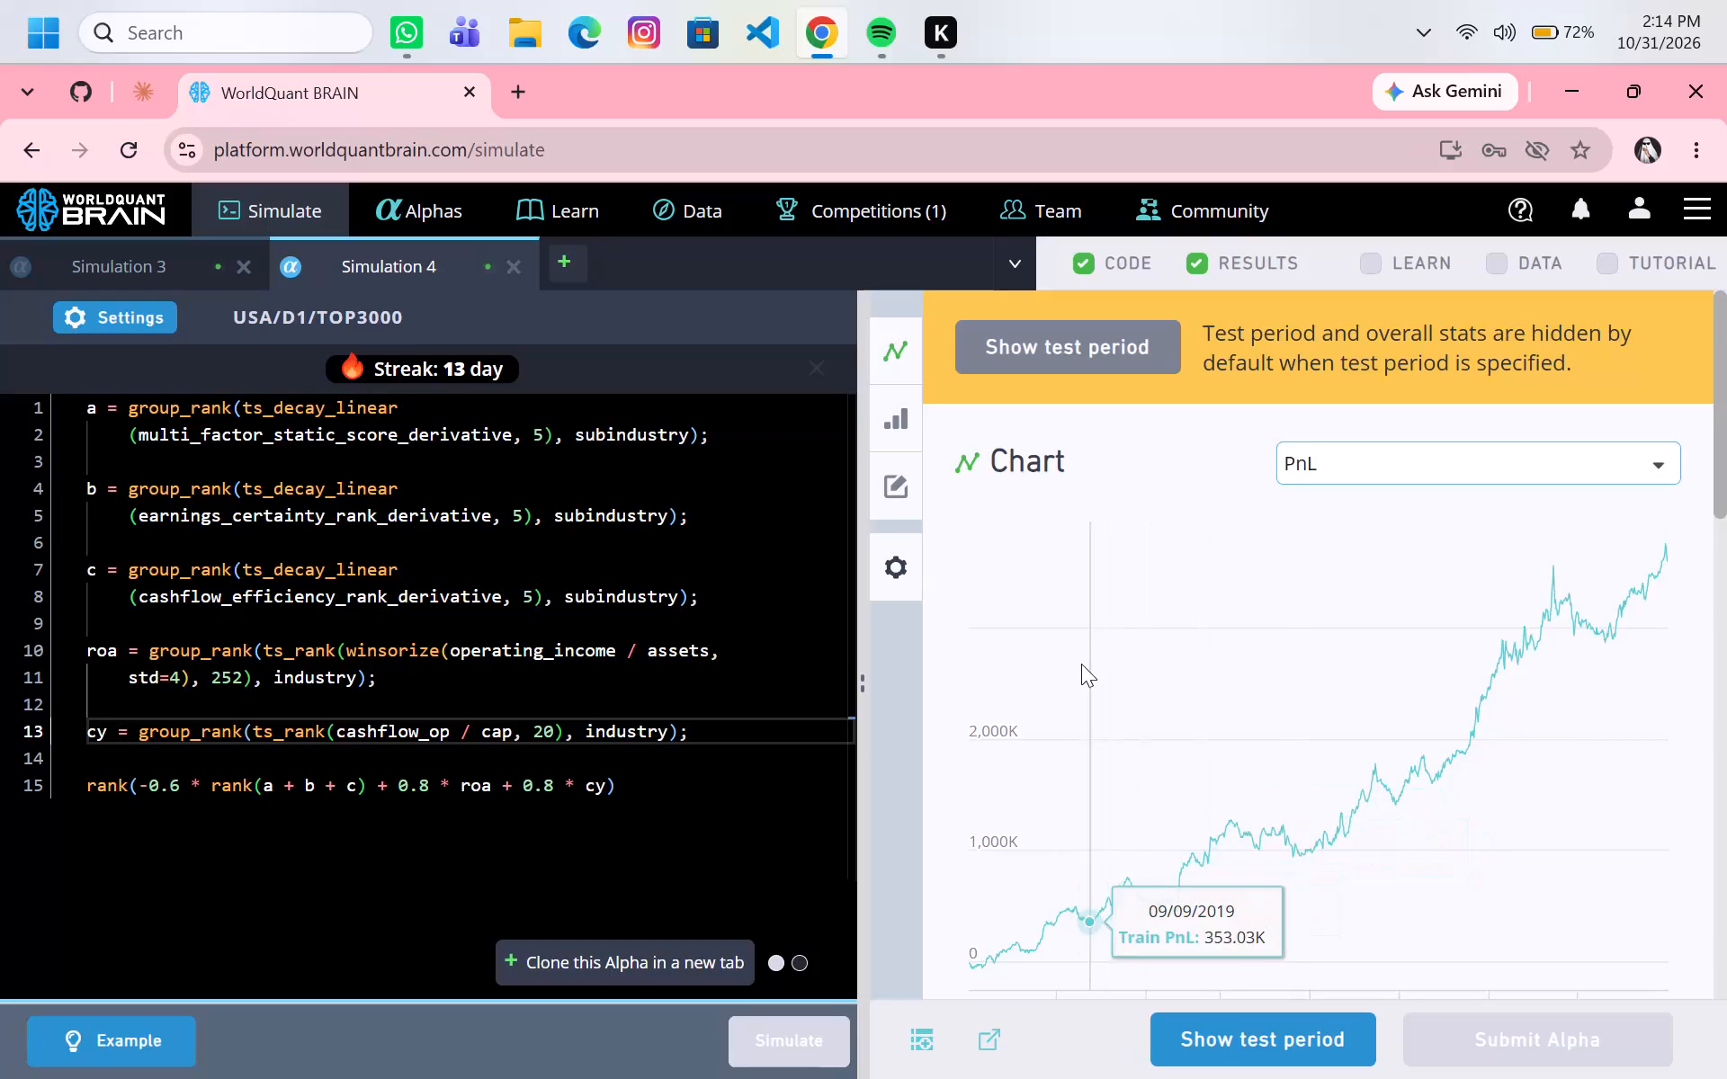
# Review the chart and IS Summary, change the ts_rank window in the cy line to 60, and rerun the simulation.
pyautogui.scroll(-2, 1081, 664)
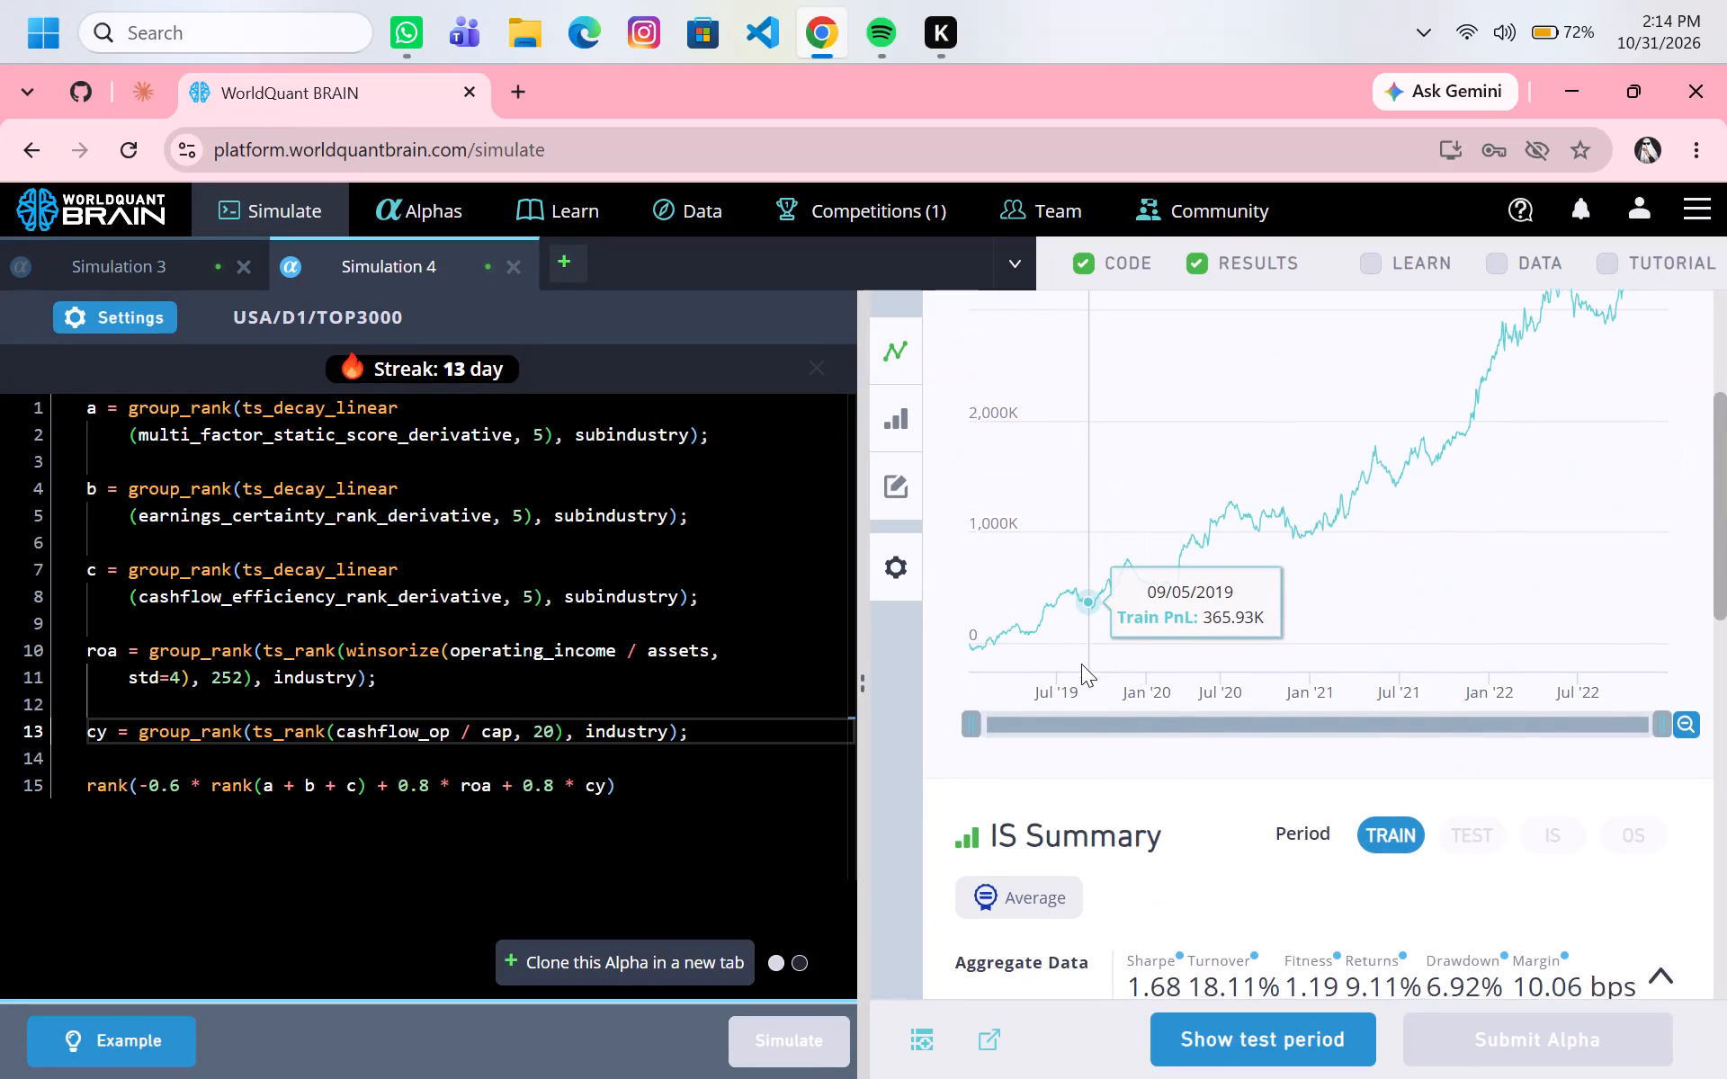
pyautogui.scroll(-2, 1081, 664)
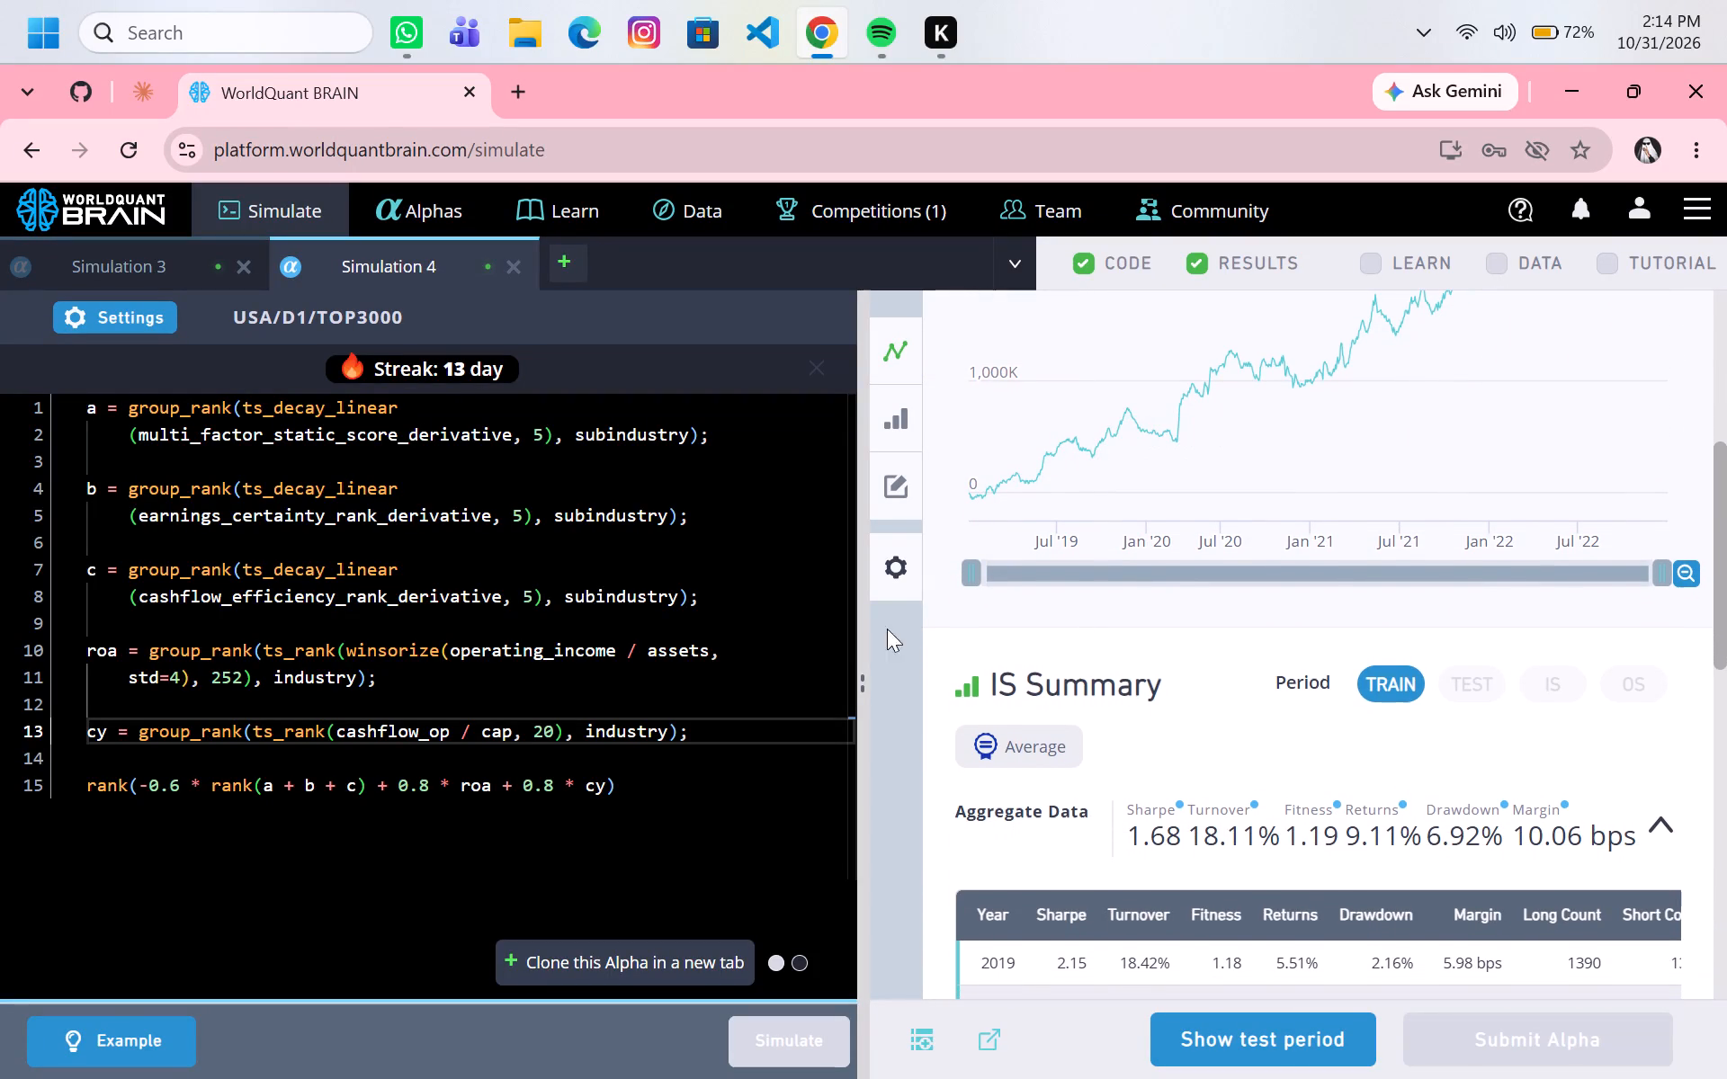
pyautogui.click(552, 730)
pyautogui.scroll(4, 1119, 460)
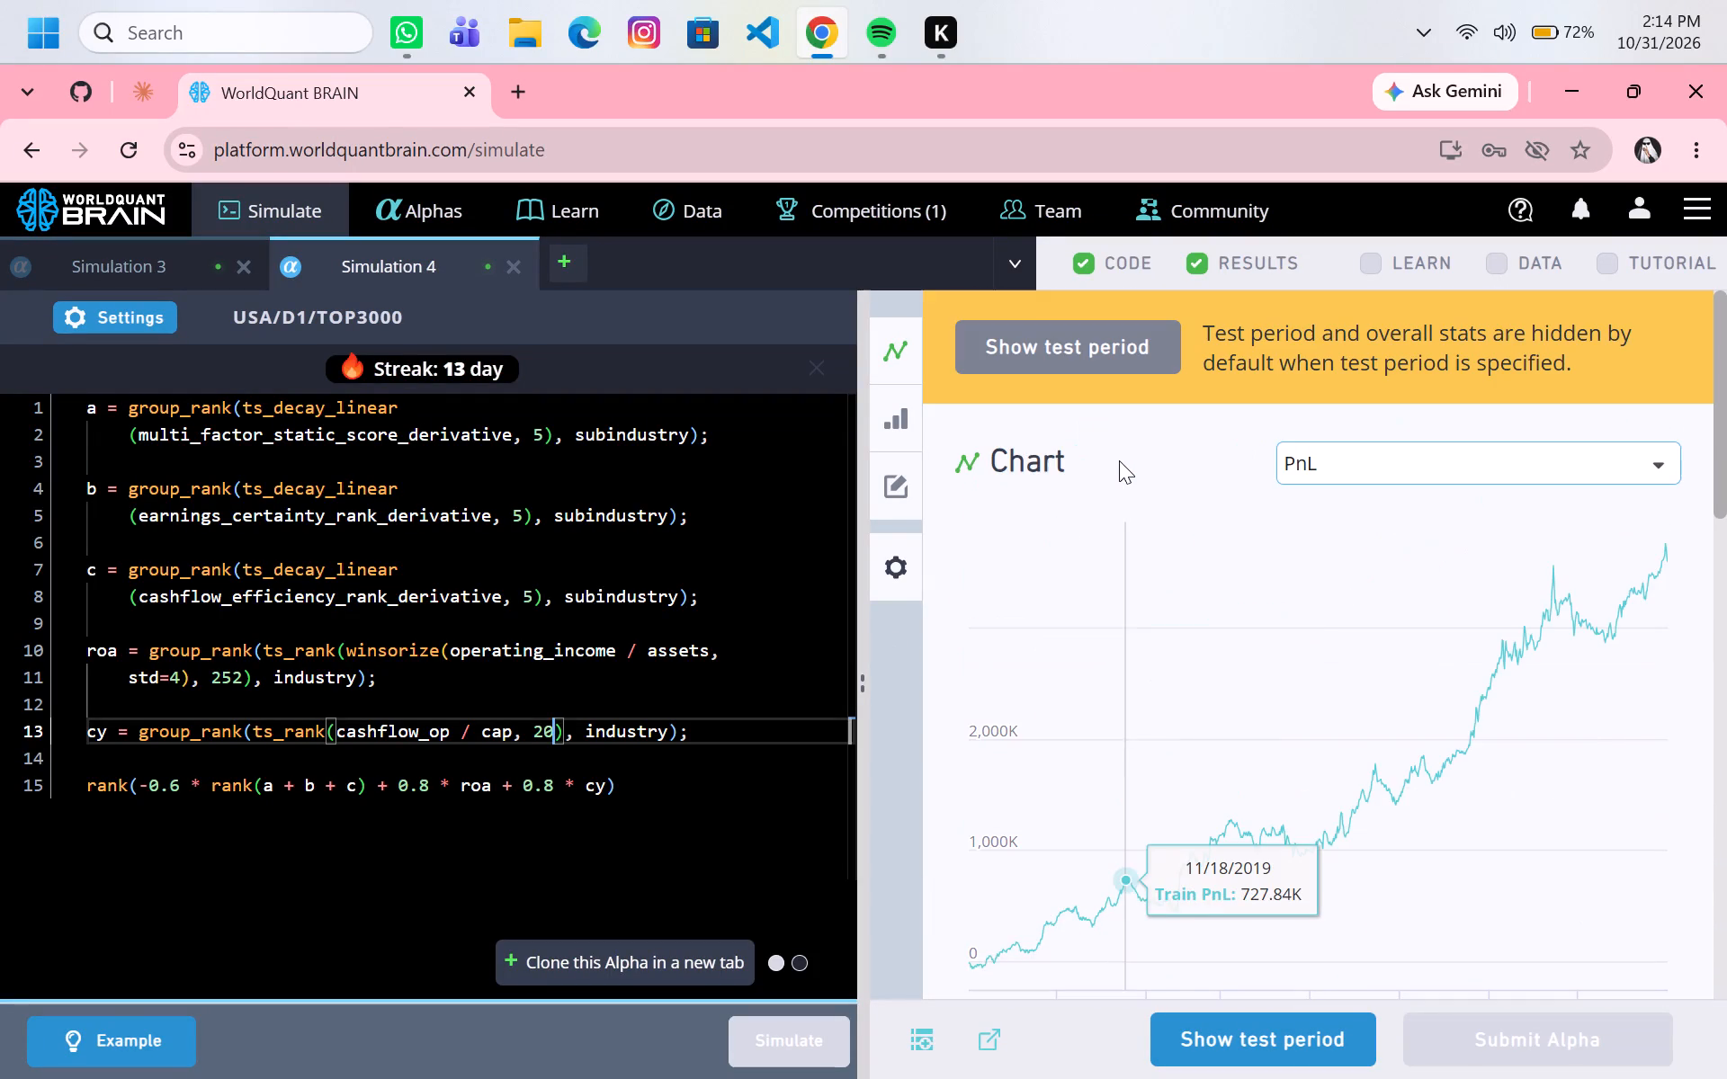
pyautogui.scroll(1, 1119, 460)
pyautogui.scroll(-3, 1119, 460)
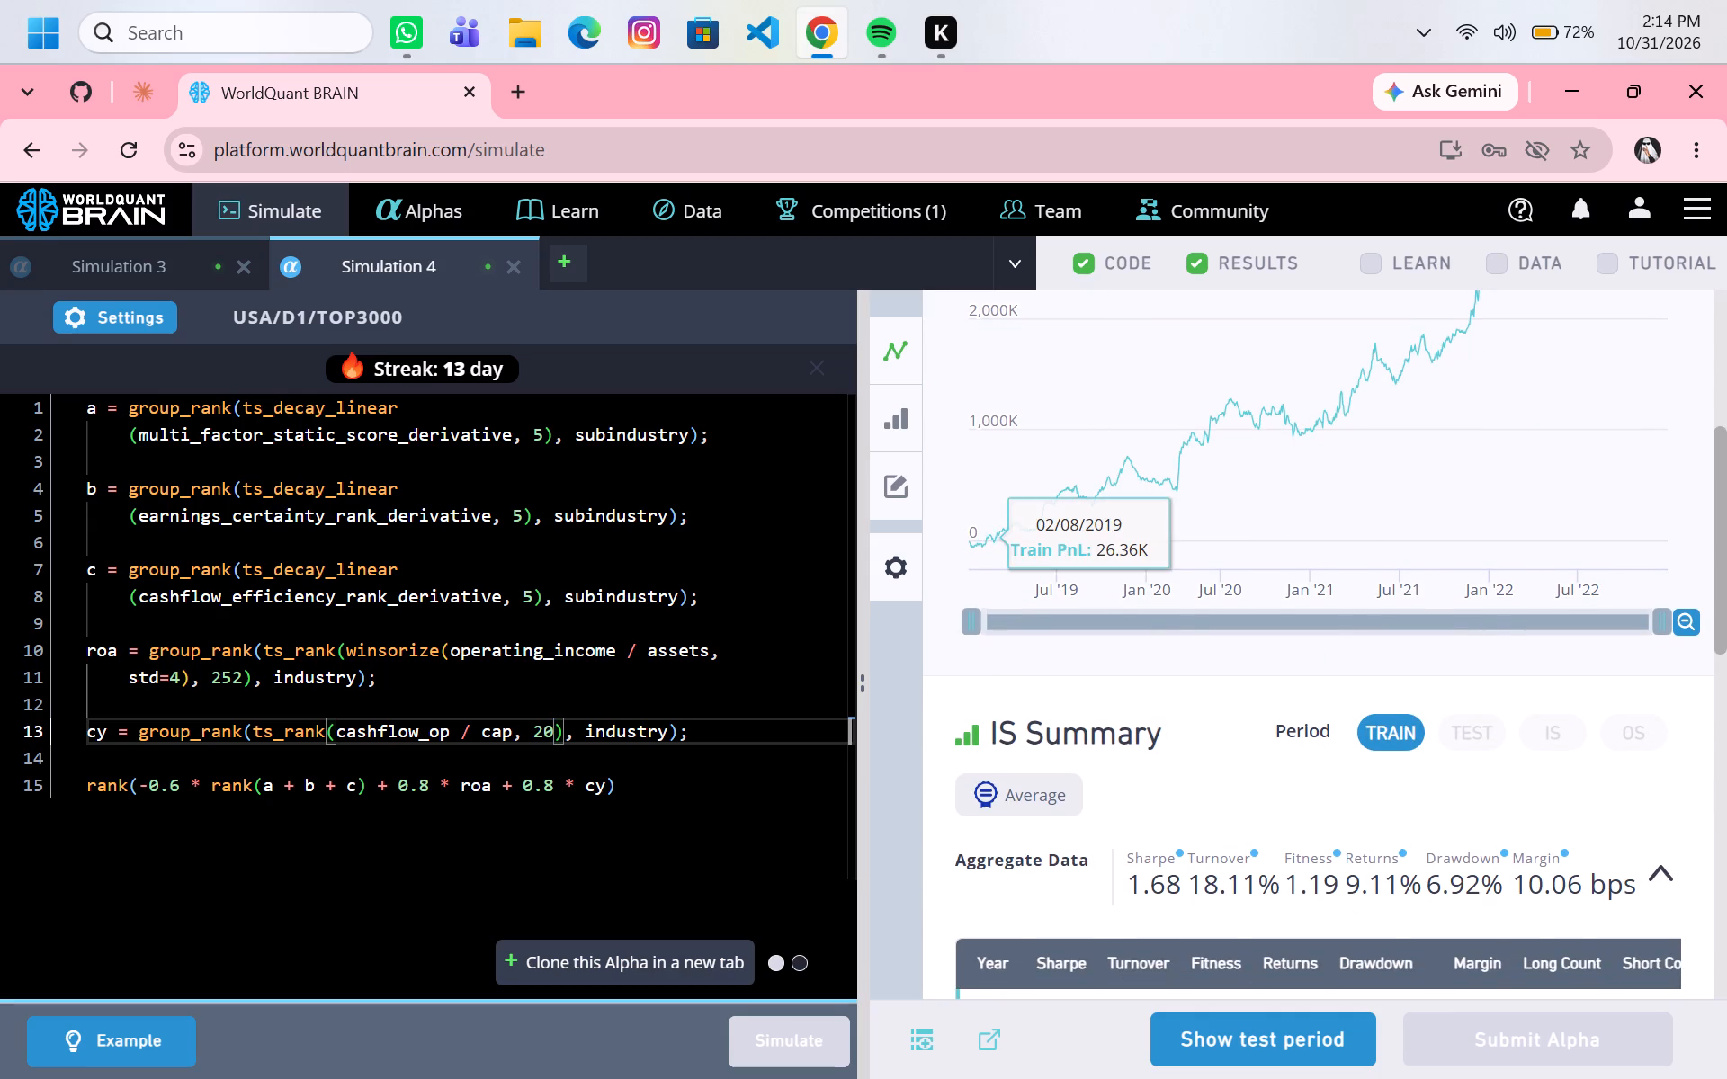
pyautogui.press('BackSpace')
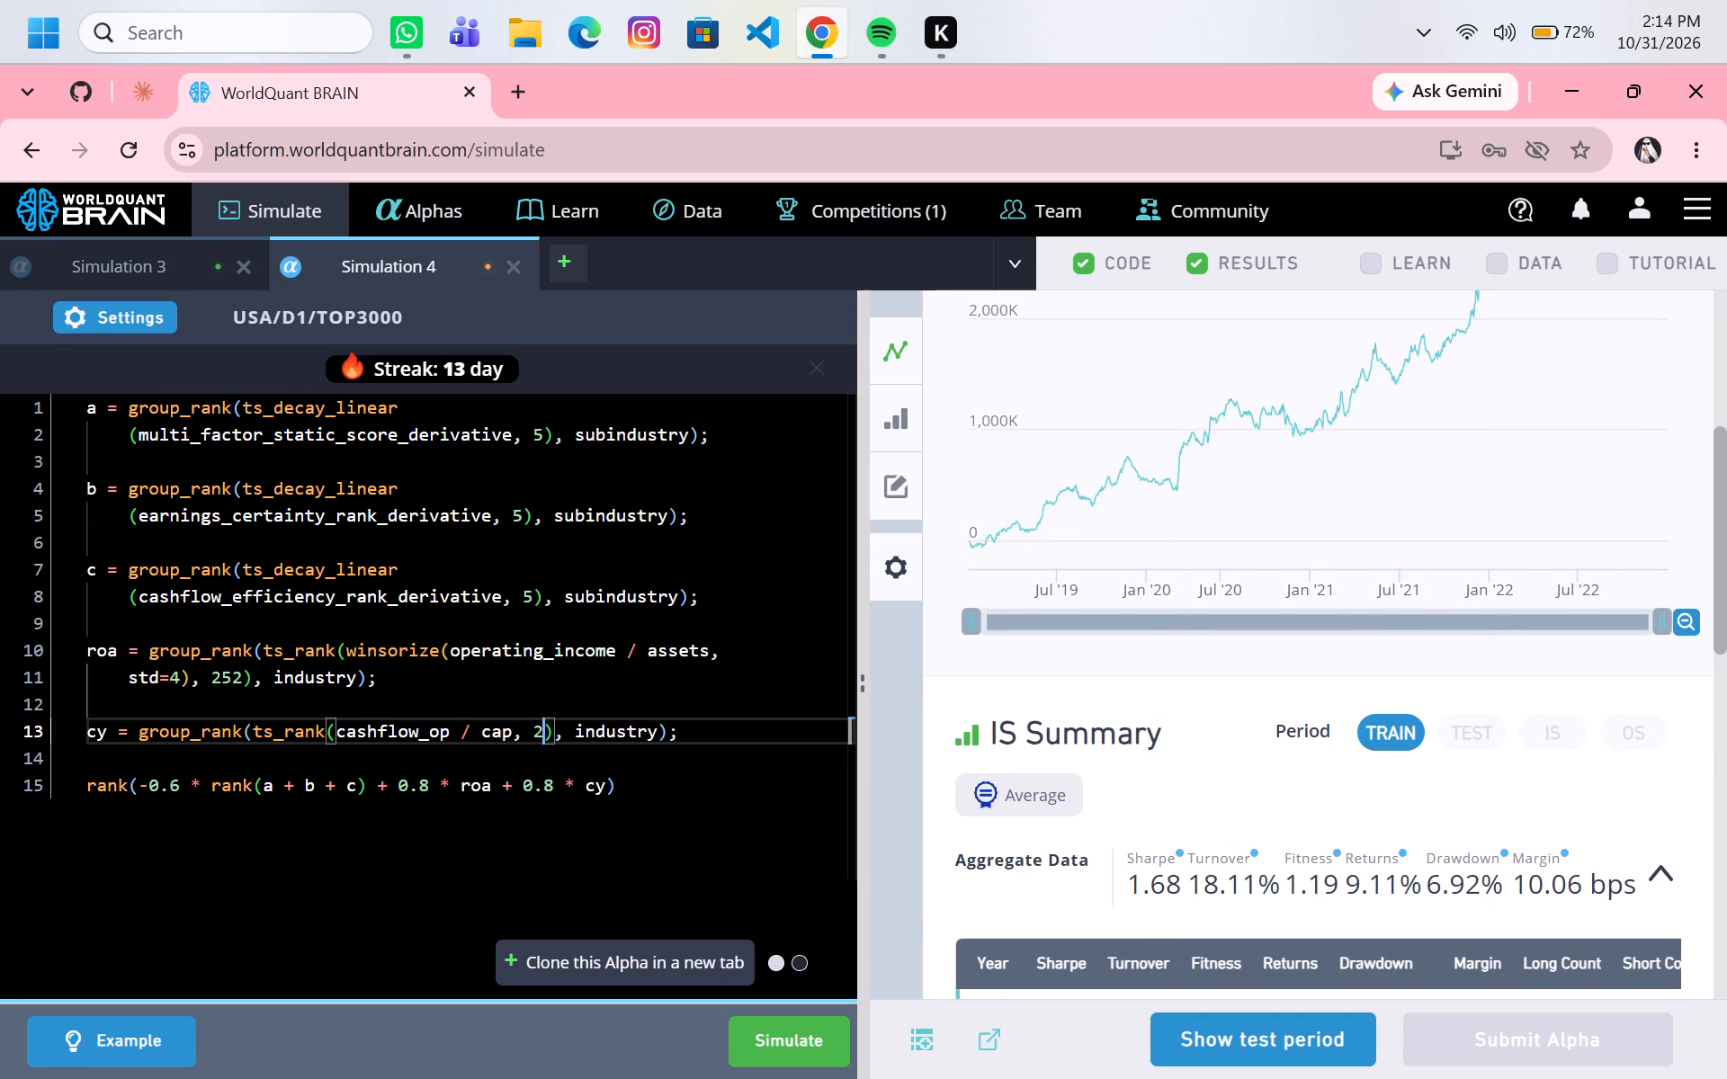
pyautogui.press('BackSpace')
pyautogui.press('6')
pyautogui.press('0')
pyautogui.moveTo(747, 1012); pyautogui.dragTo(765, 1025)
pyautogui.click(765, 1025)
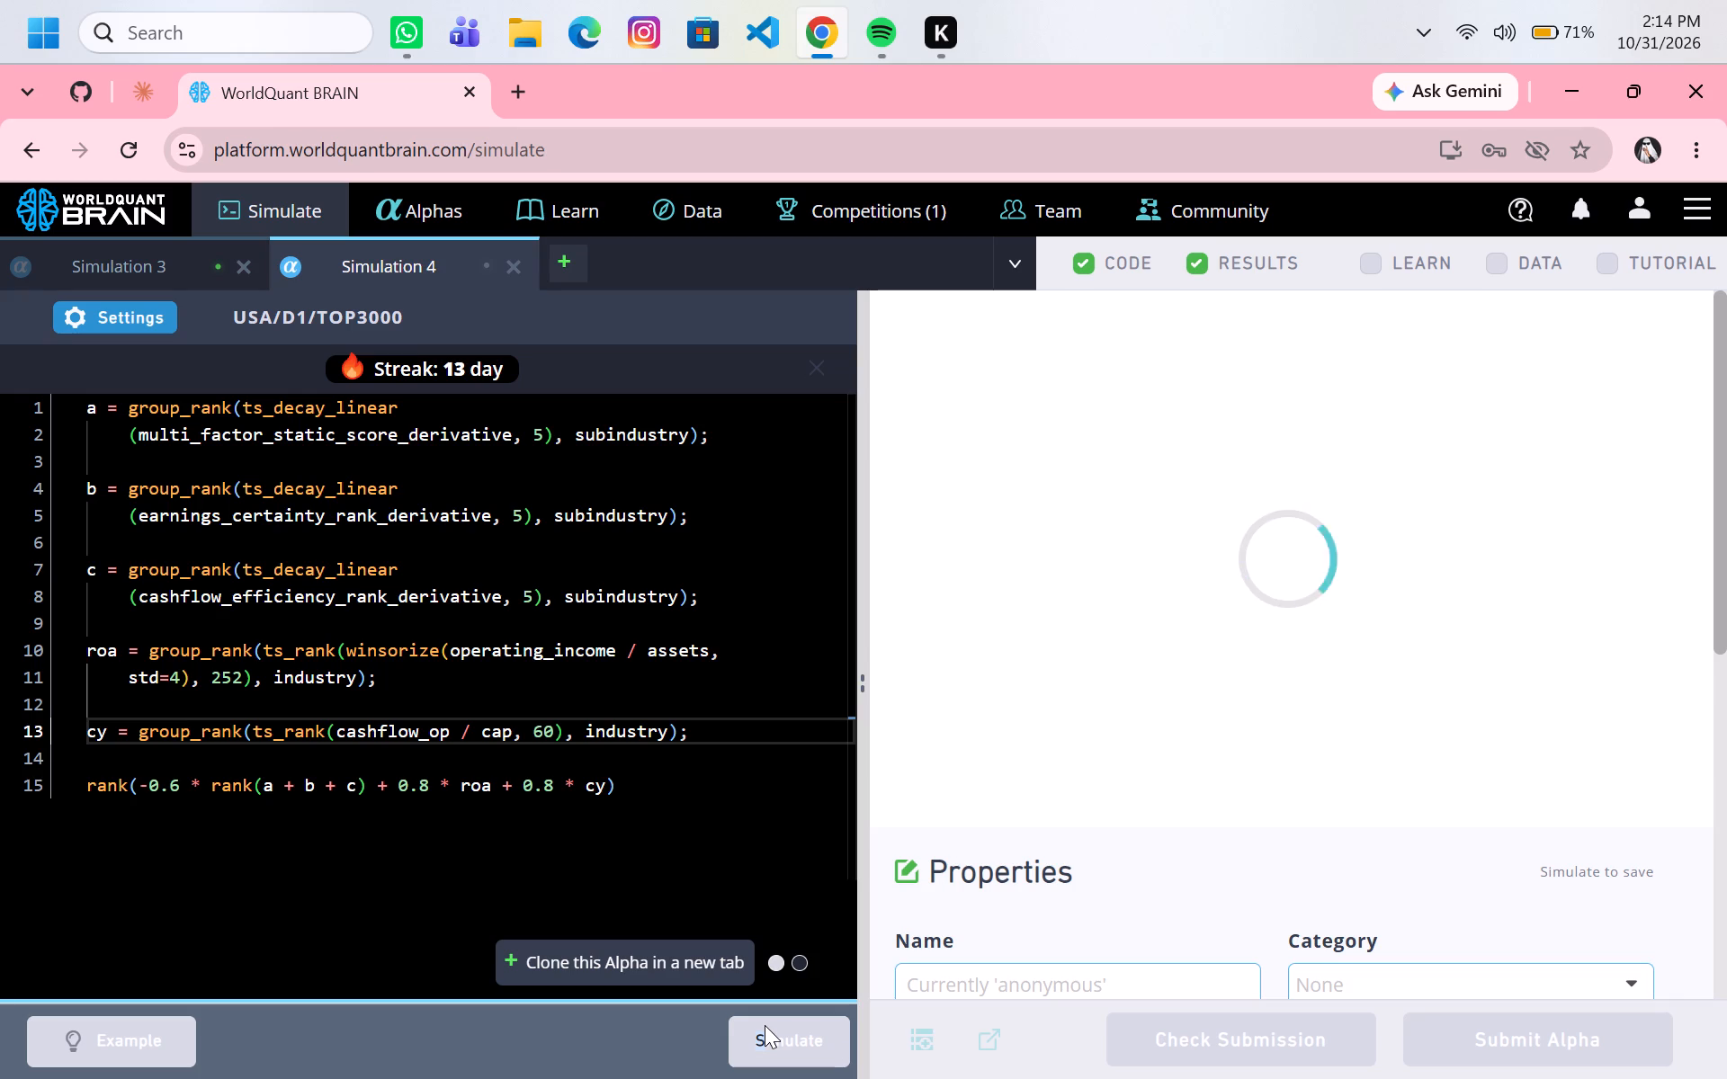
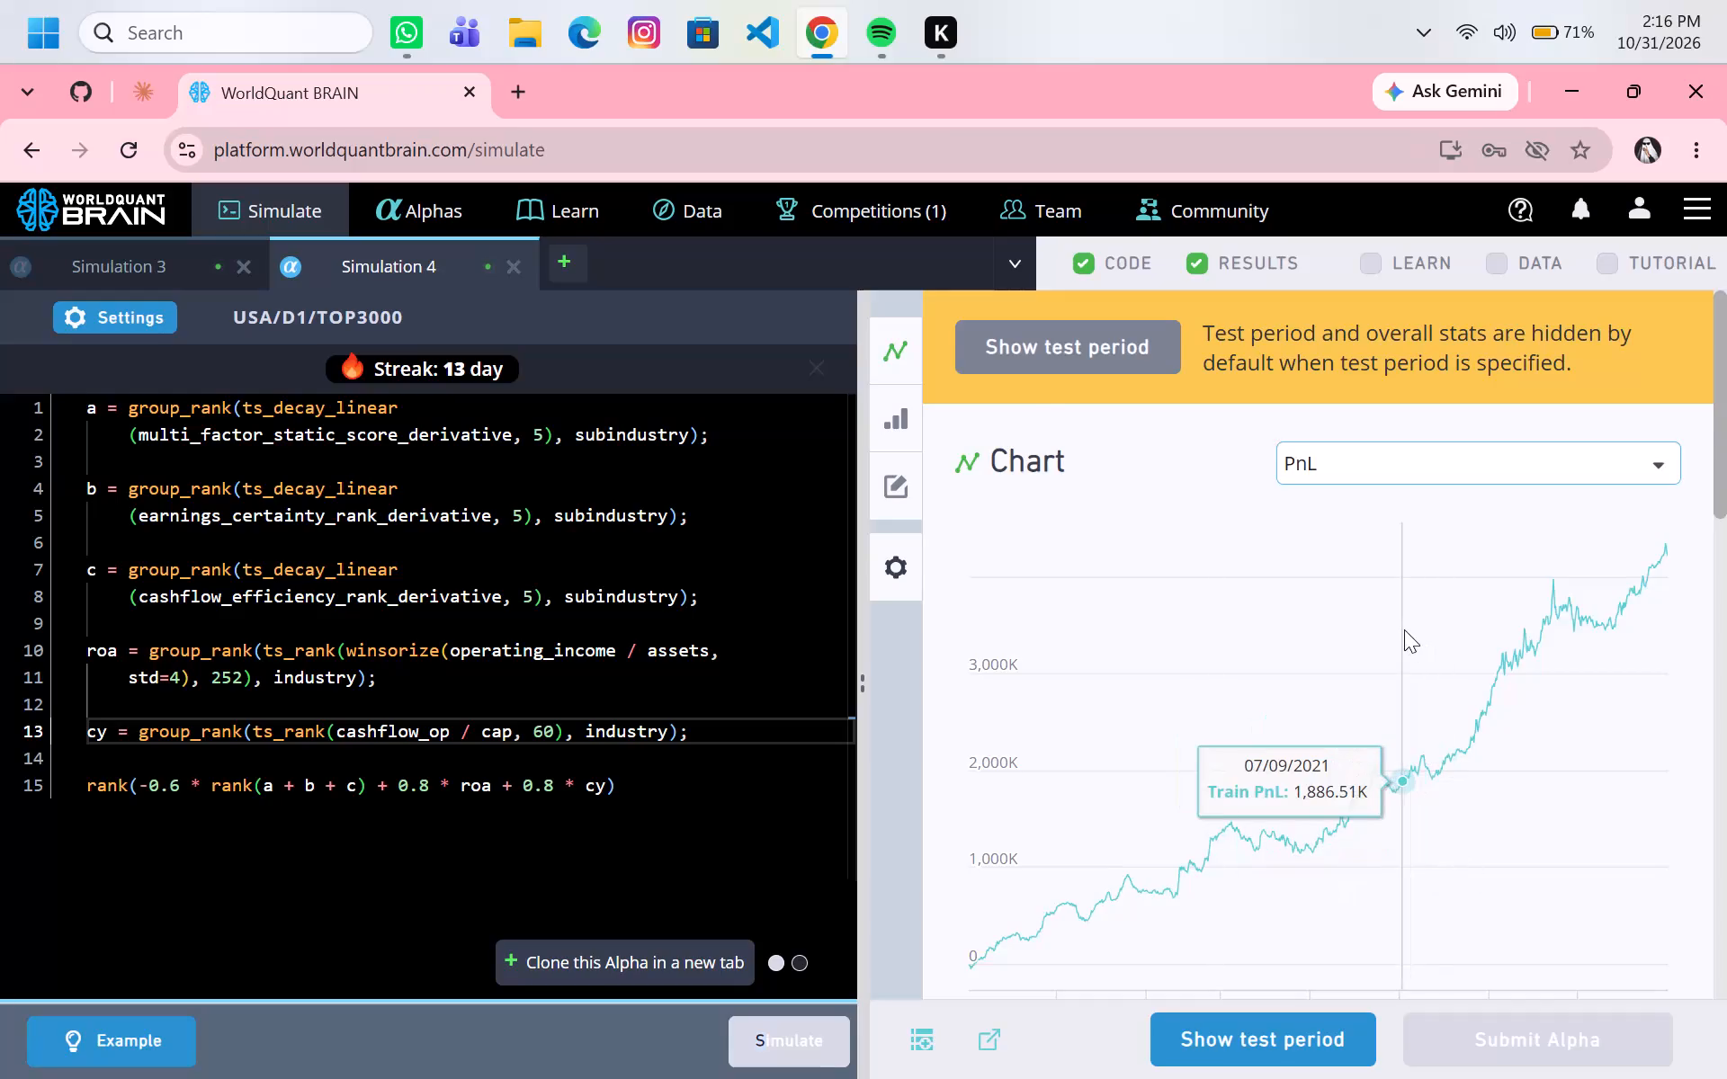
# Check the IS Summary, set the ts_rank window in the cy line to 120, and rerun the simulation.
pyautogui.scroll(-3, 1404, 629)
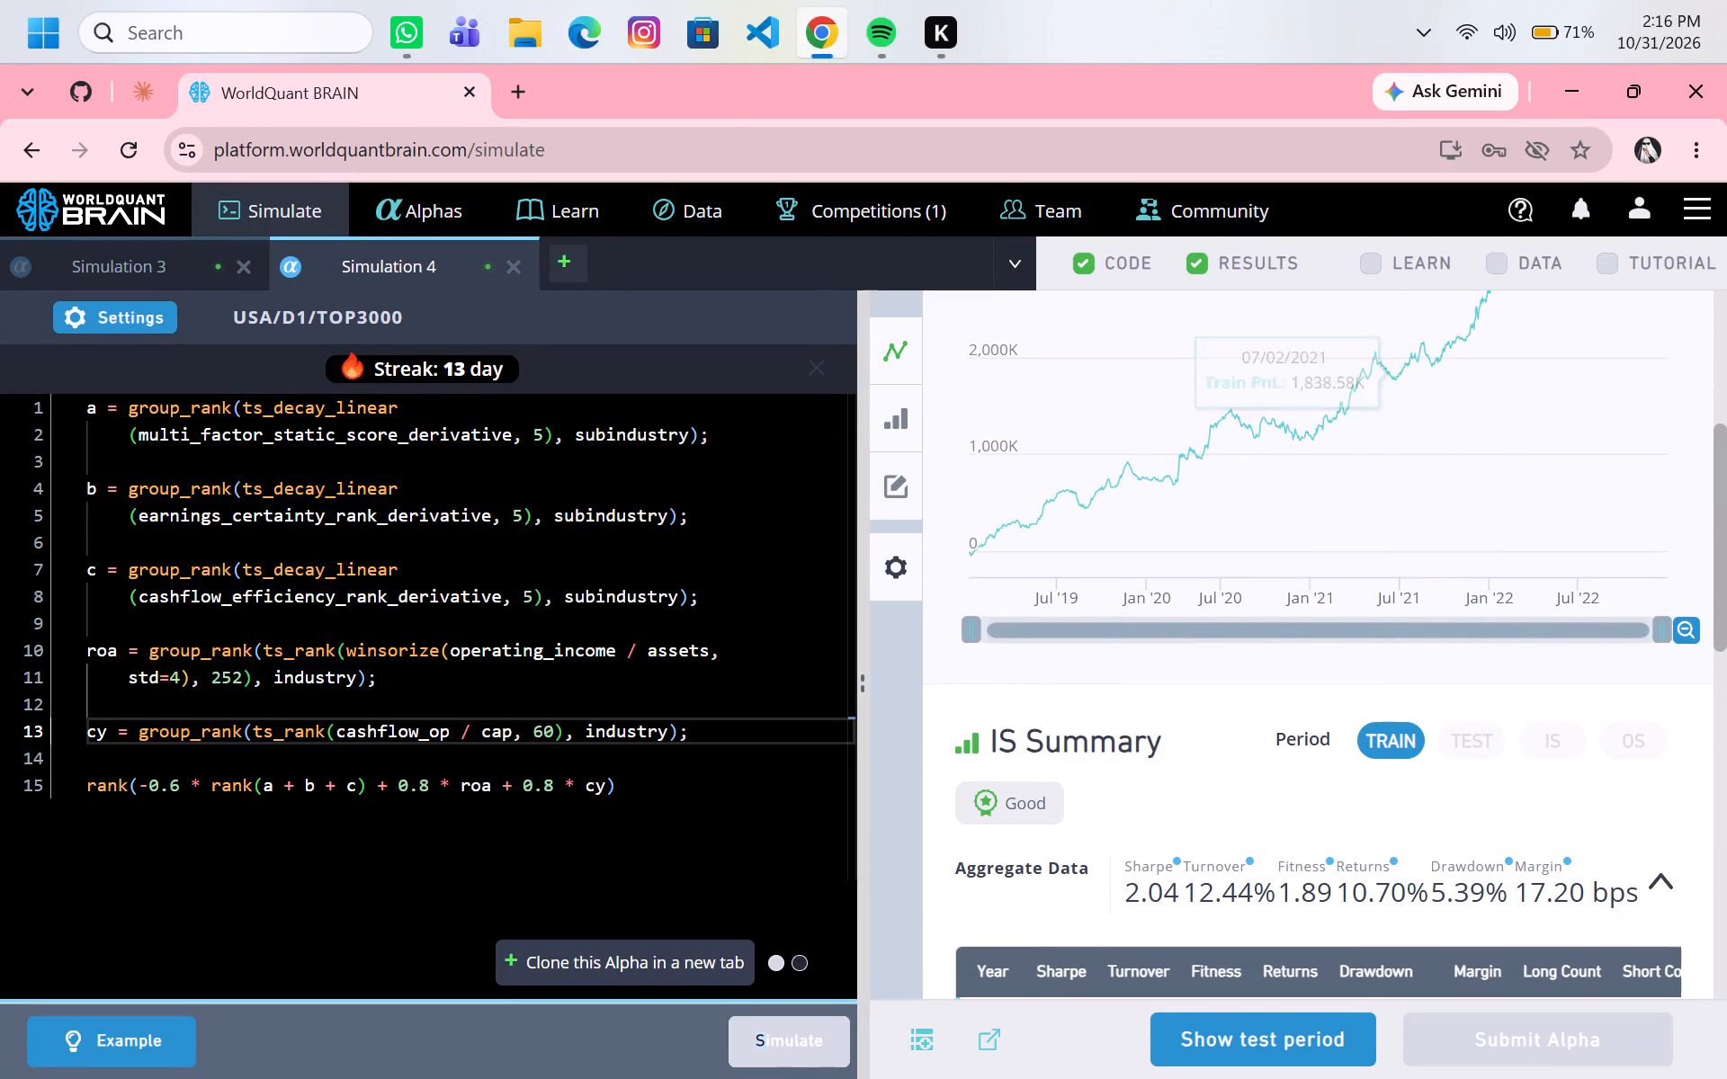
pyautogui.click(549, 730)
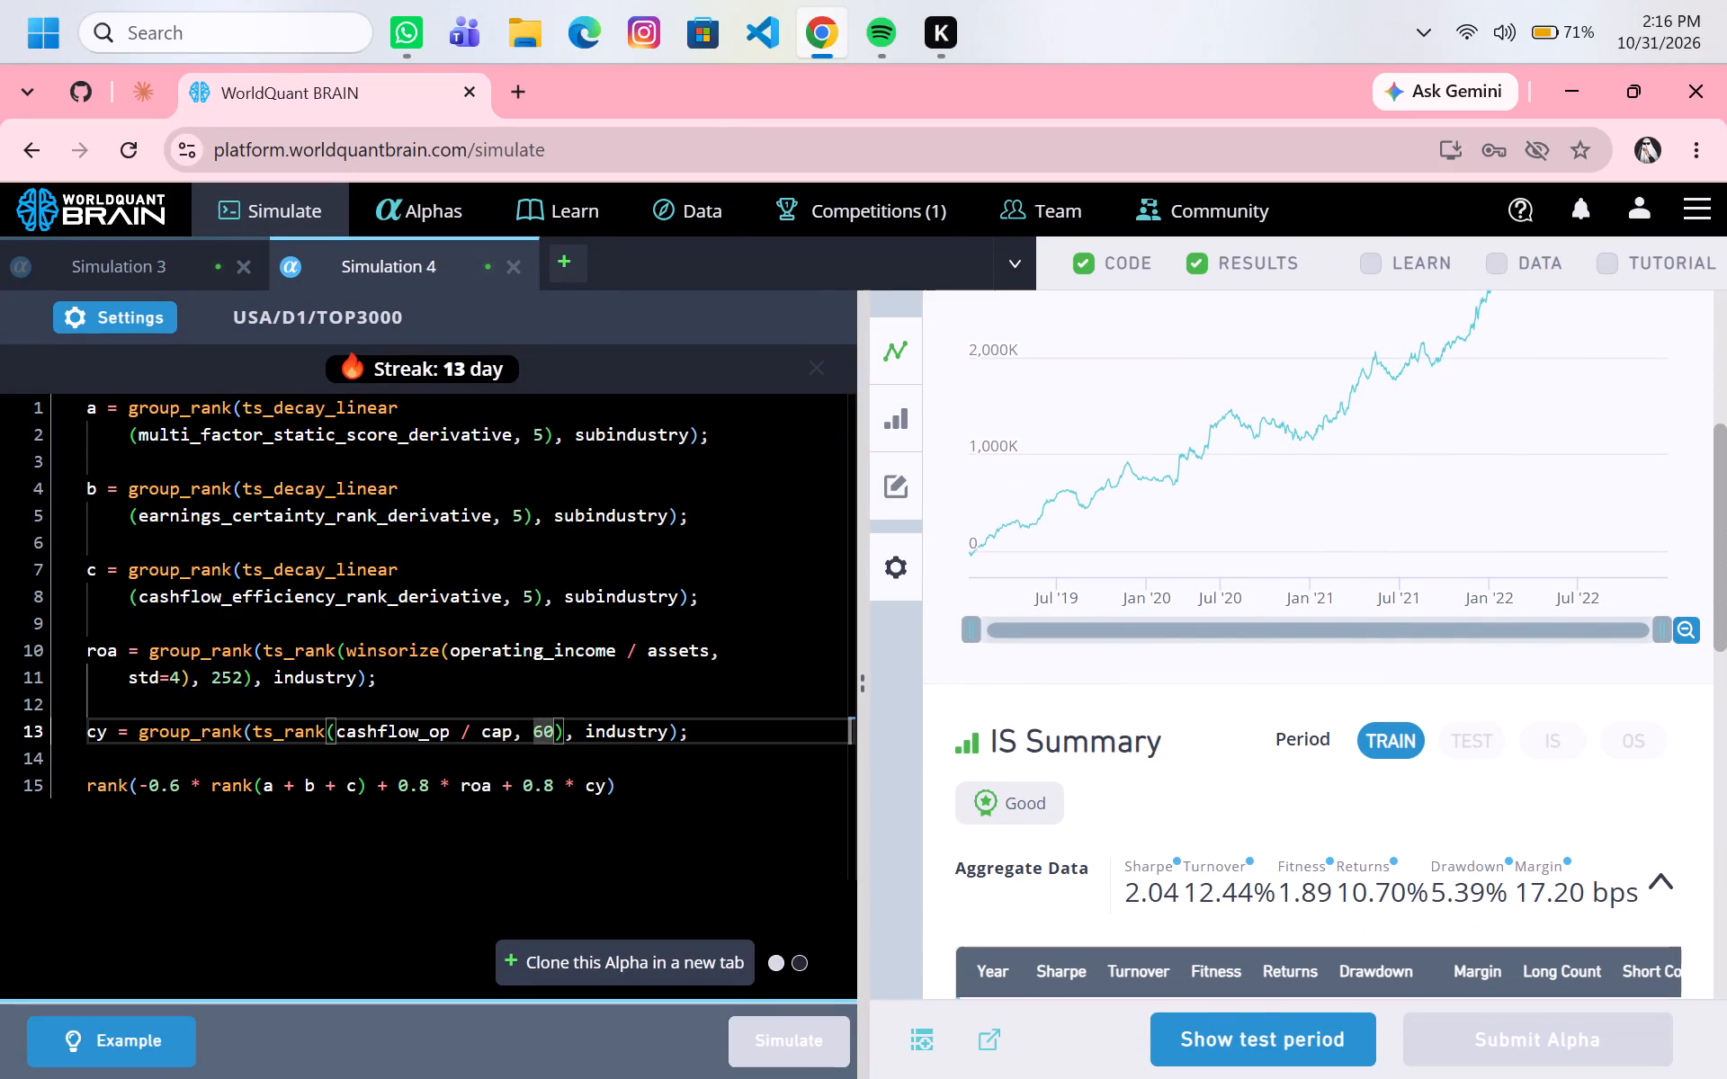
pyautogui.click(554, 730)
pyautogui.press('BackSpace')
pyautogui.press('BackSpace')
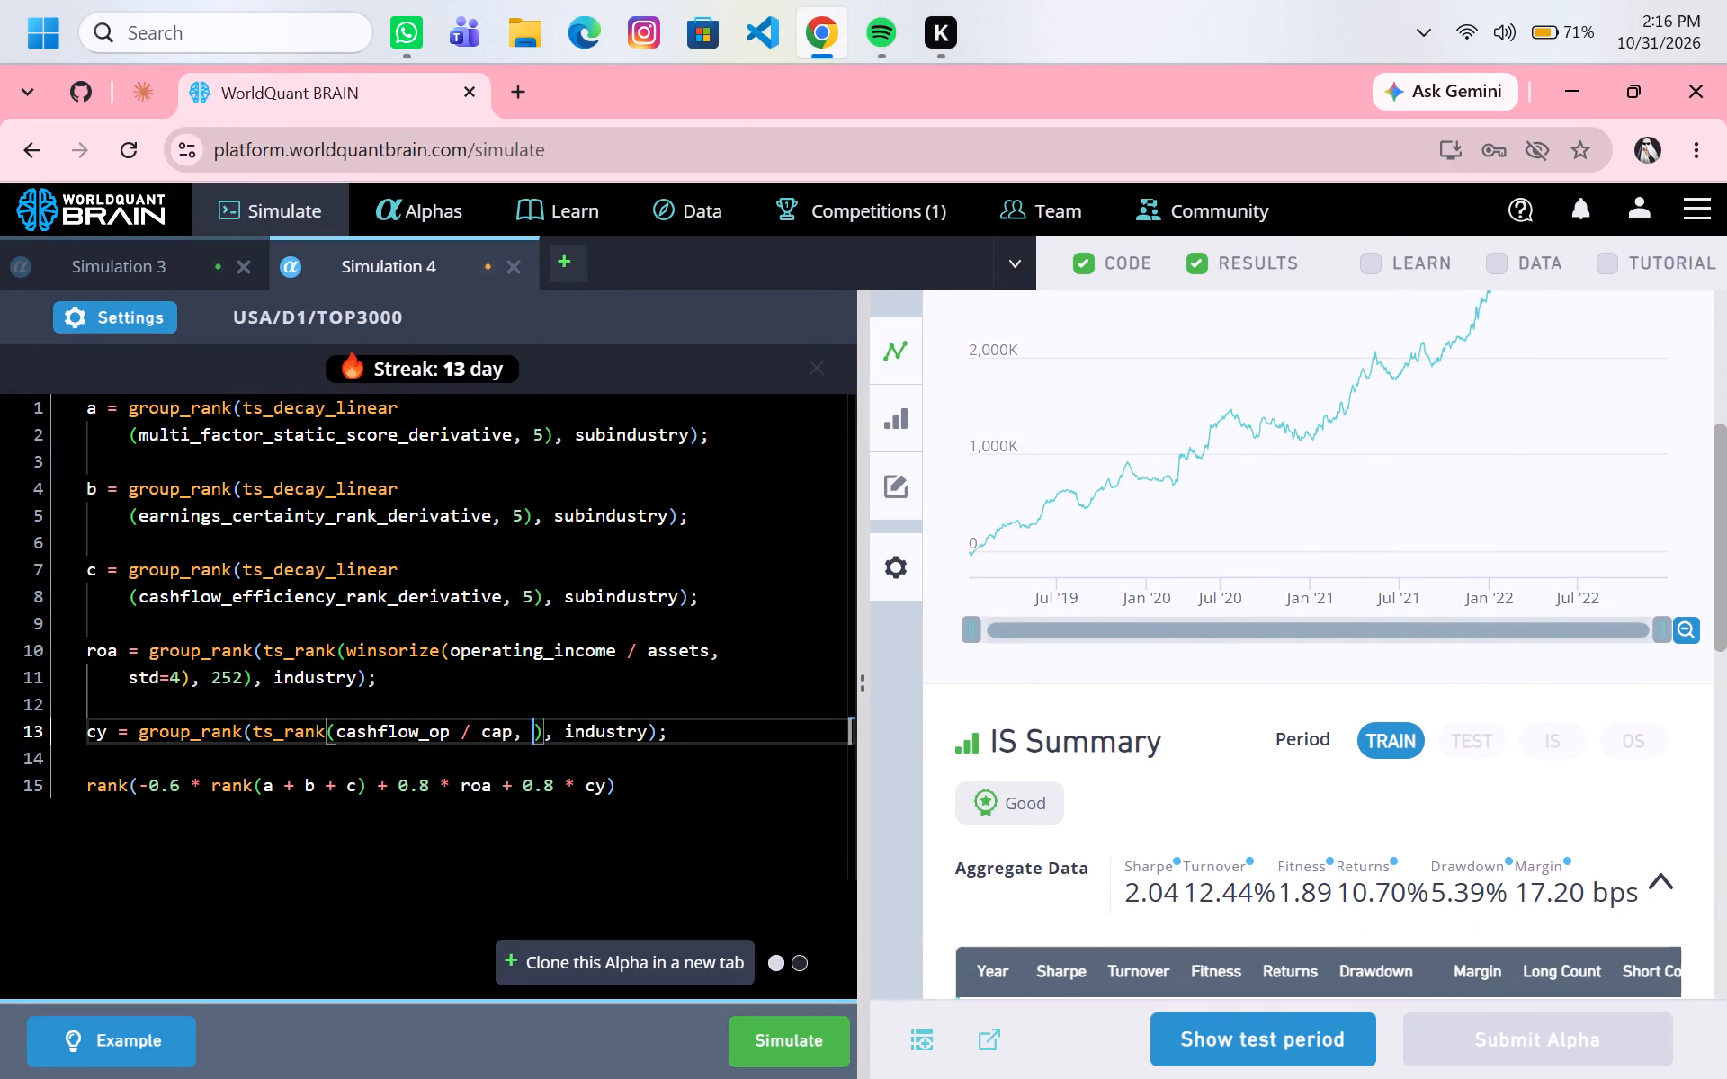
pyautogui.write('120')
pyautogui.click(789, 1024)
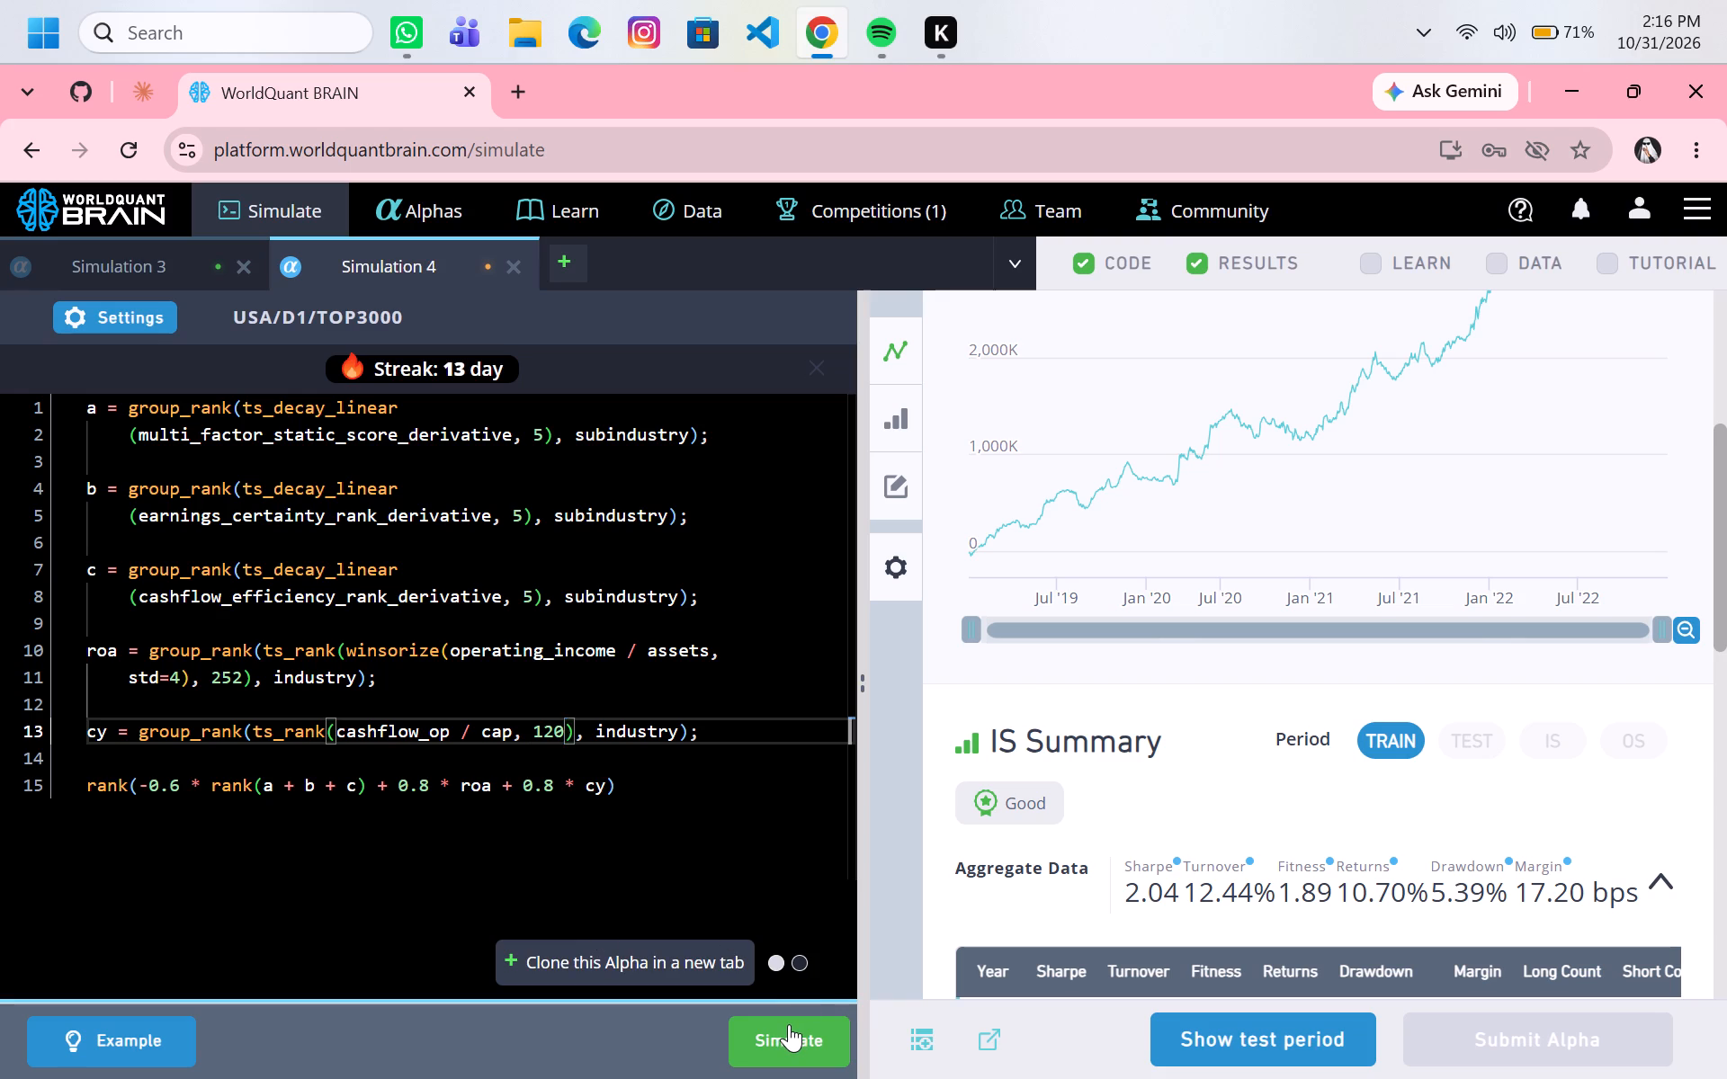
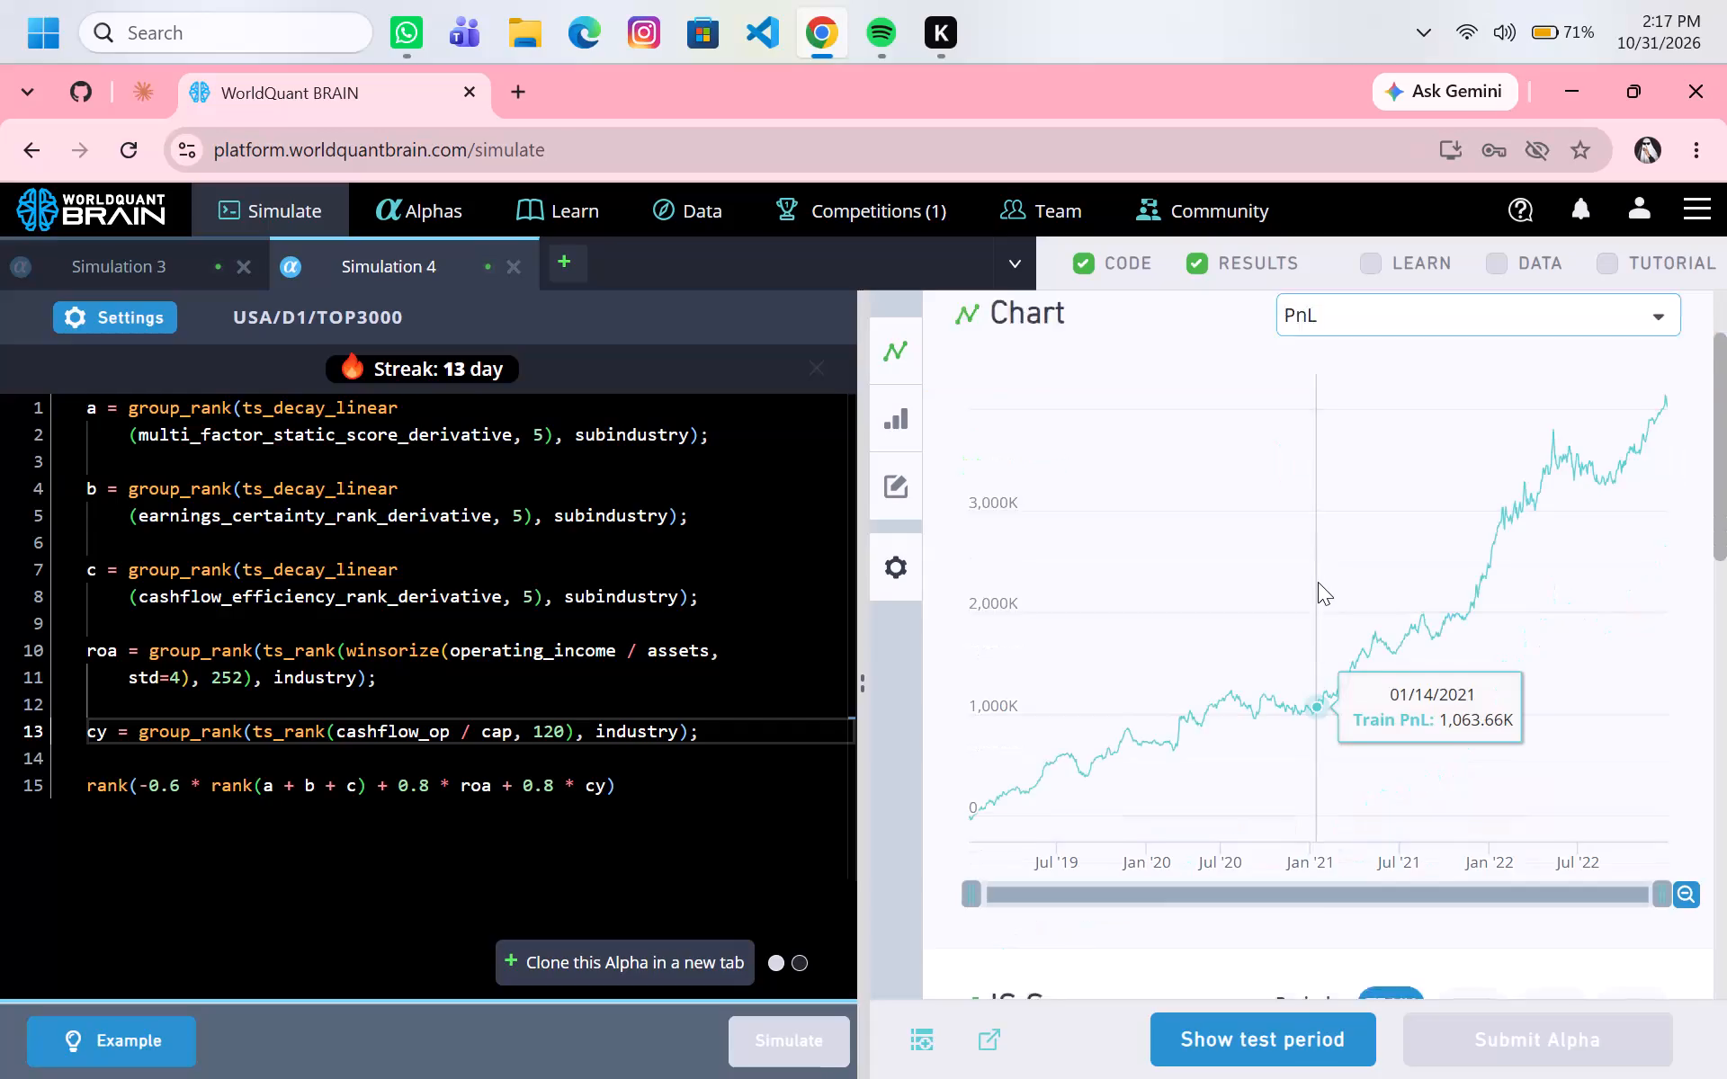
# Check the IS Summary of the new run, and set the ts_rank window in the cy line to 252.
pyautogui.scroll(-1, 1318, 582)
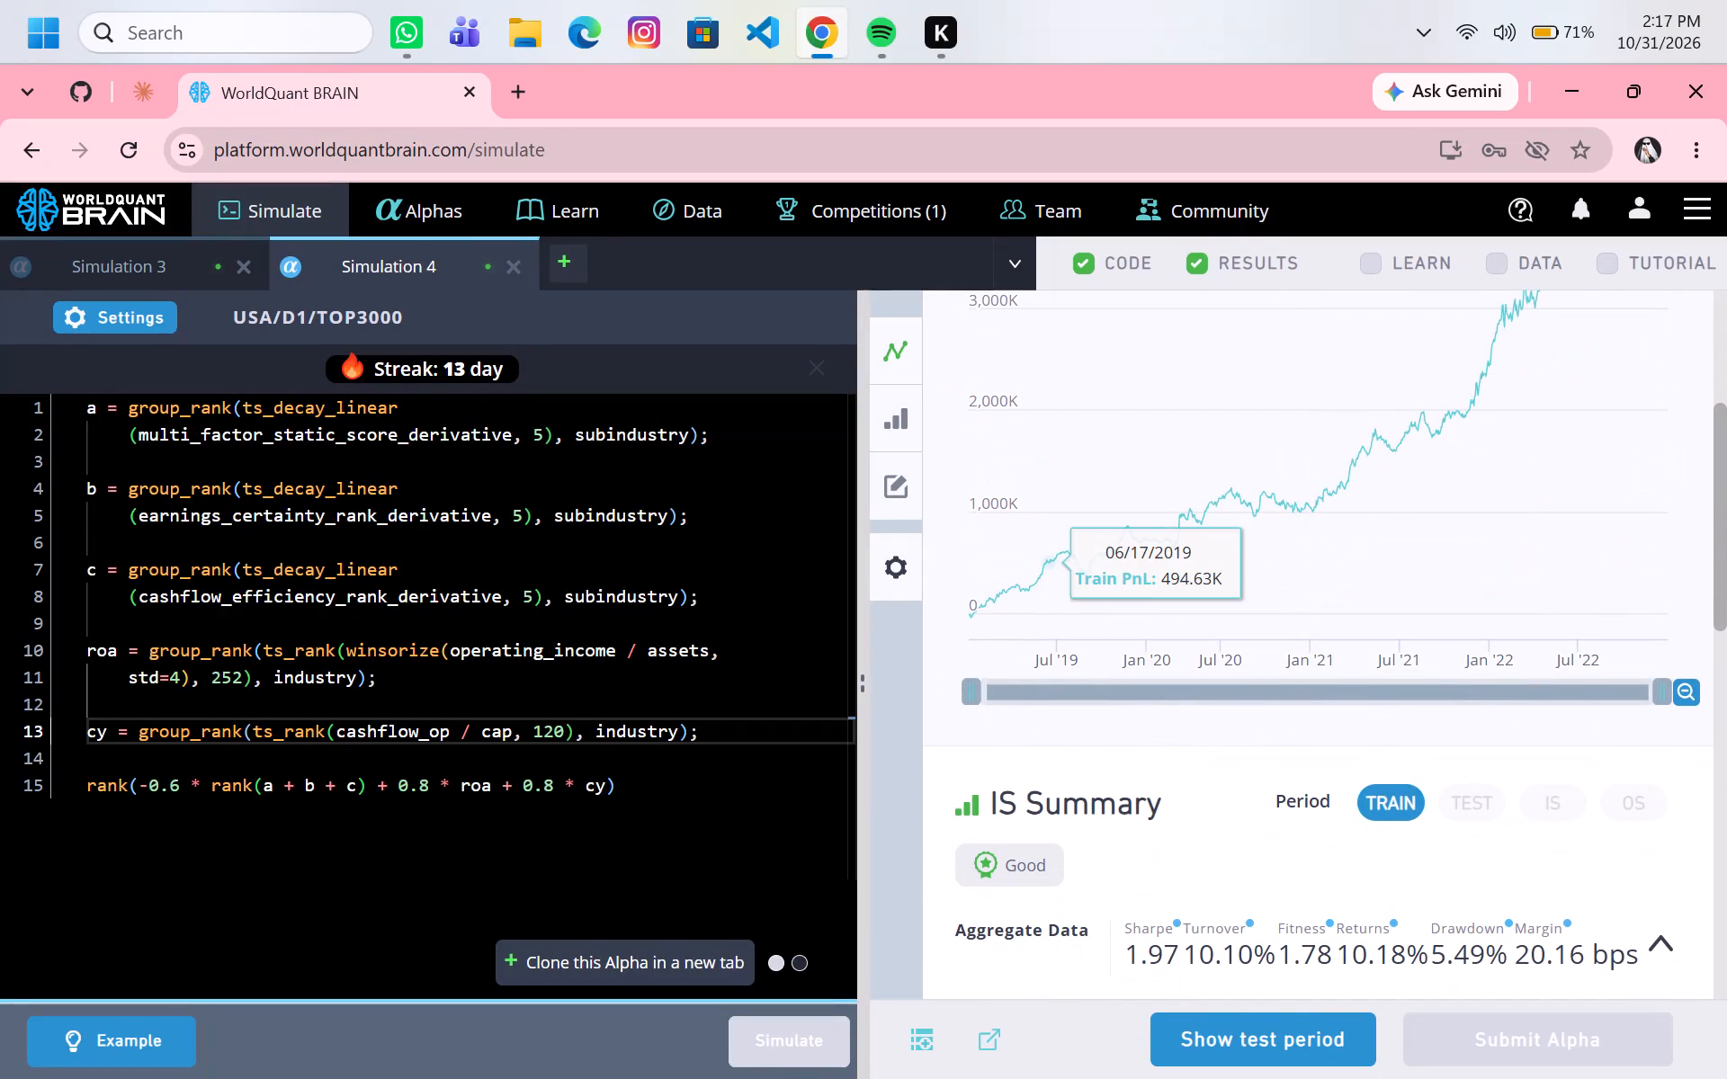
pyautogui.click(564, 729)
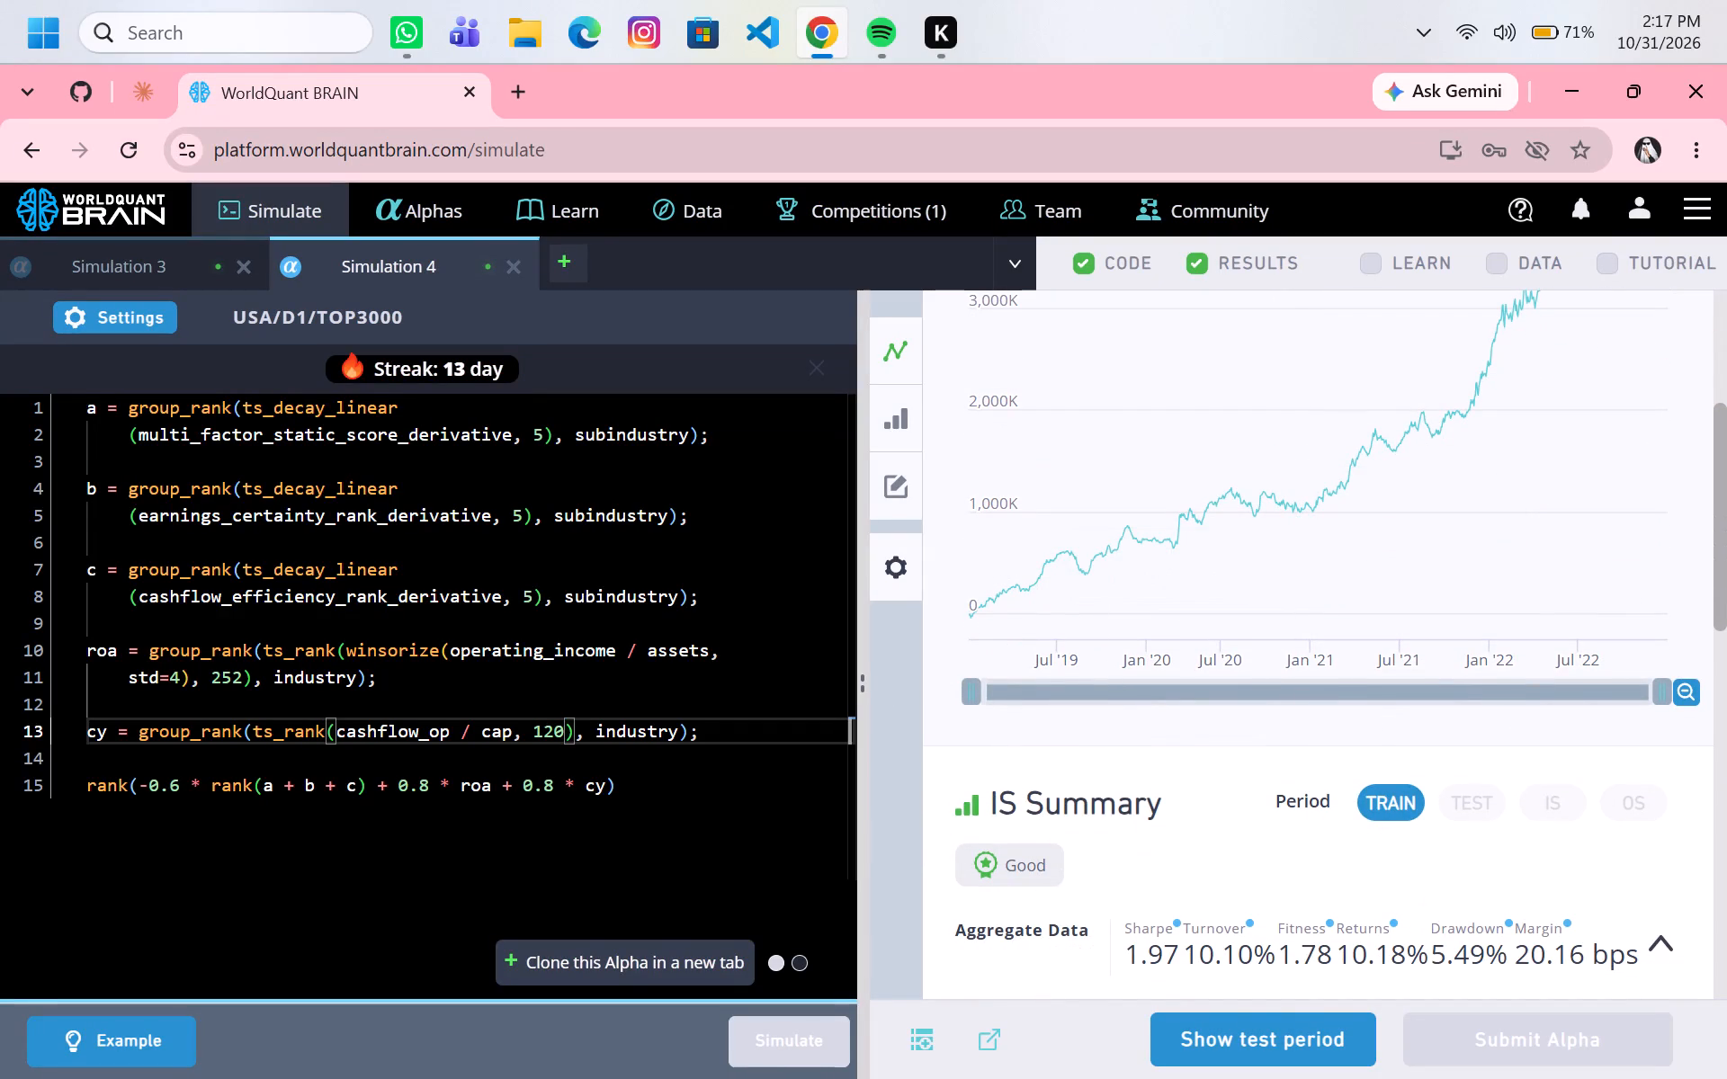
pyautogui.press('BackSpace')
pyautogui.press('BackSpace')
pyautogui.press('BackSpace')
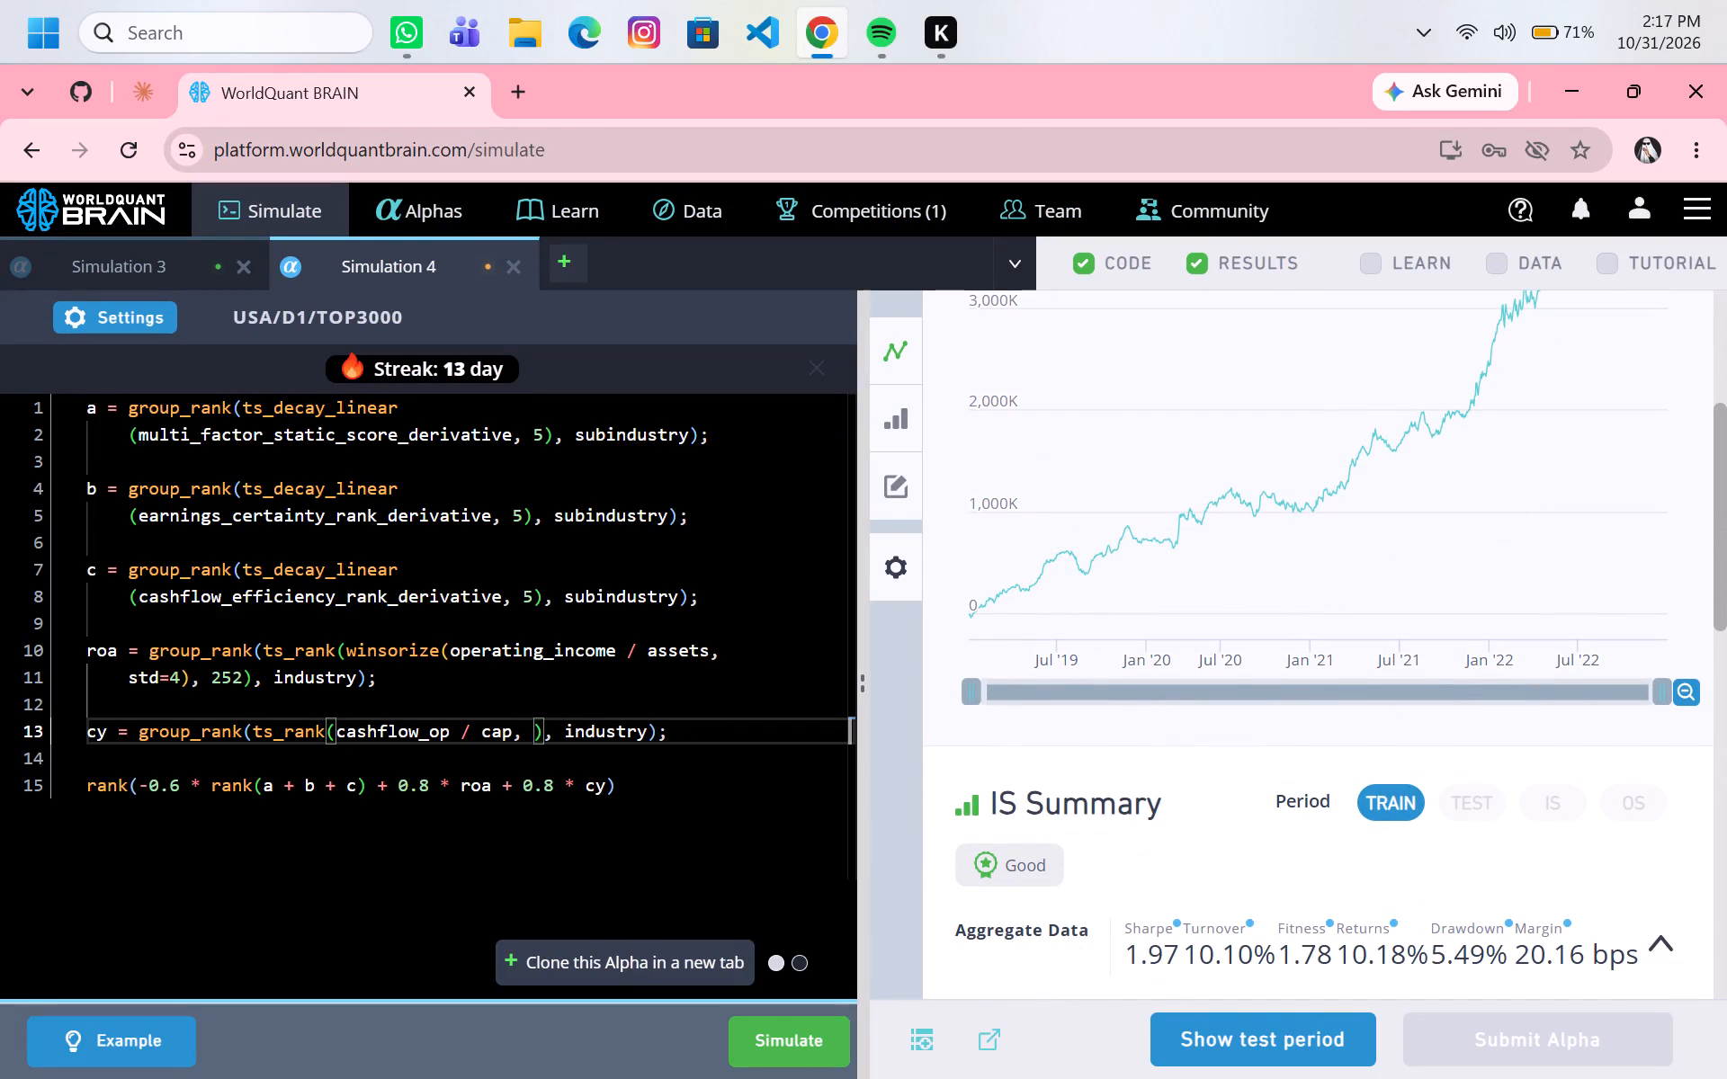
pyautogui.press('1')
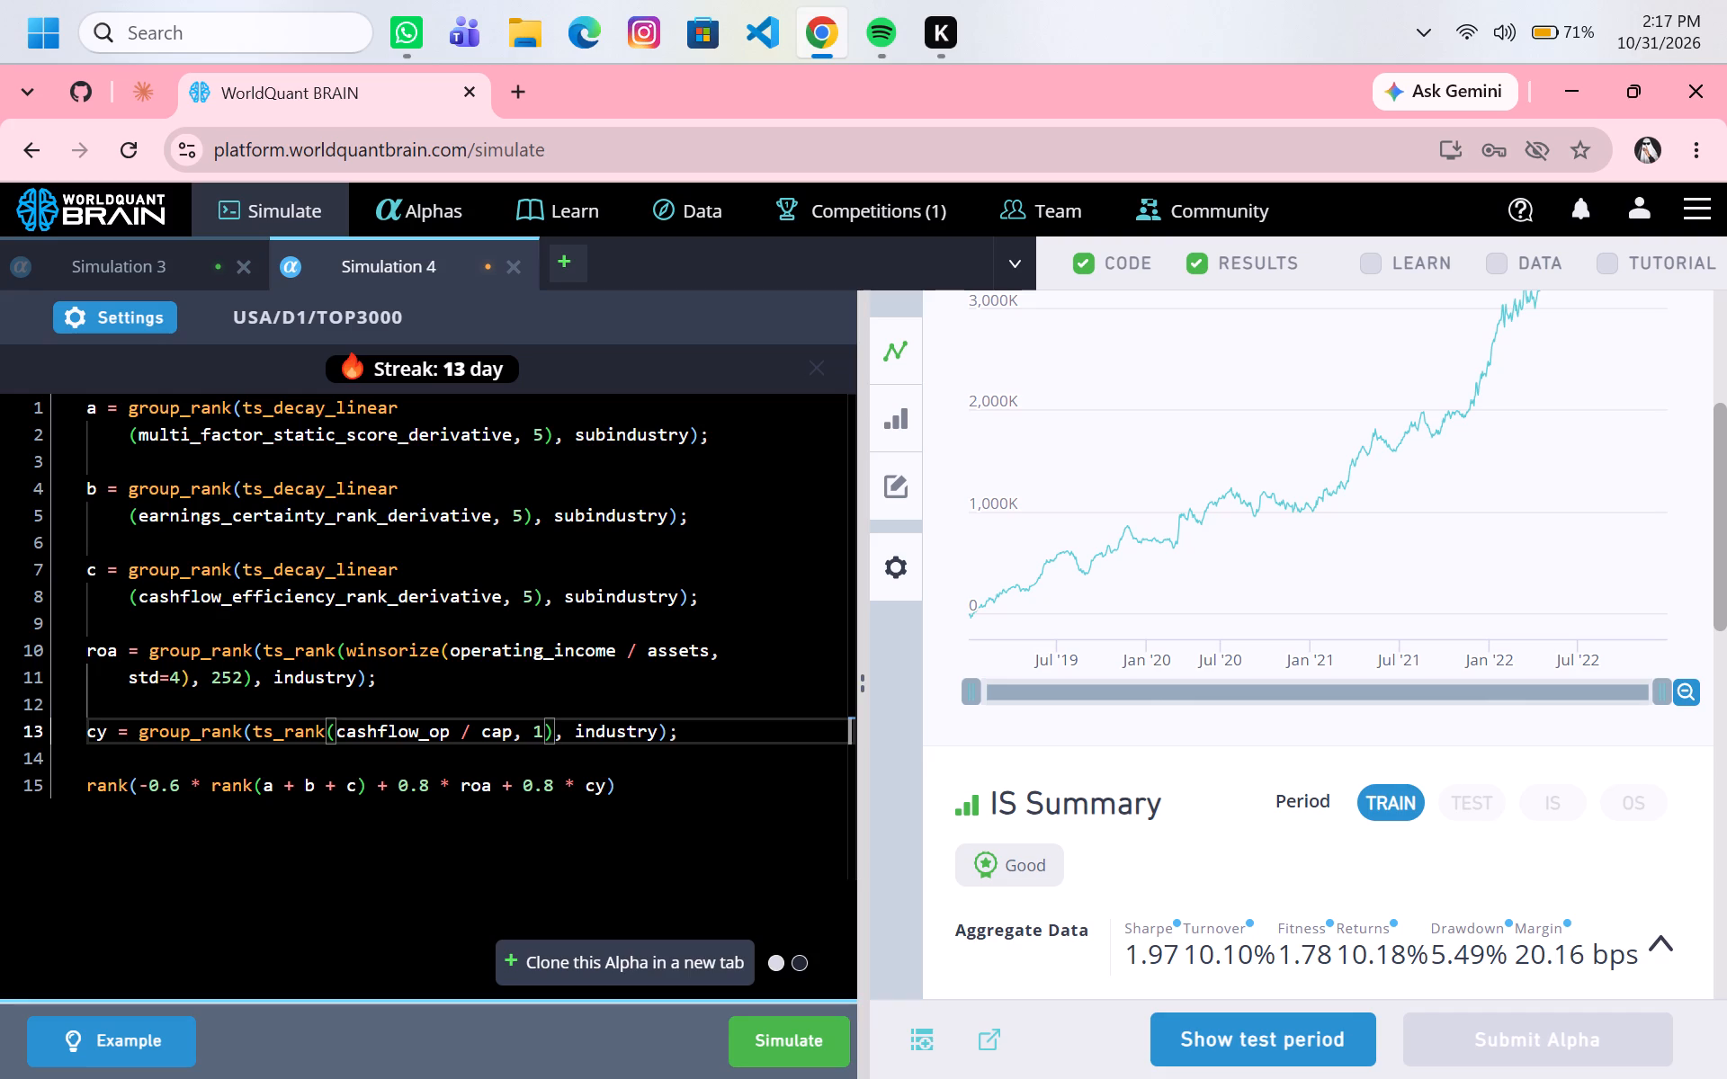
pyautogui.press('BackSpace')
pyautogui.write('252')
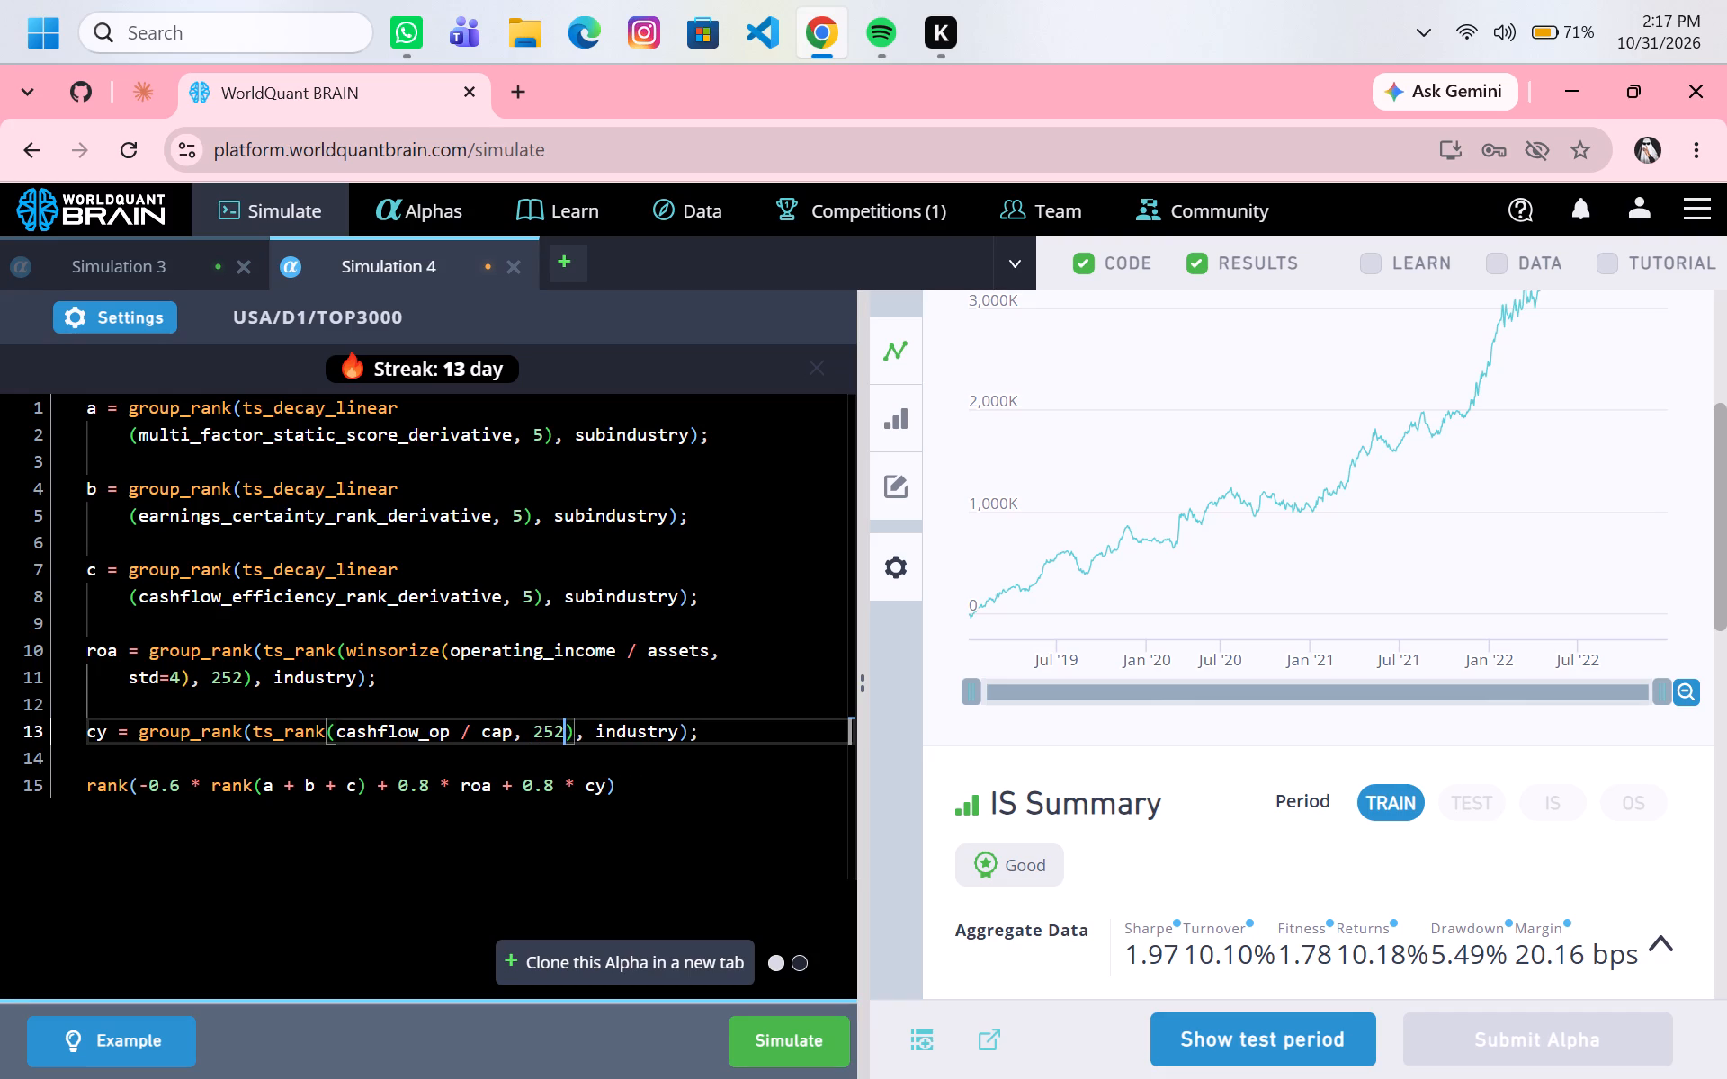
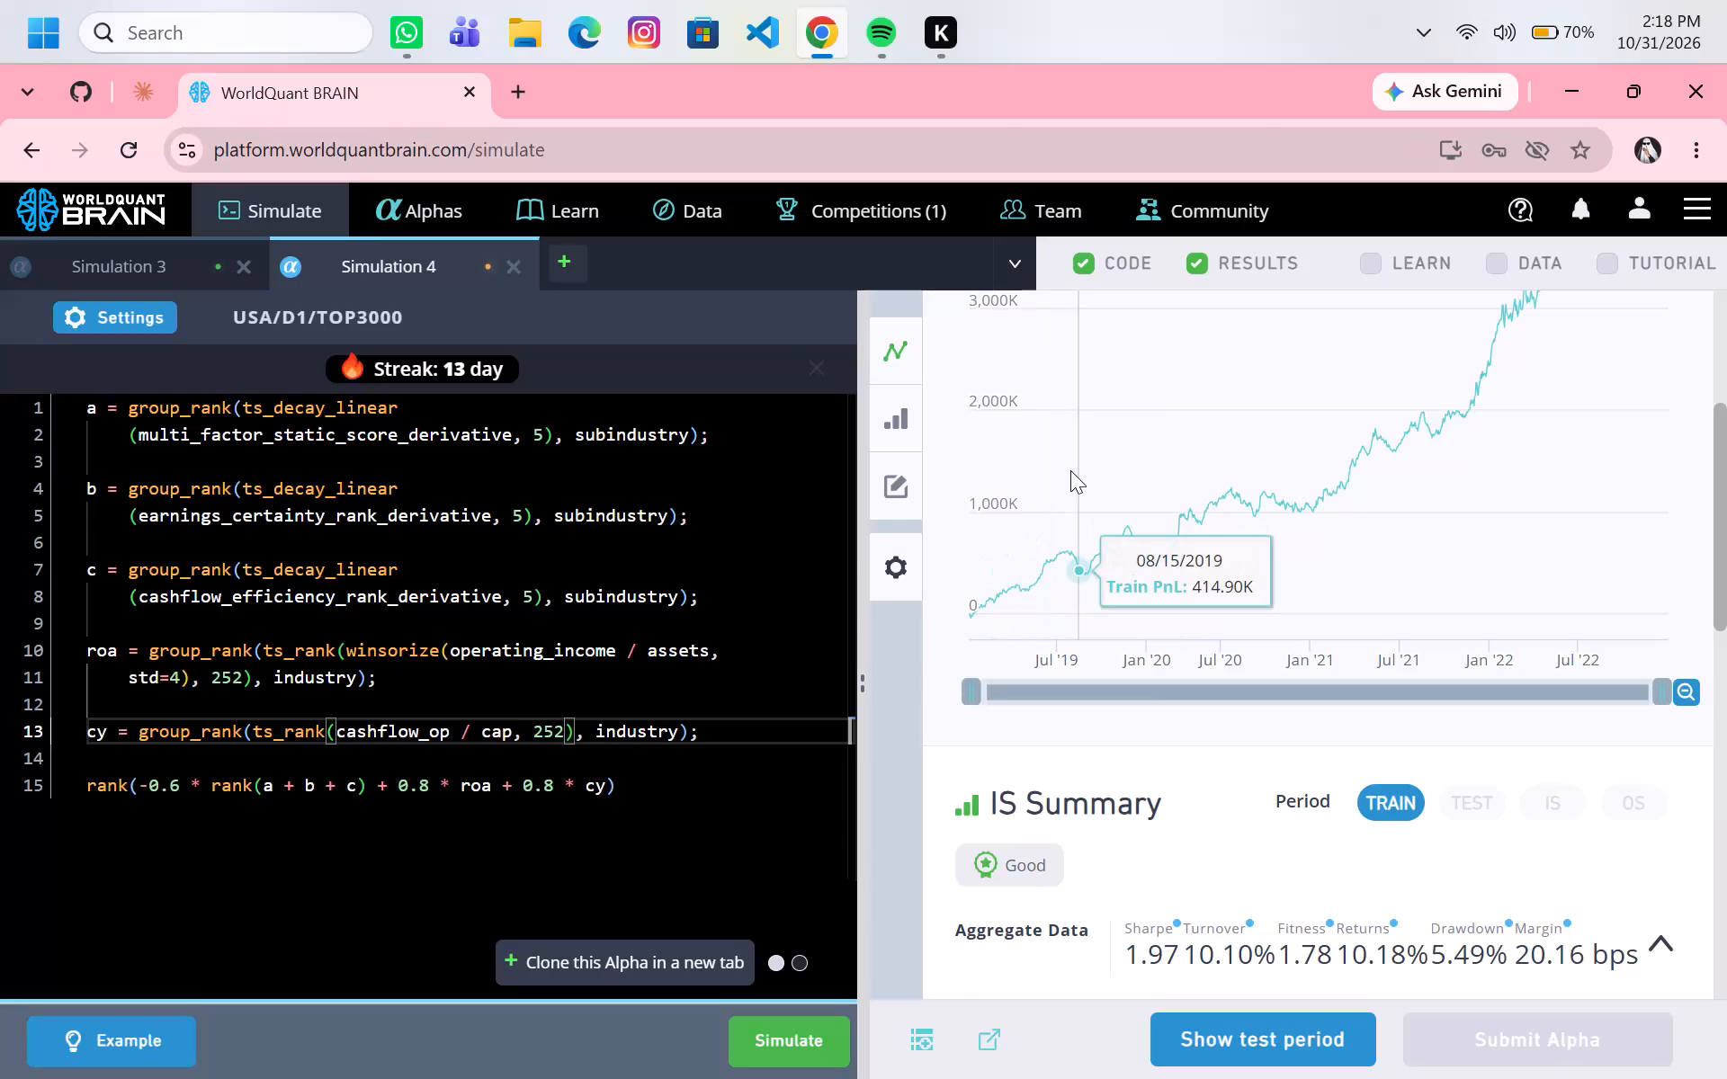
# Run the simulation of the alpha in Simulation 4 with the edited cy line.
pyautogui.click(798, 1039)
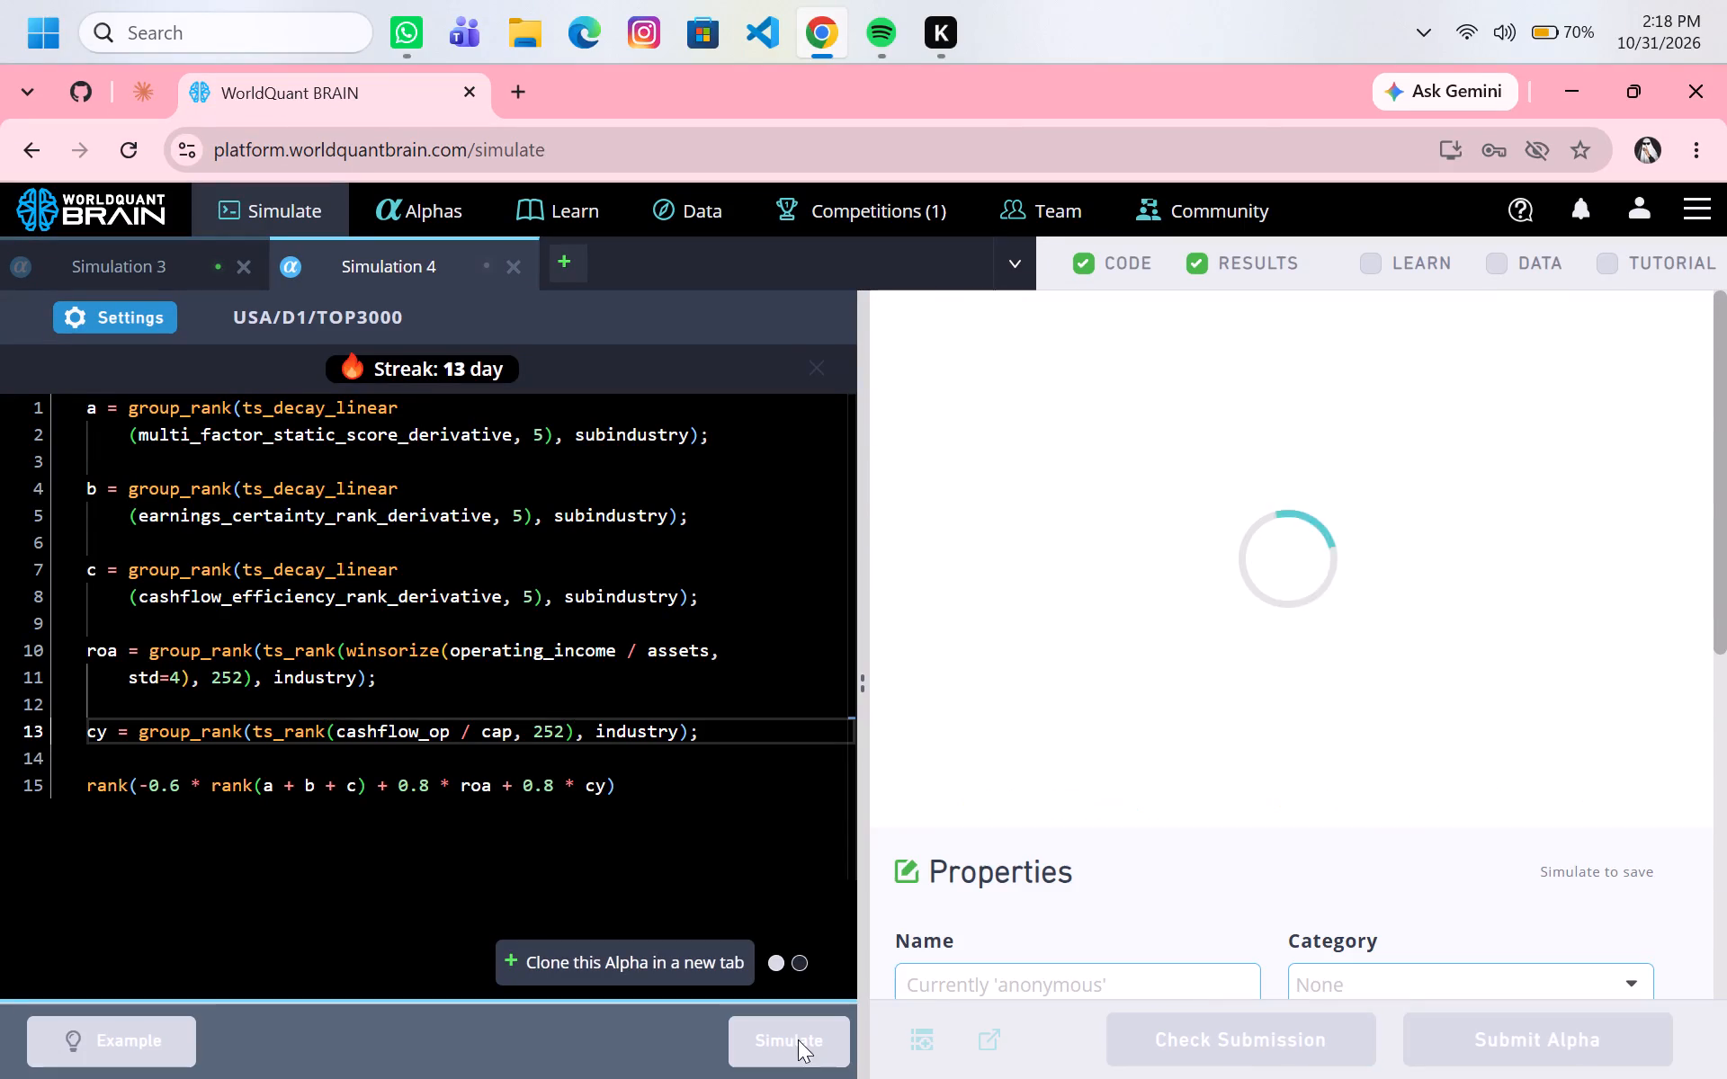
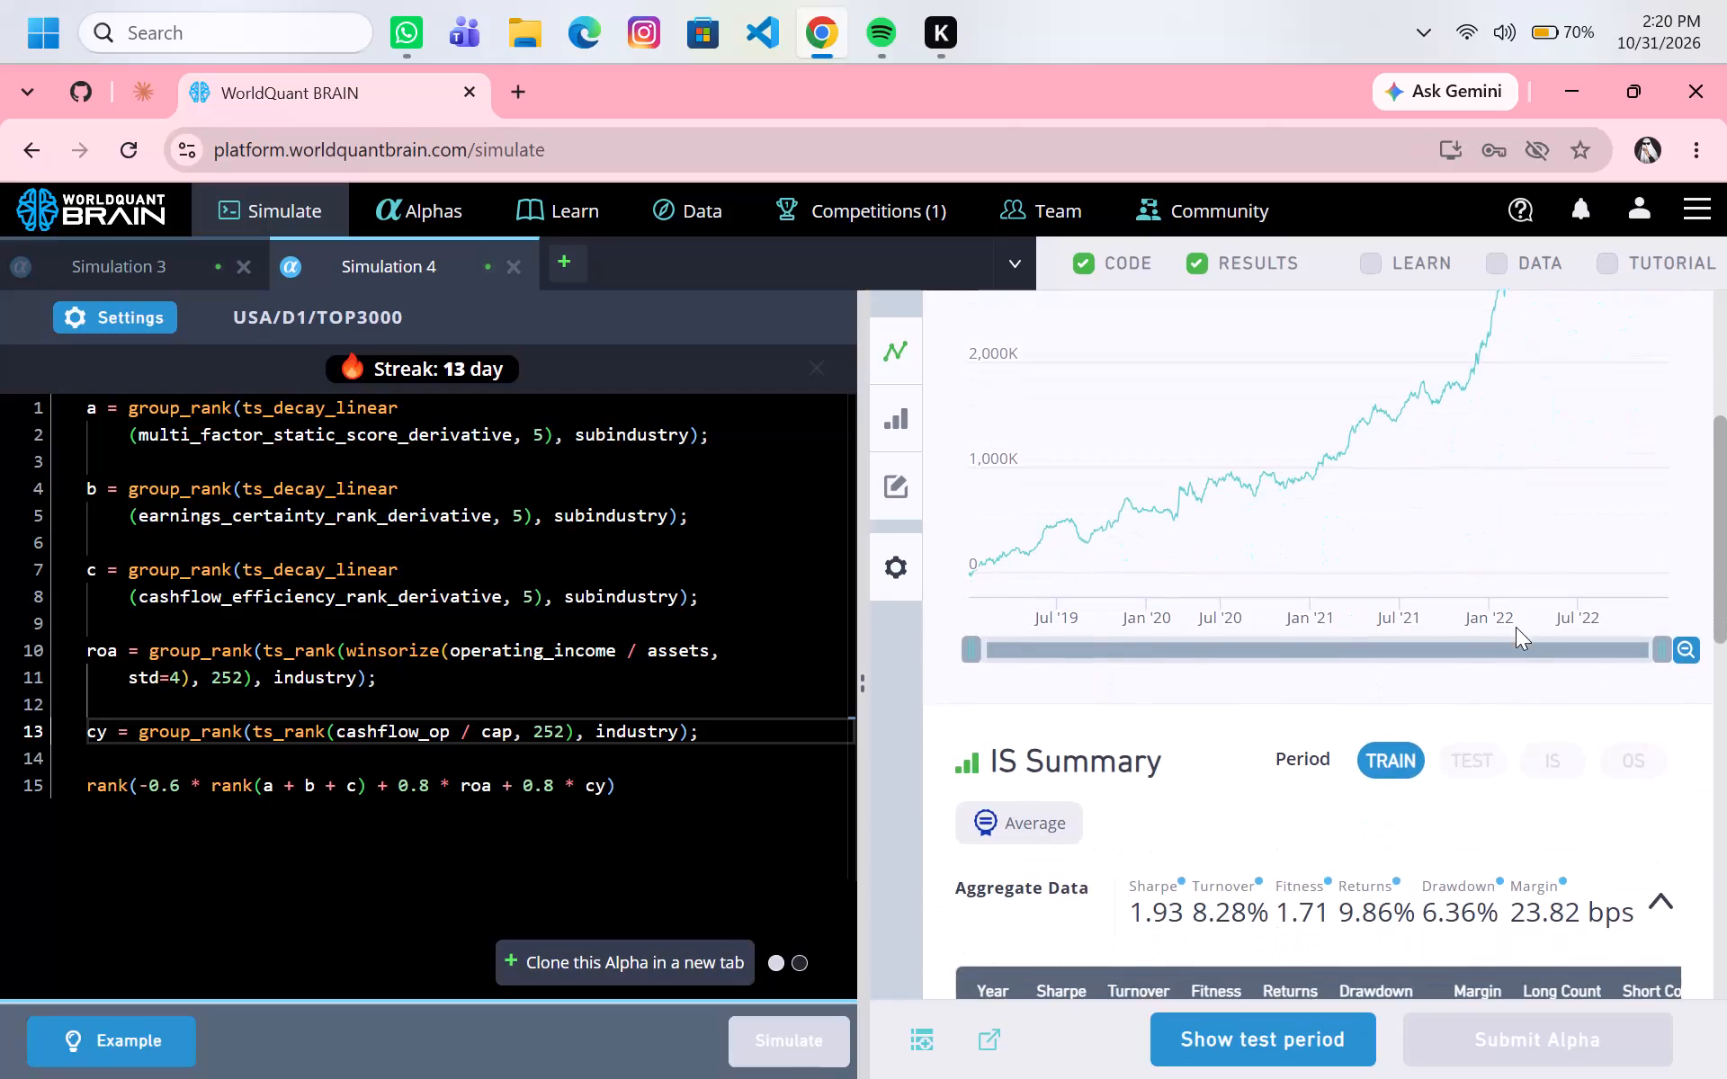
# Set the ts_rank lookback window in the cy line to 5.
pyautogui.click(565, 730)
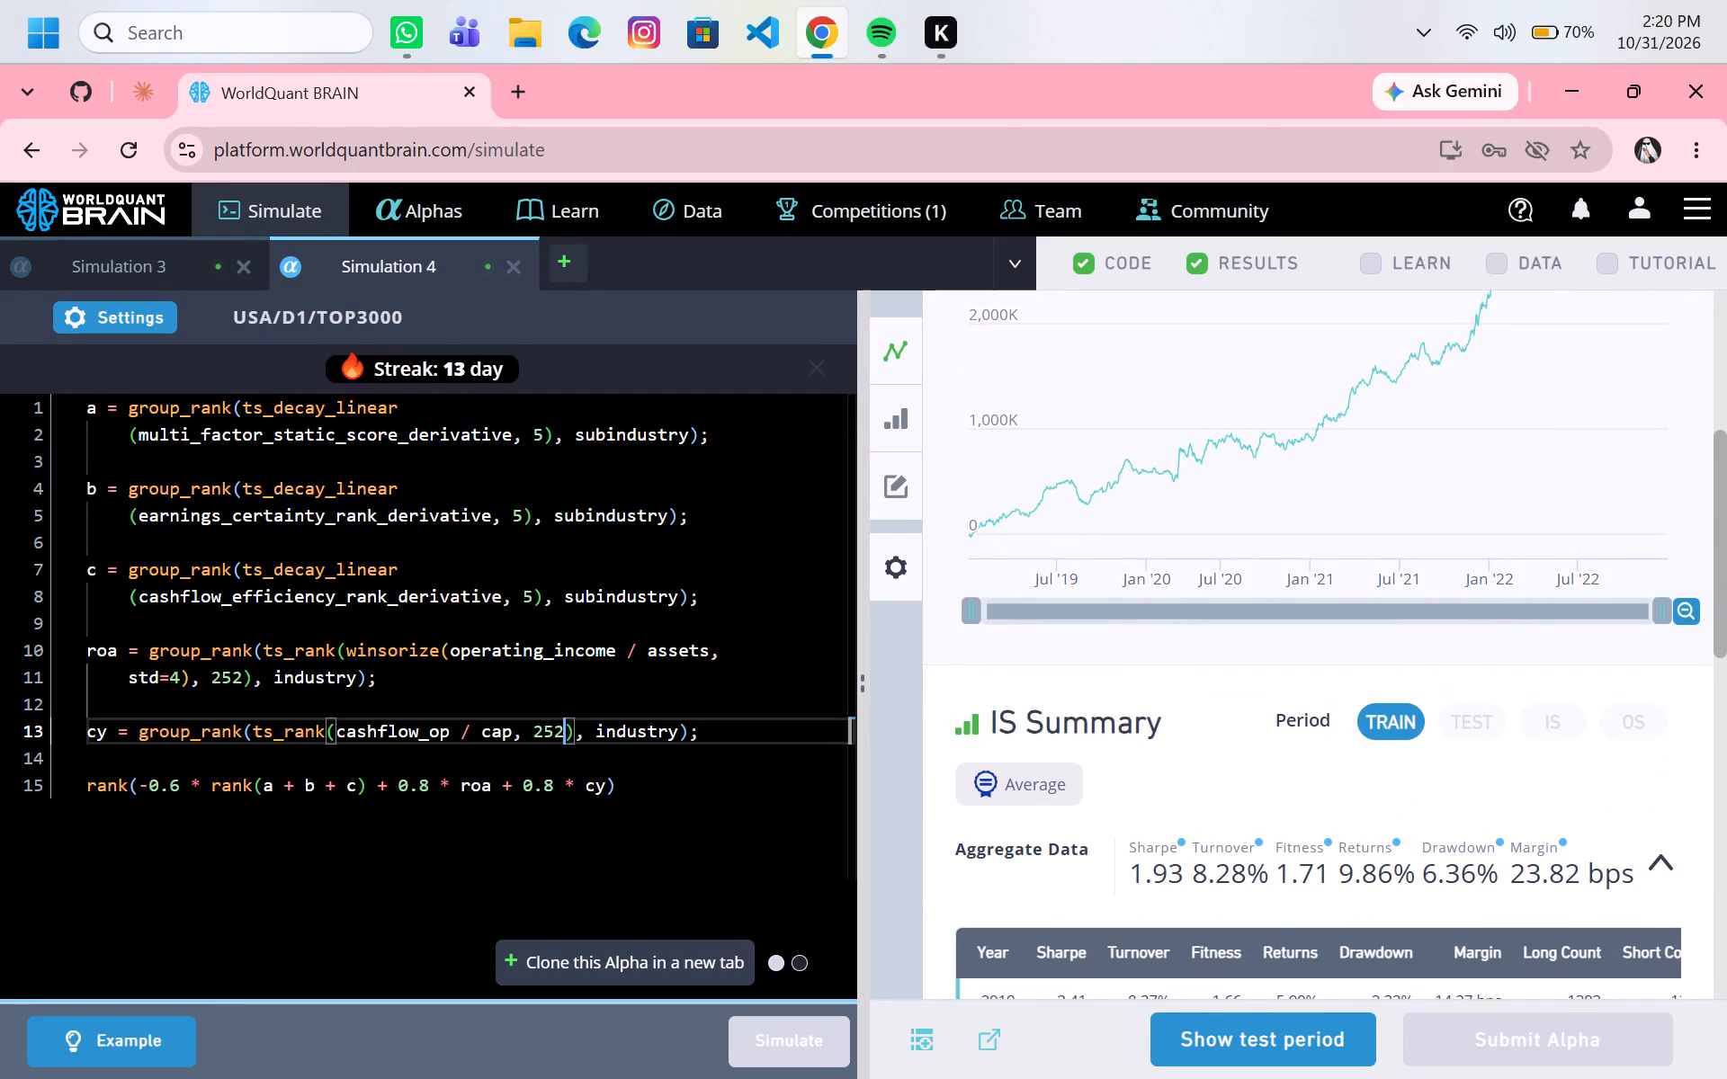
pyautogui.press('BackSpace')
pyautogui.press('BackSpace')
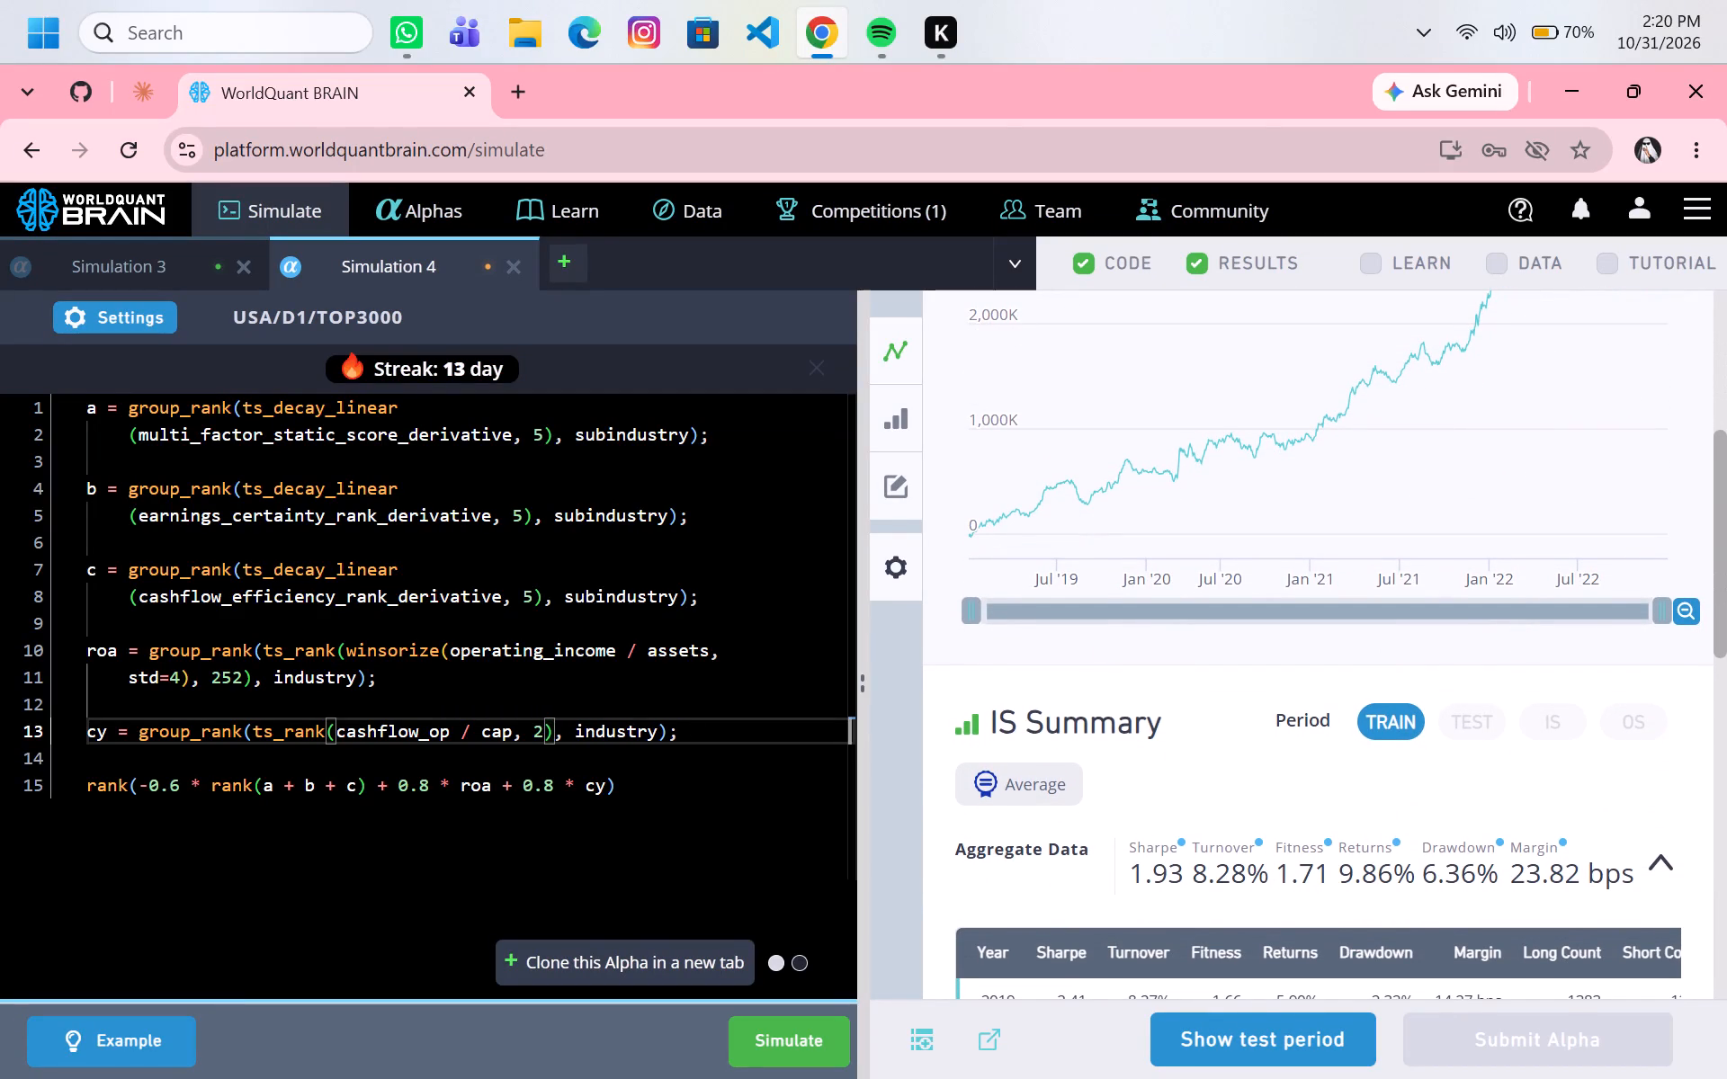
pyautogui.press('BackSpace')
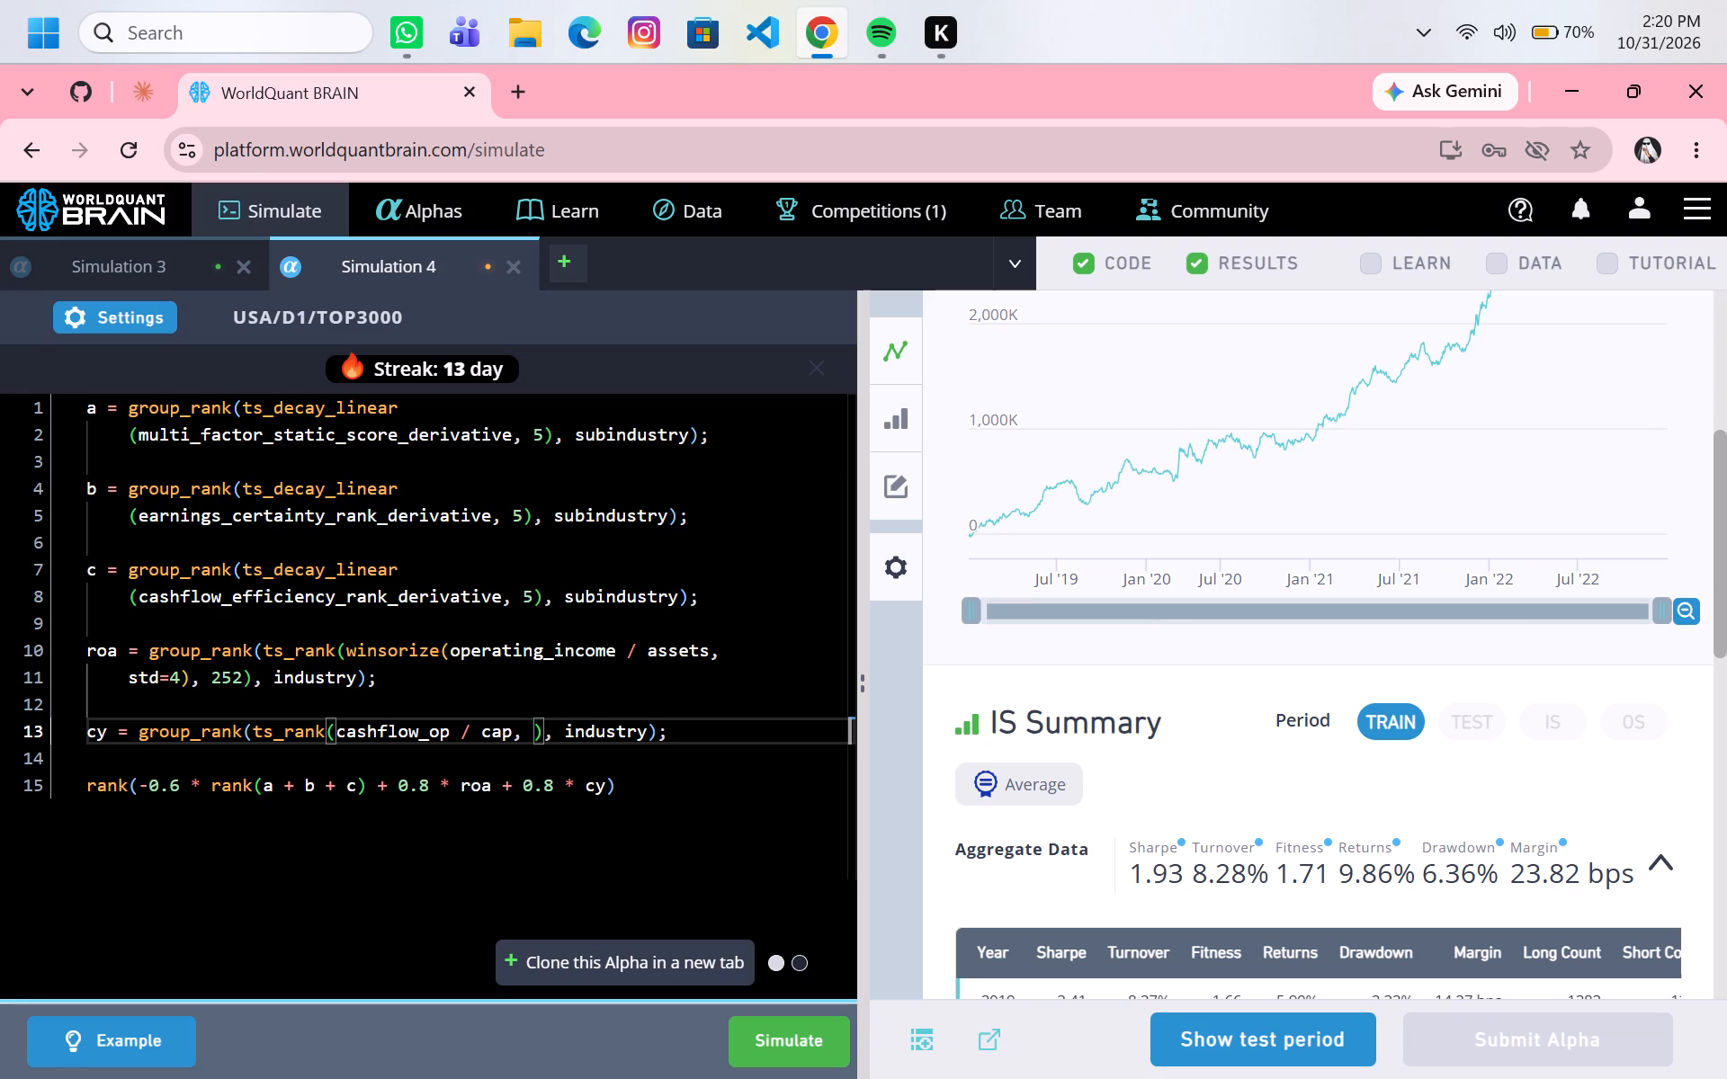
pyautogui.press('5')
# Clone the edited alpha into a new simulation tab and run its simulation there.
pyautogui.click(718, 979)
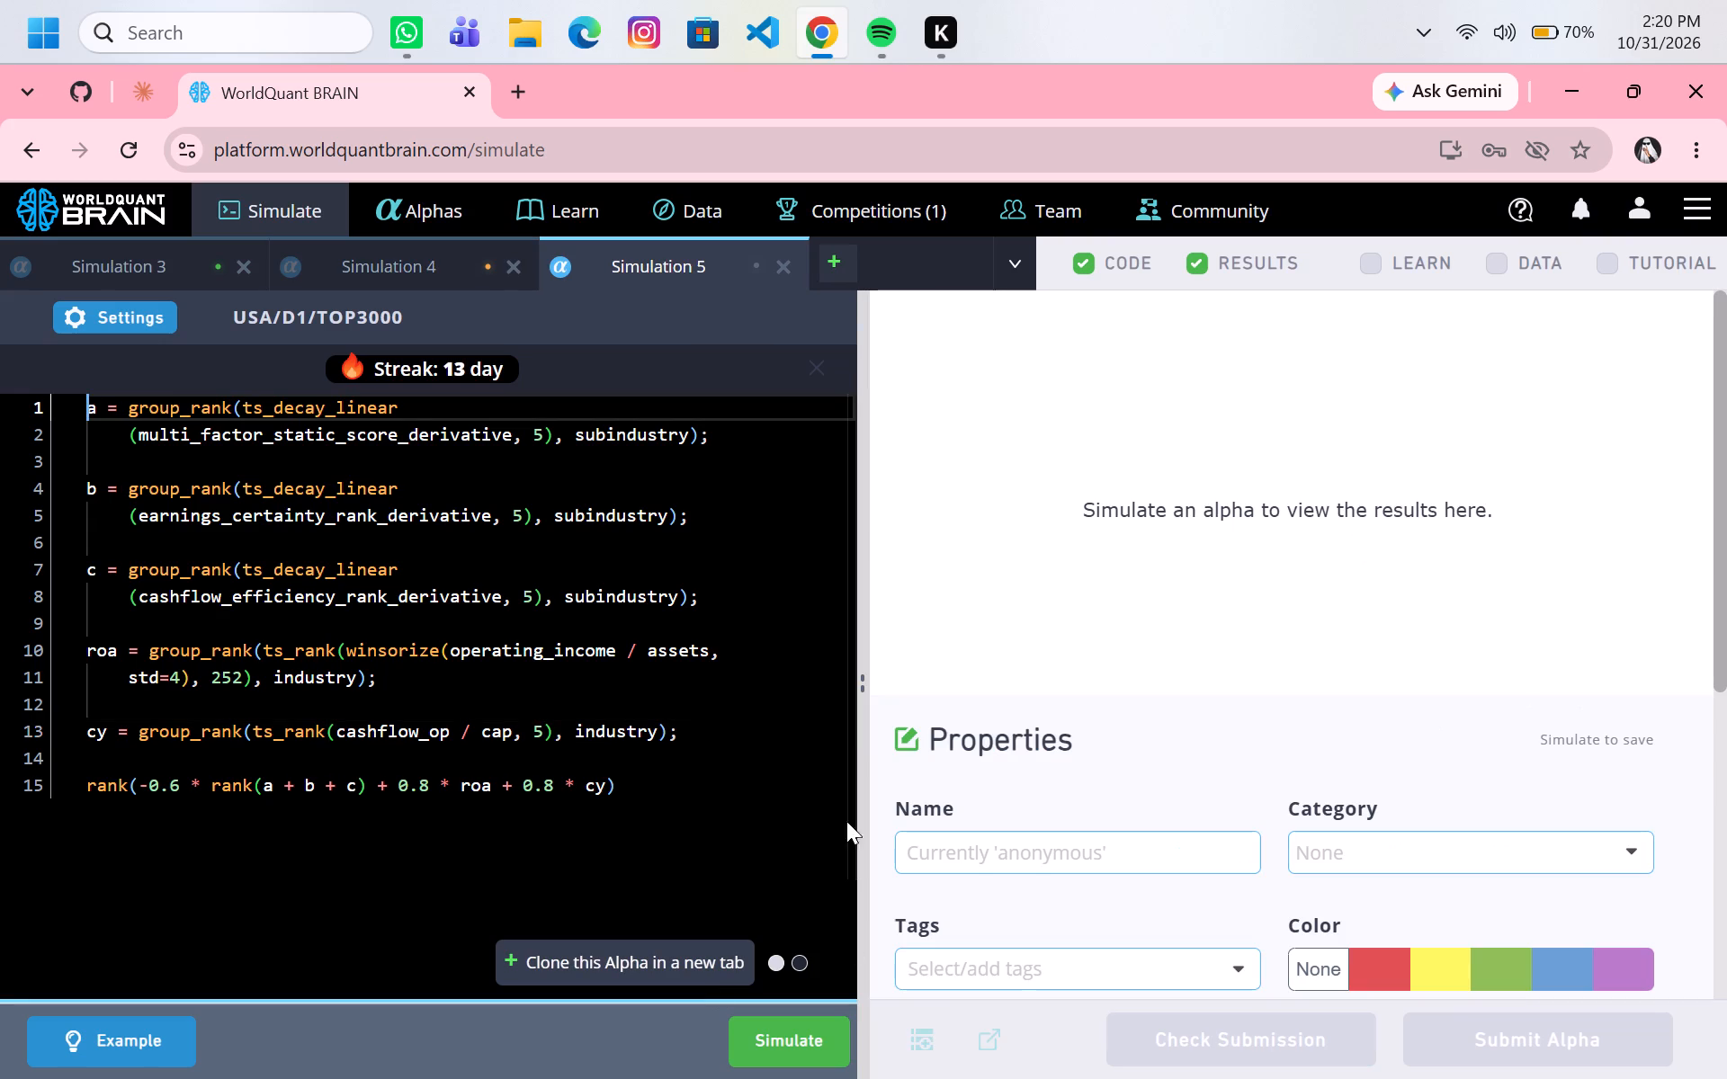
pyautogui.click(779, 1024)
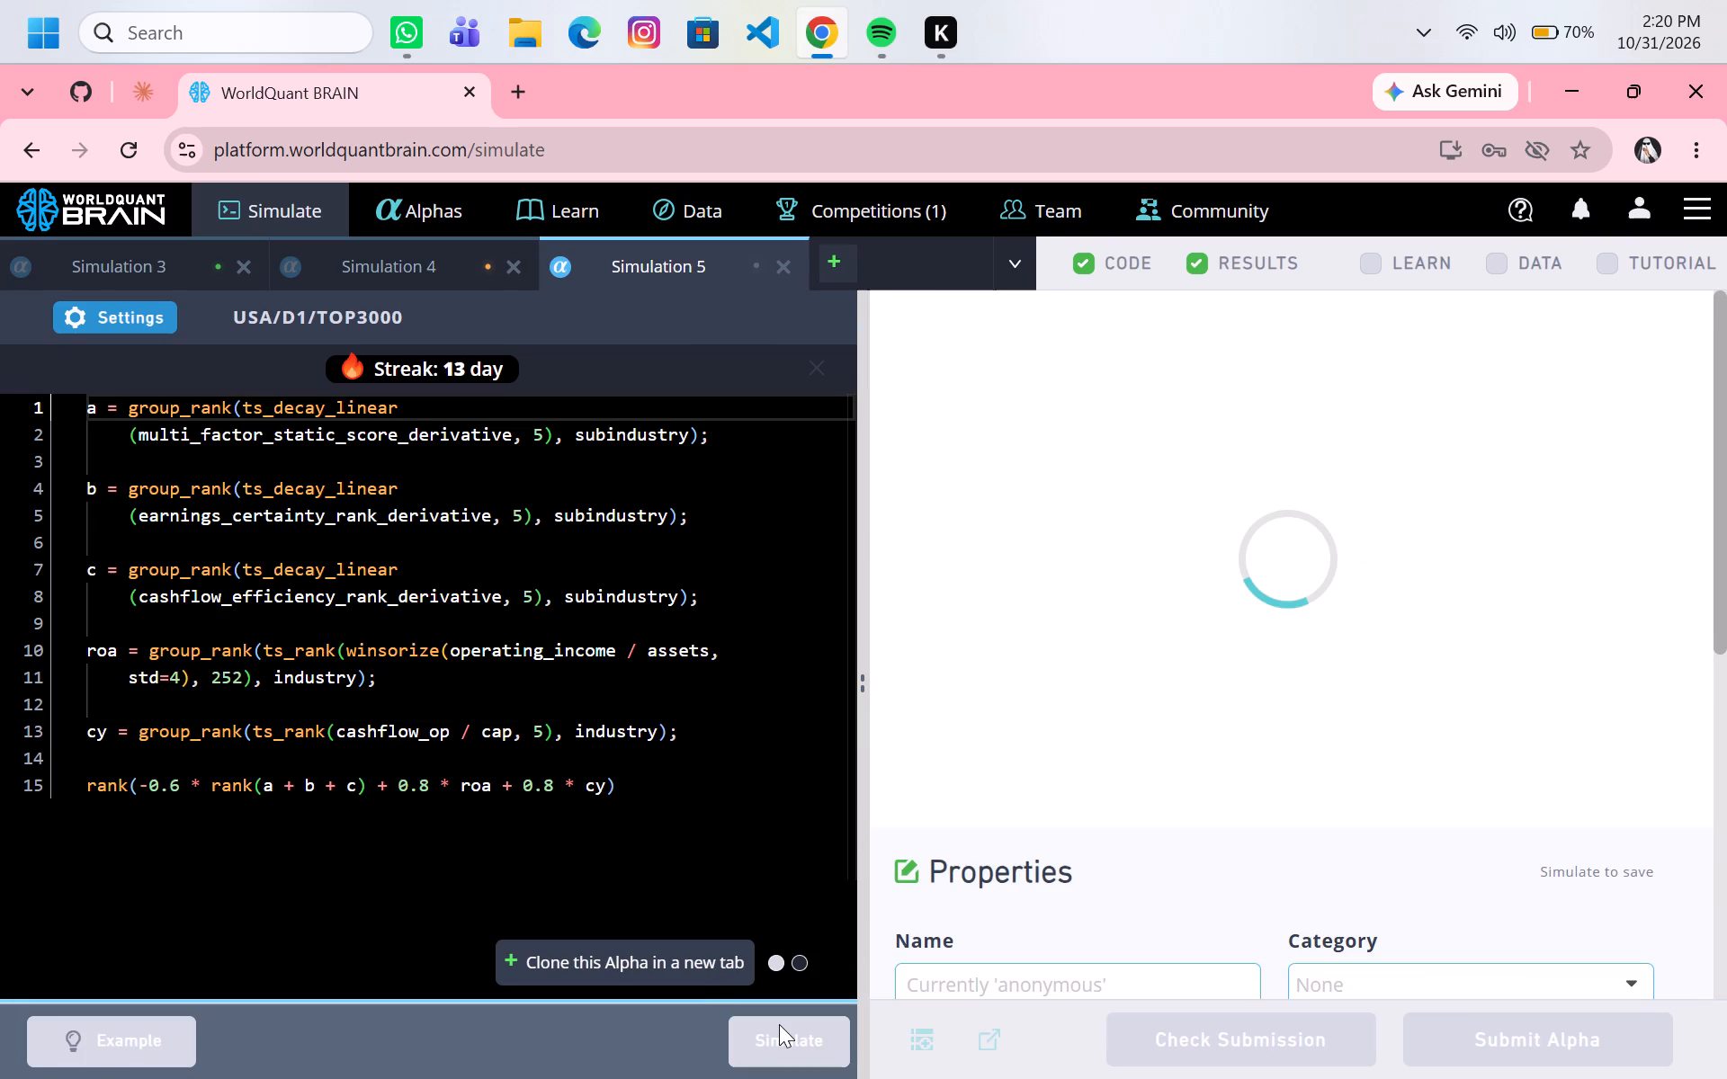
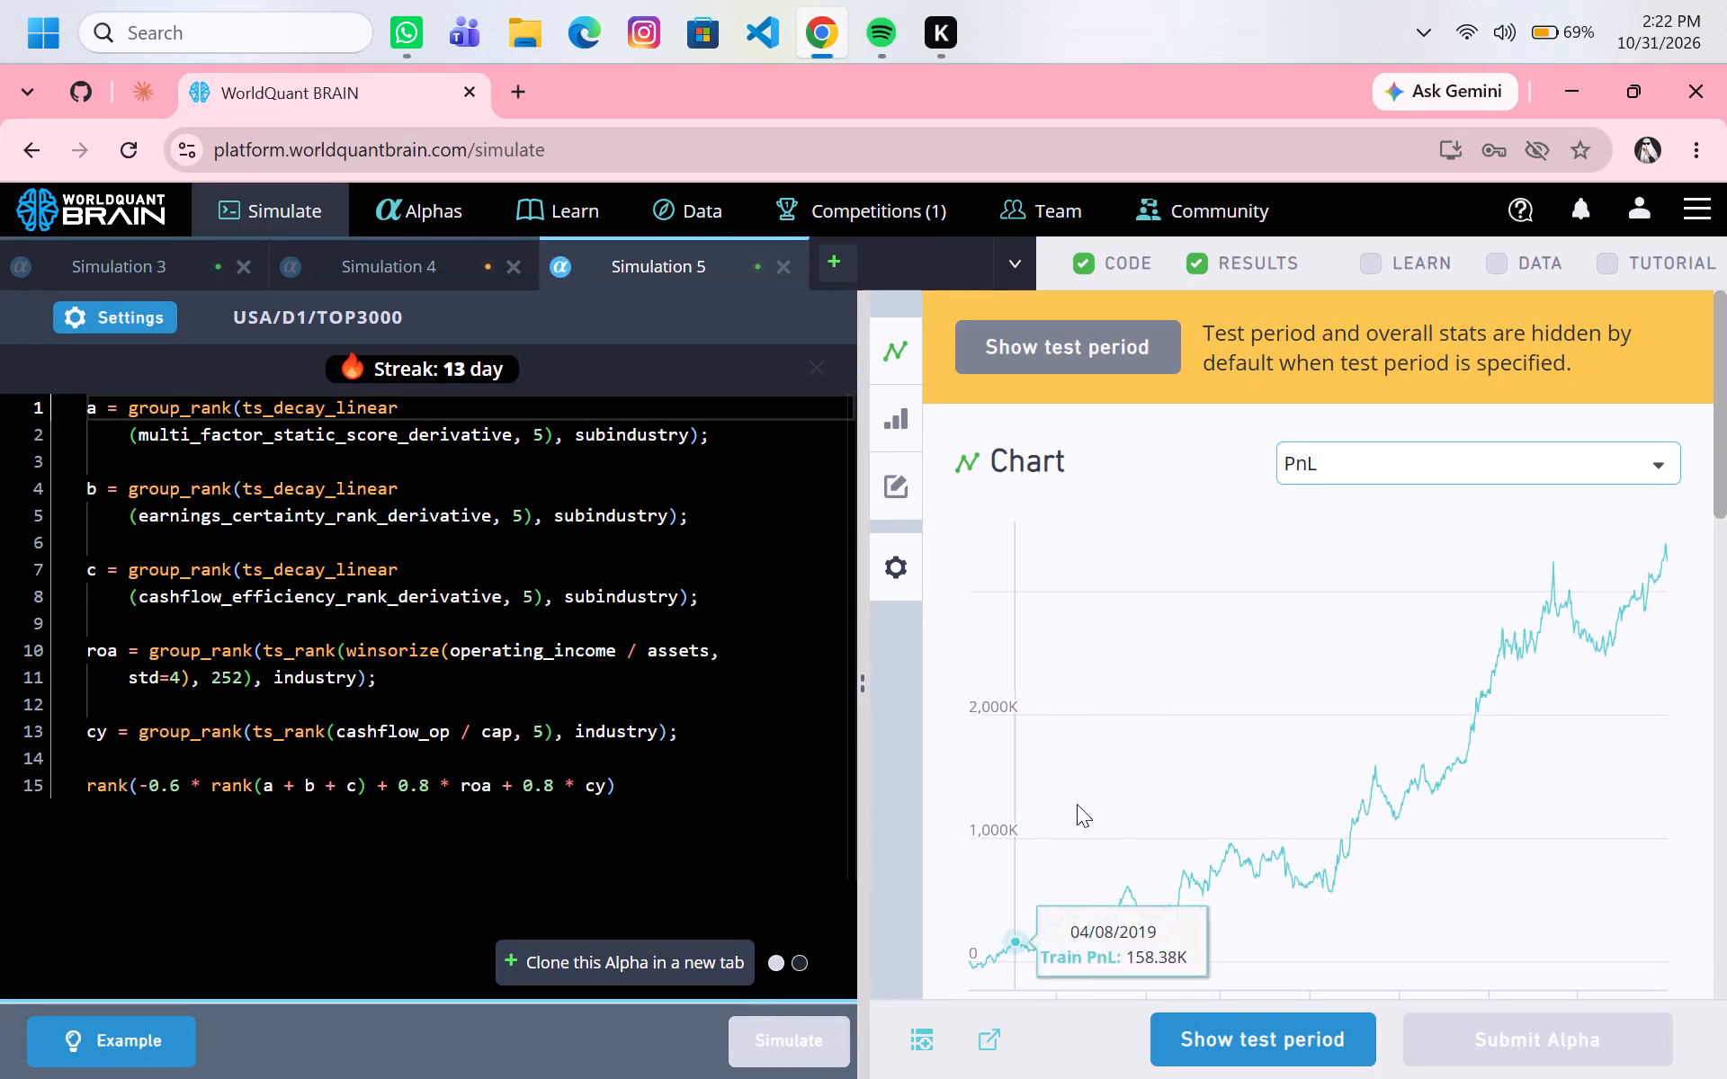
# Set the ts_rank lookback window in the cy line to 60 and rerun the simulation.
pyautogui.scroll(-4, 1145, 684)
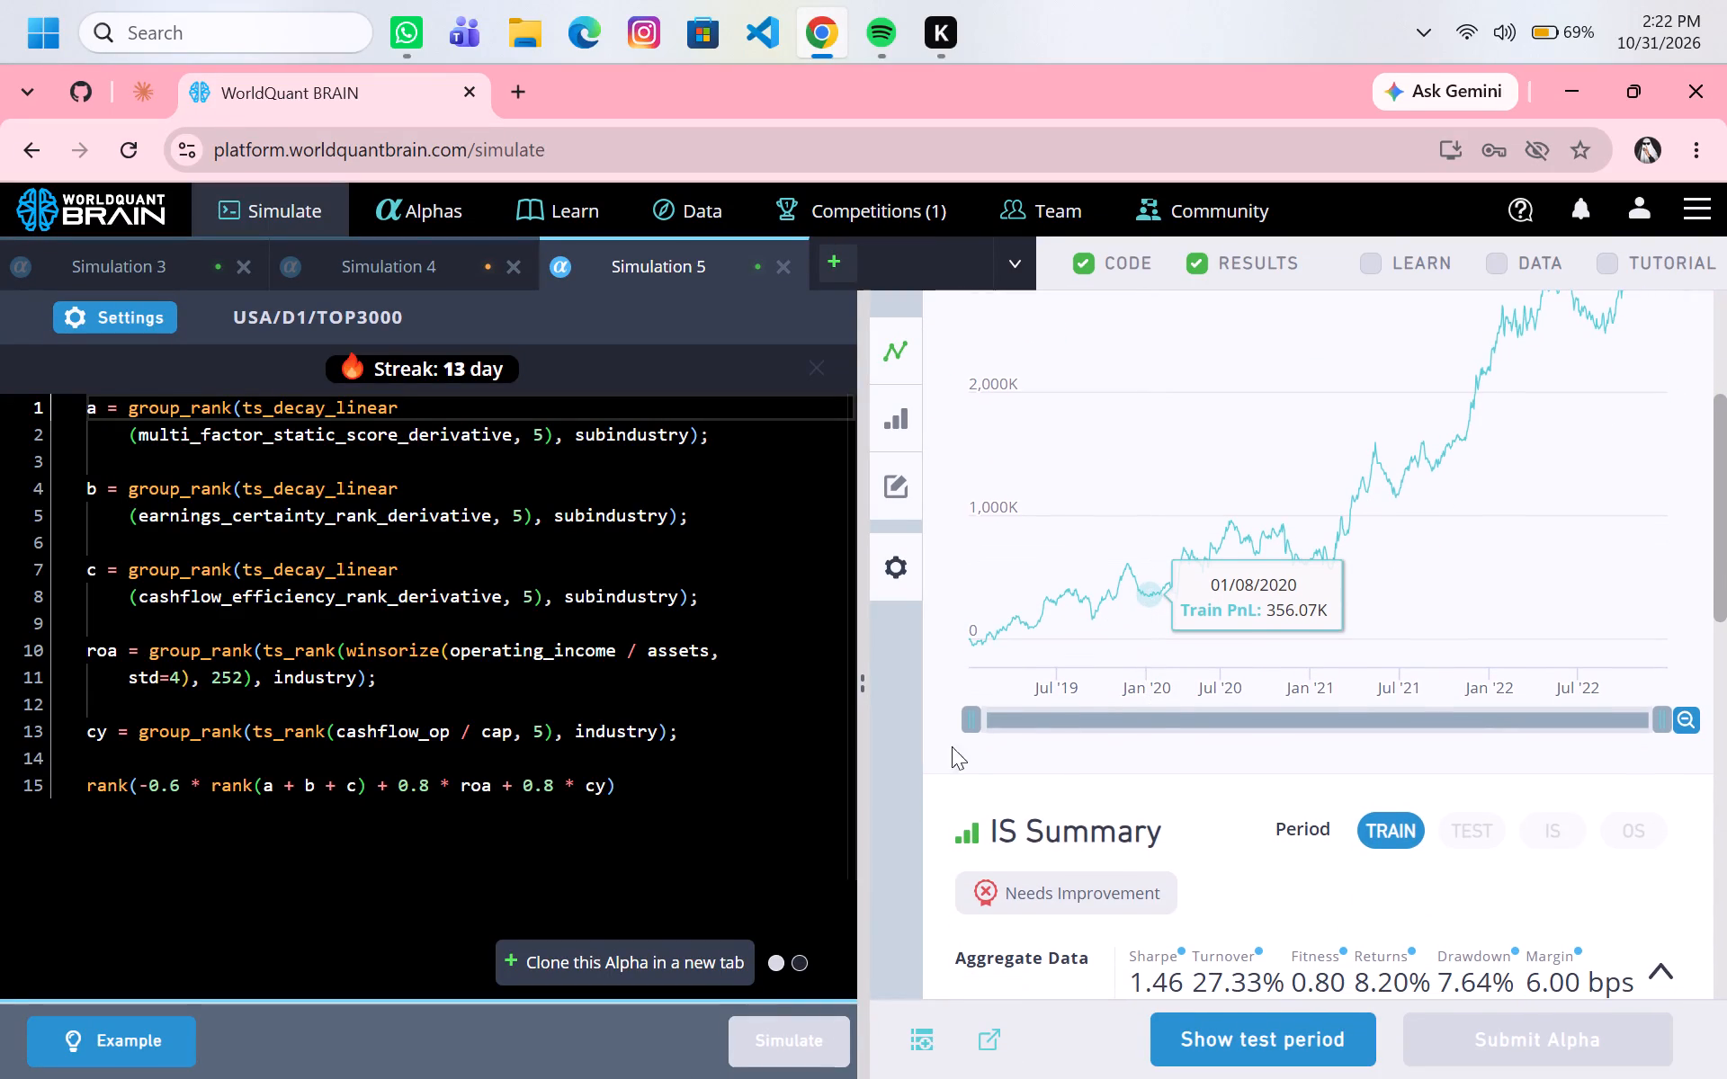
pyautogui.click(541, 730)
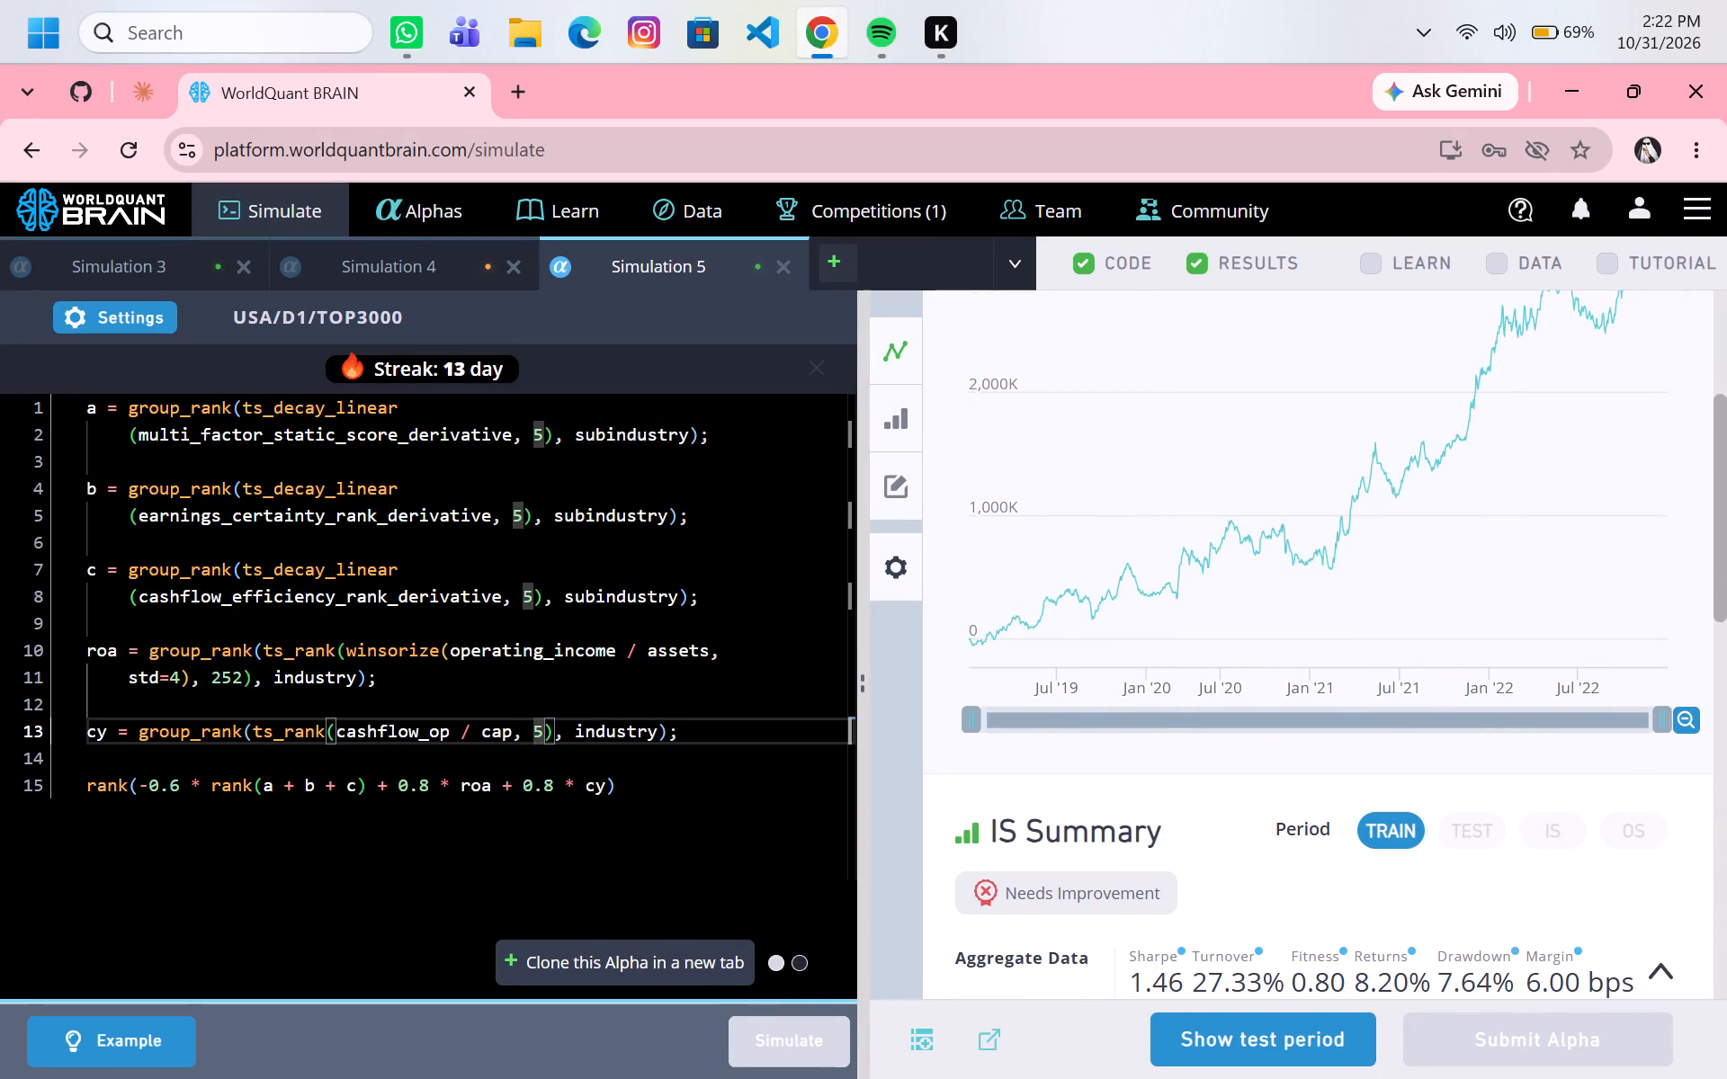
pyautogui.press('BackSpace')
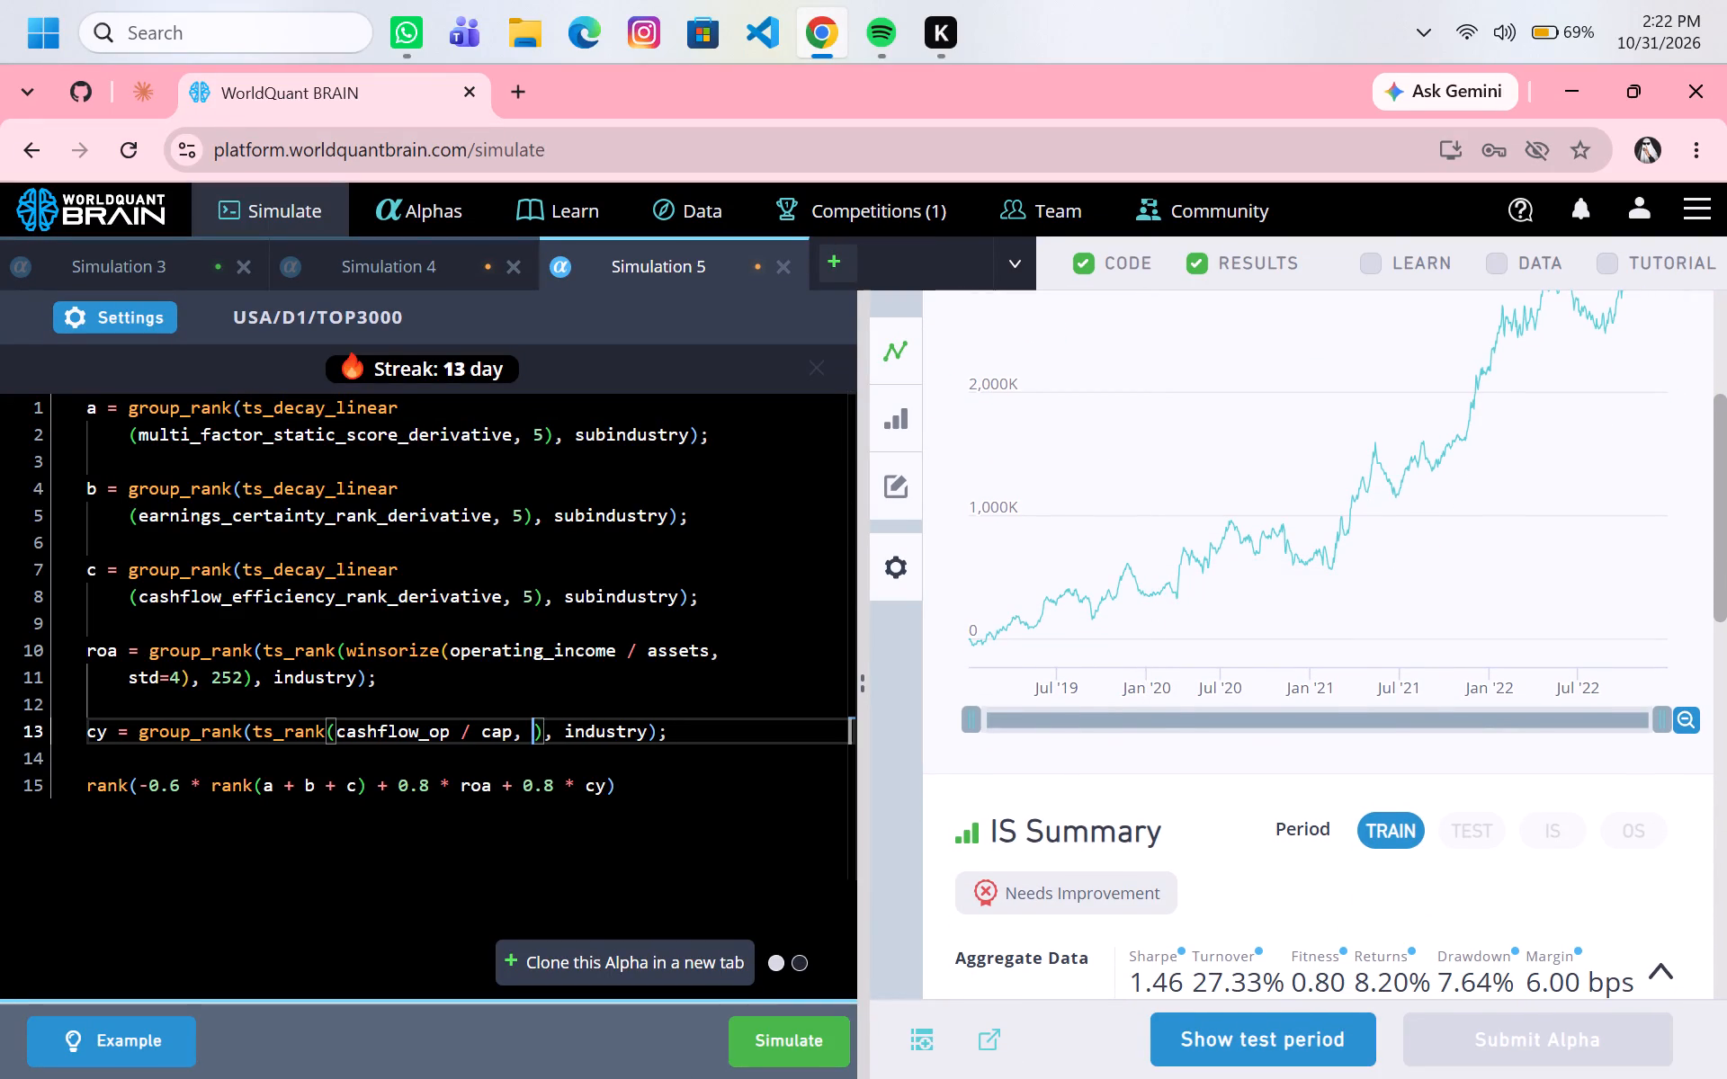
pyautogui.write('60')
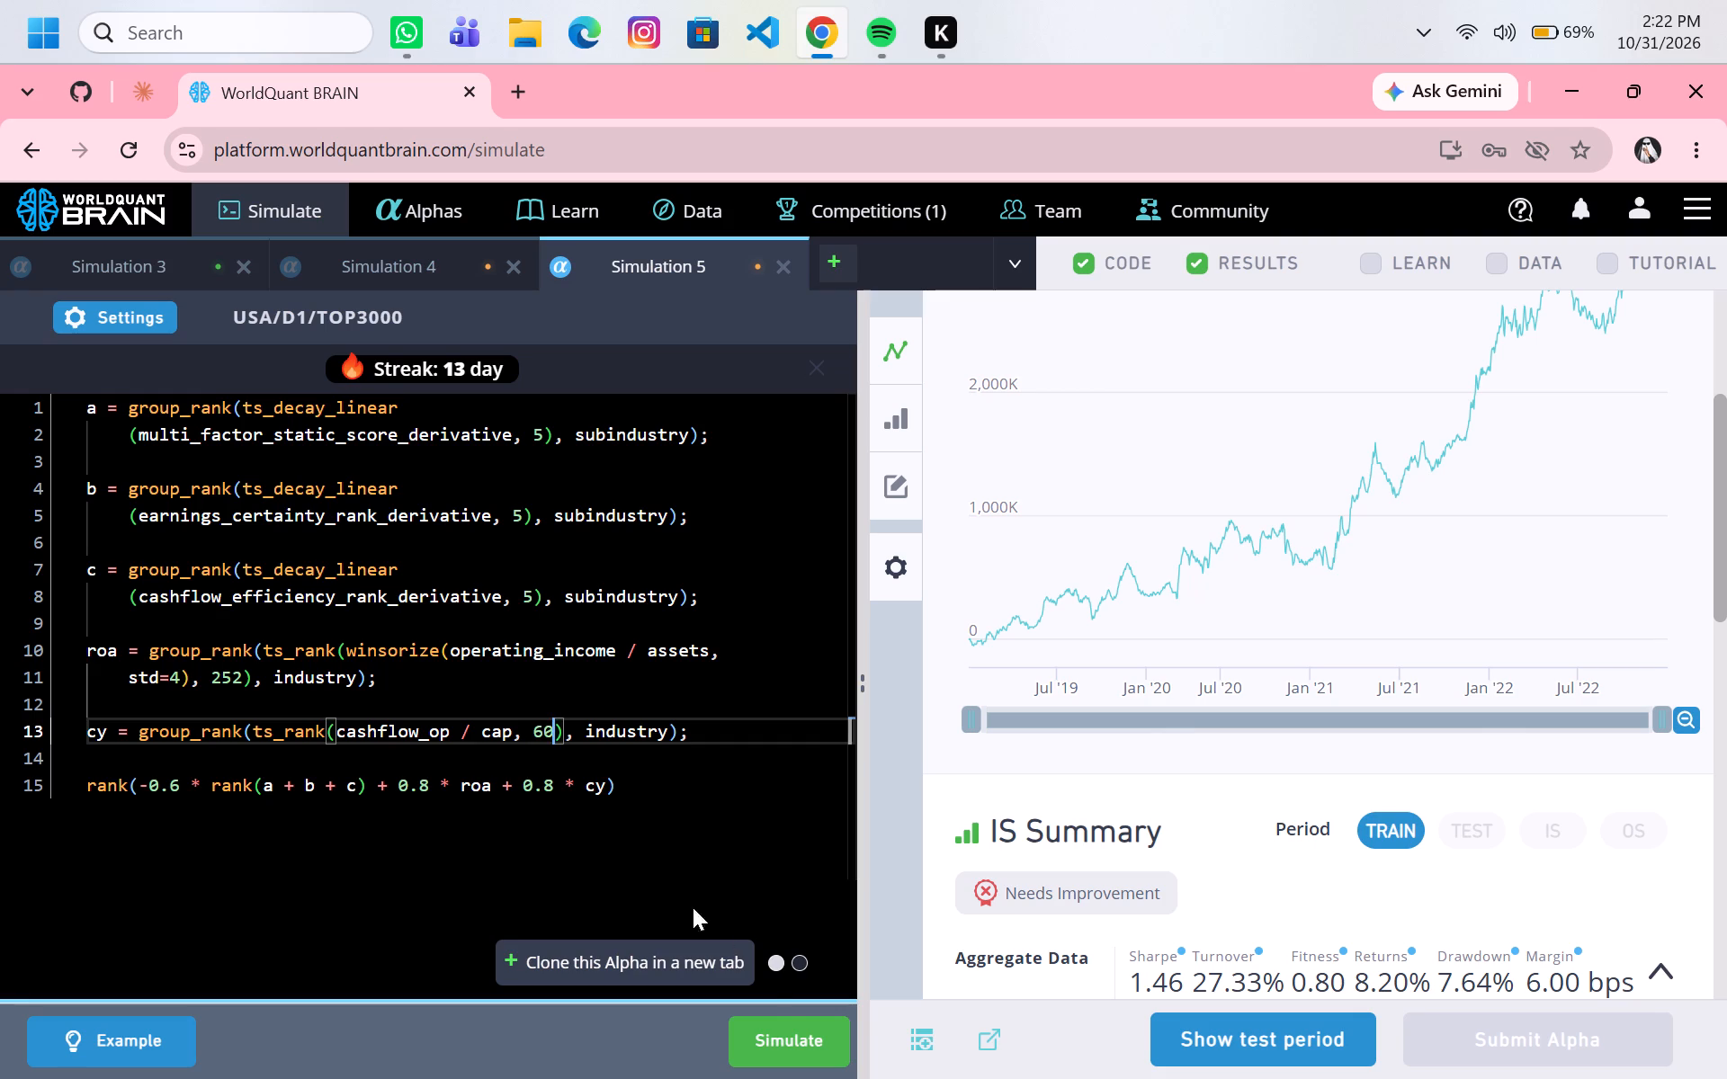
pyautogui.click(772, 1037)
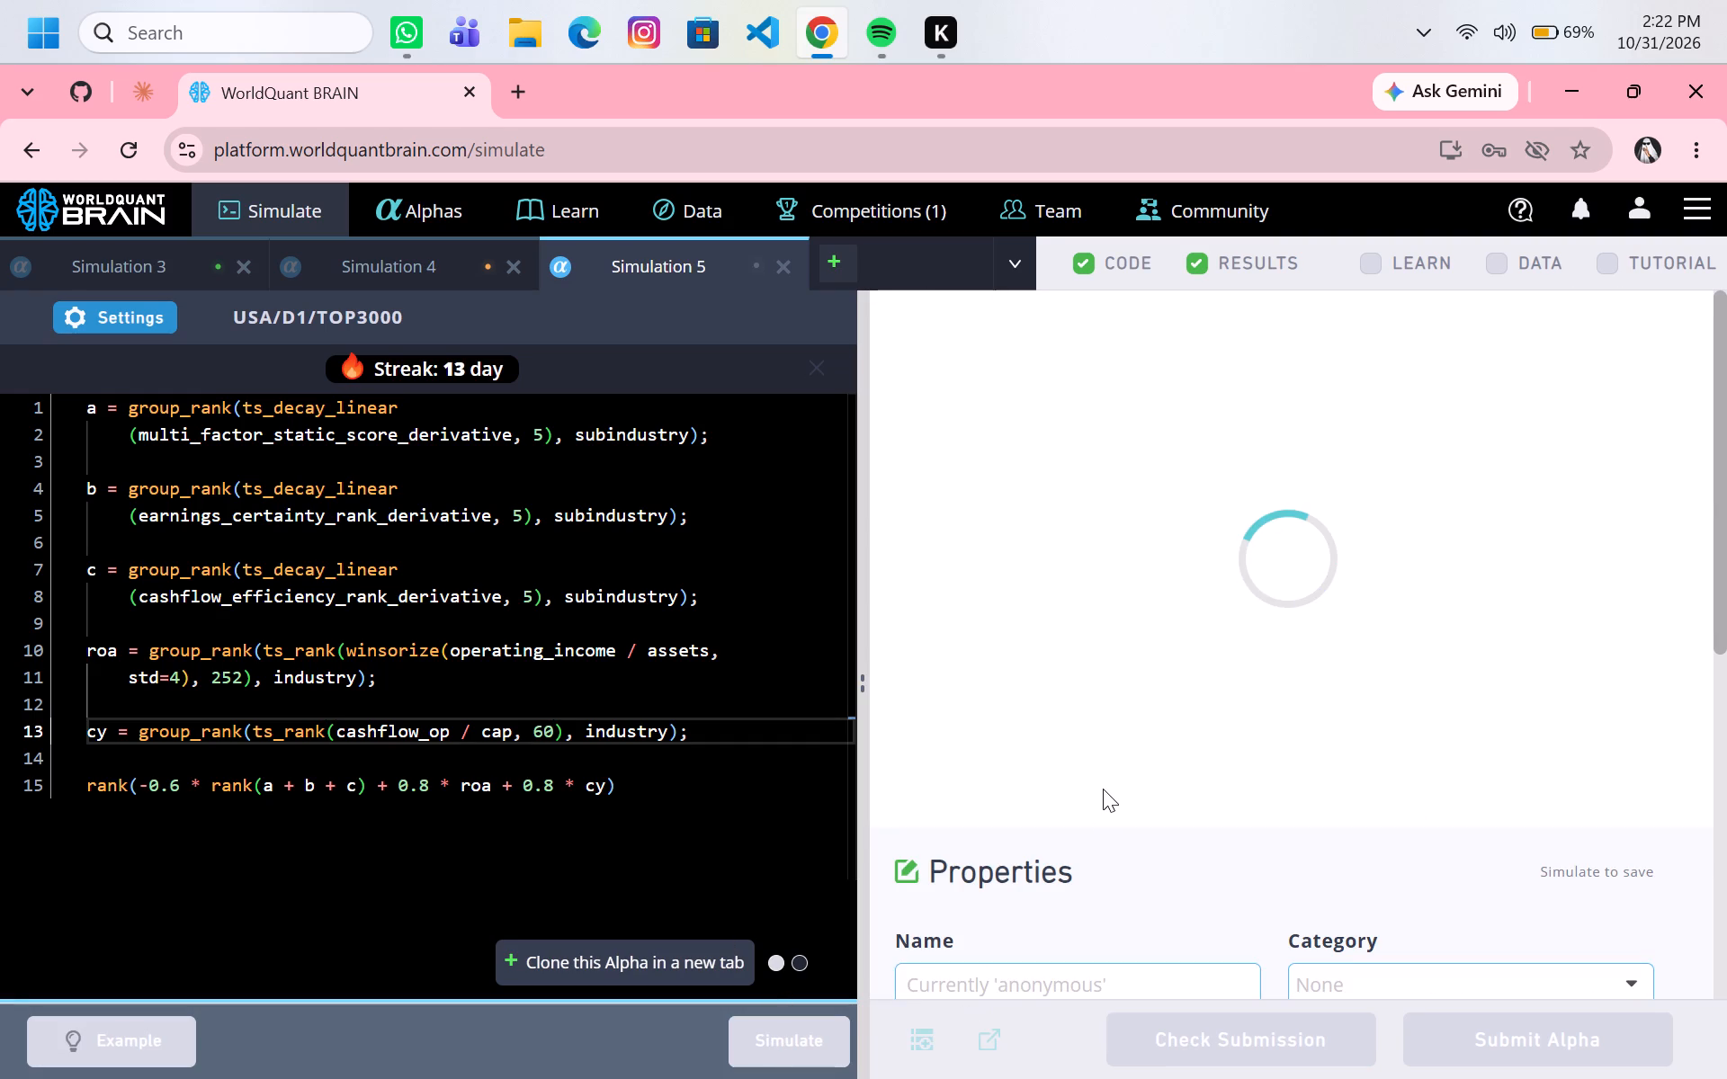
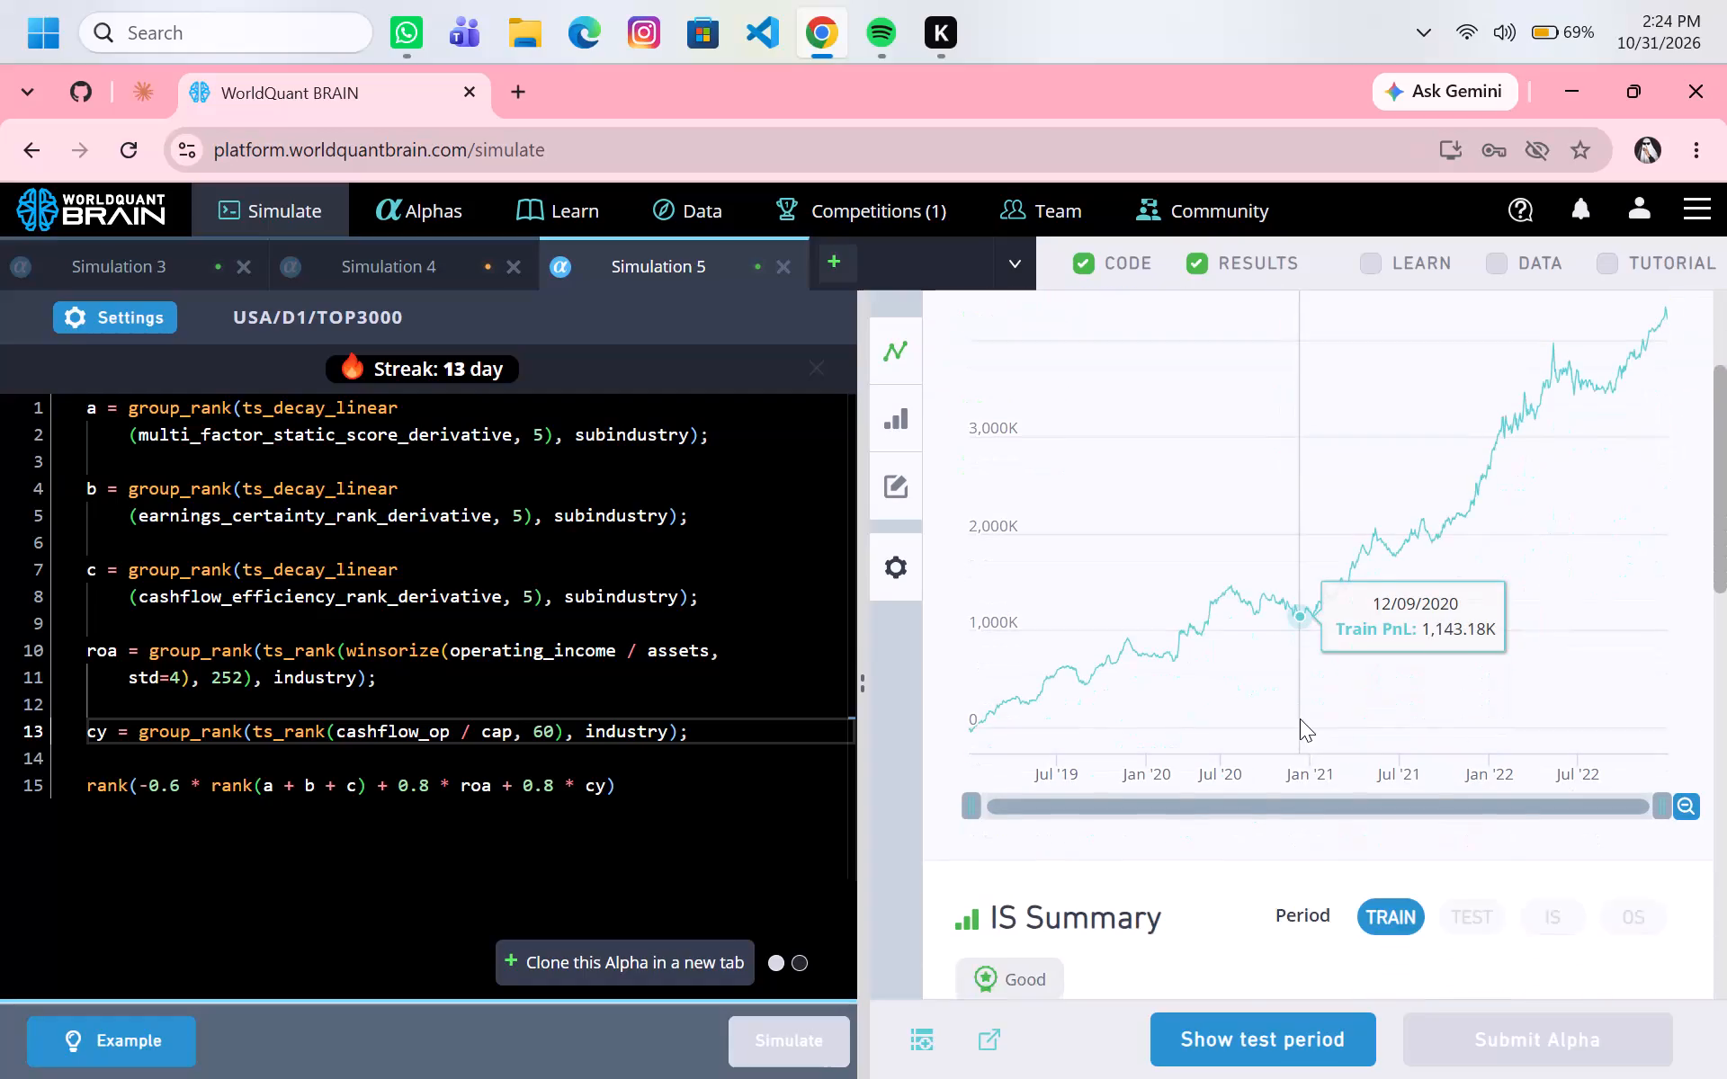
# Set the ts_rank lookback window in the roa line to 120 and rerun the simulation.
pyautogui.scroll(-2, 1300, 718)
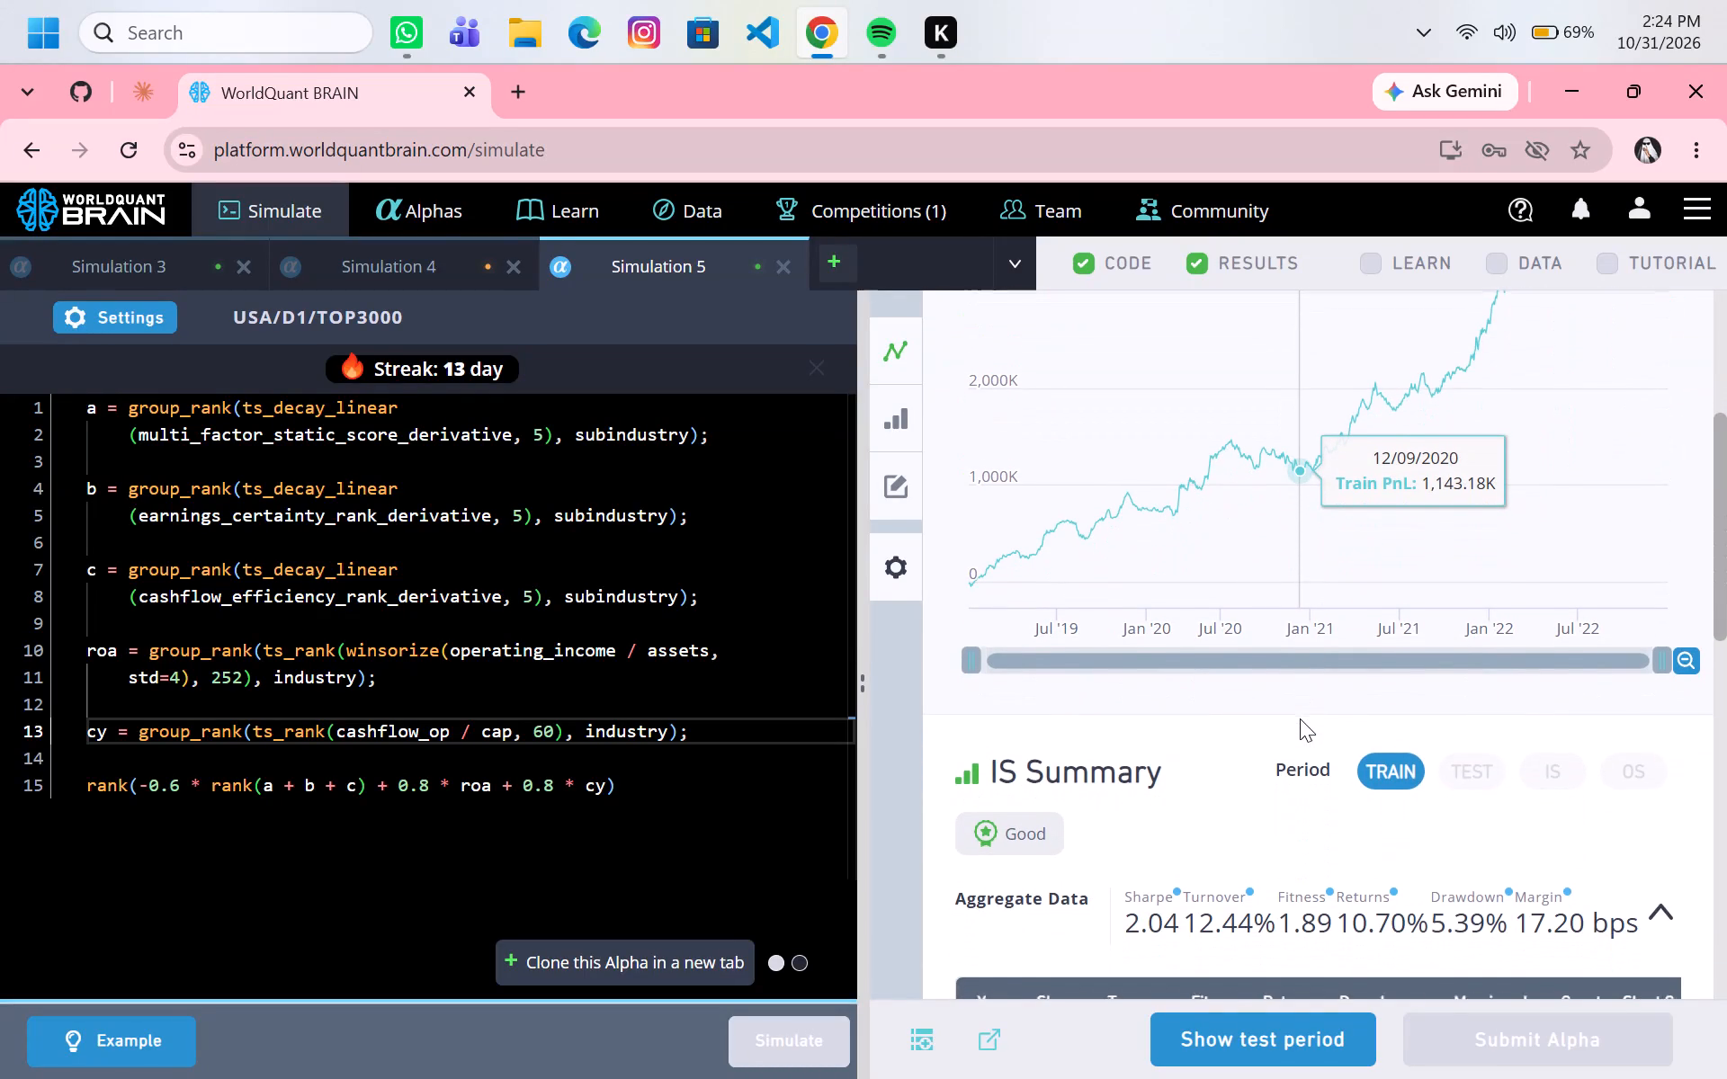
pyautogui.scroll(-2, 1300, 718)
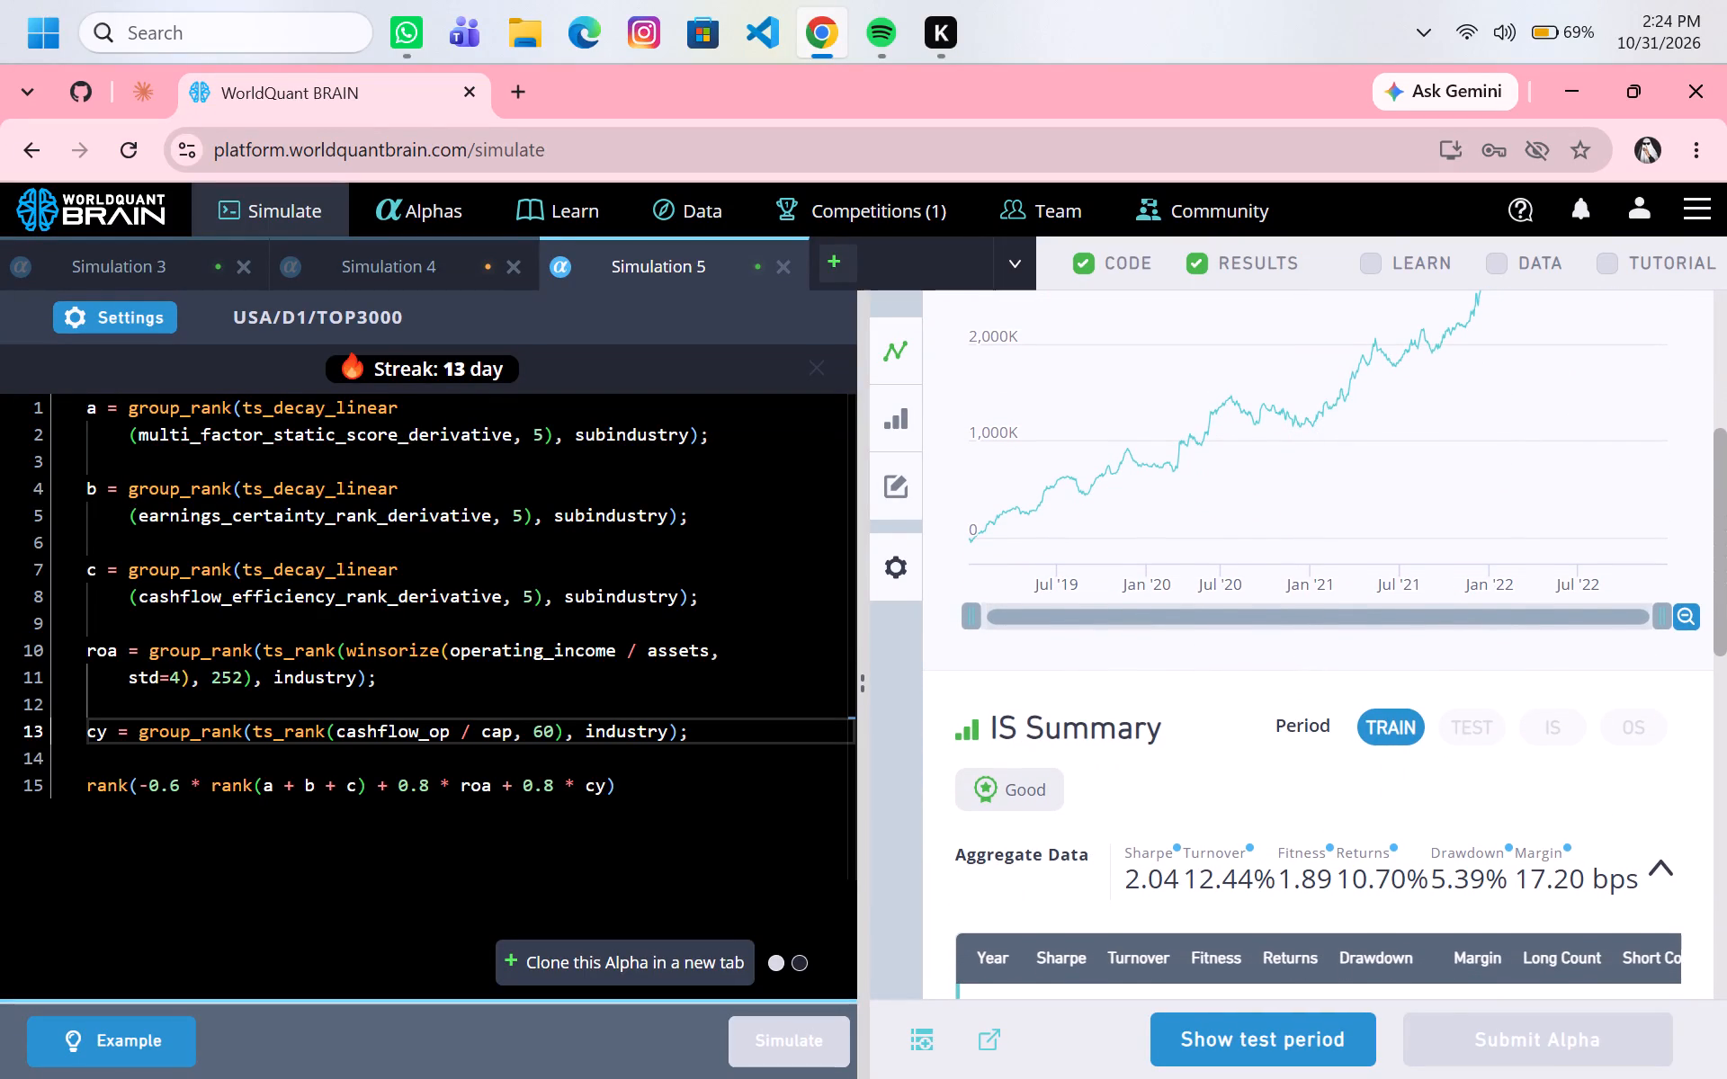
pyautogui.click(242, 674)
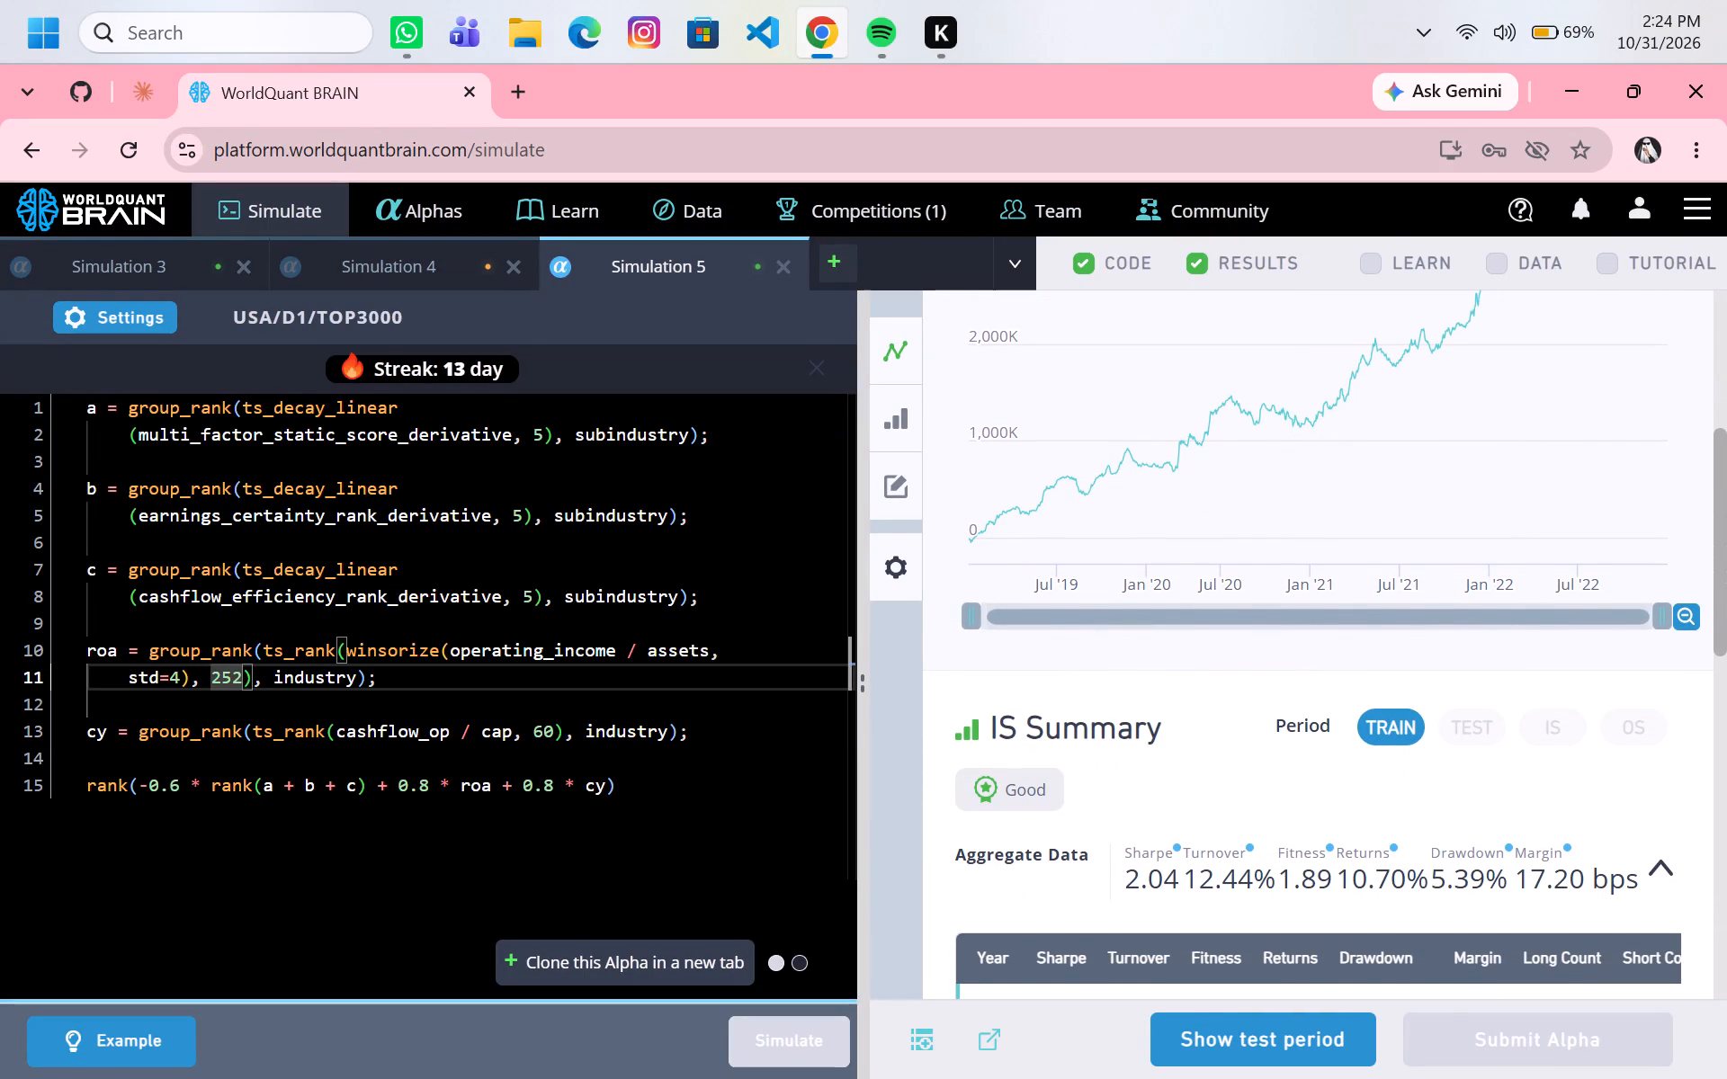
pyautogui.press('BackSpace')
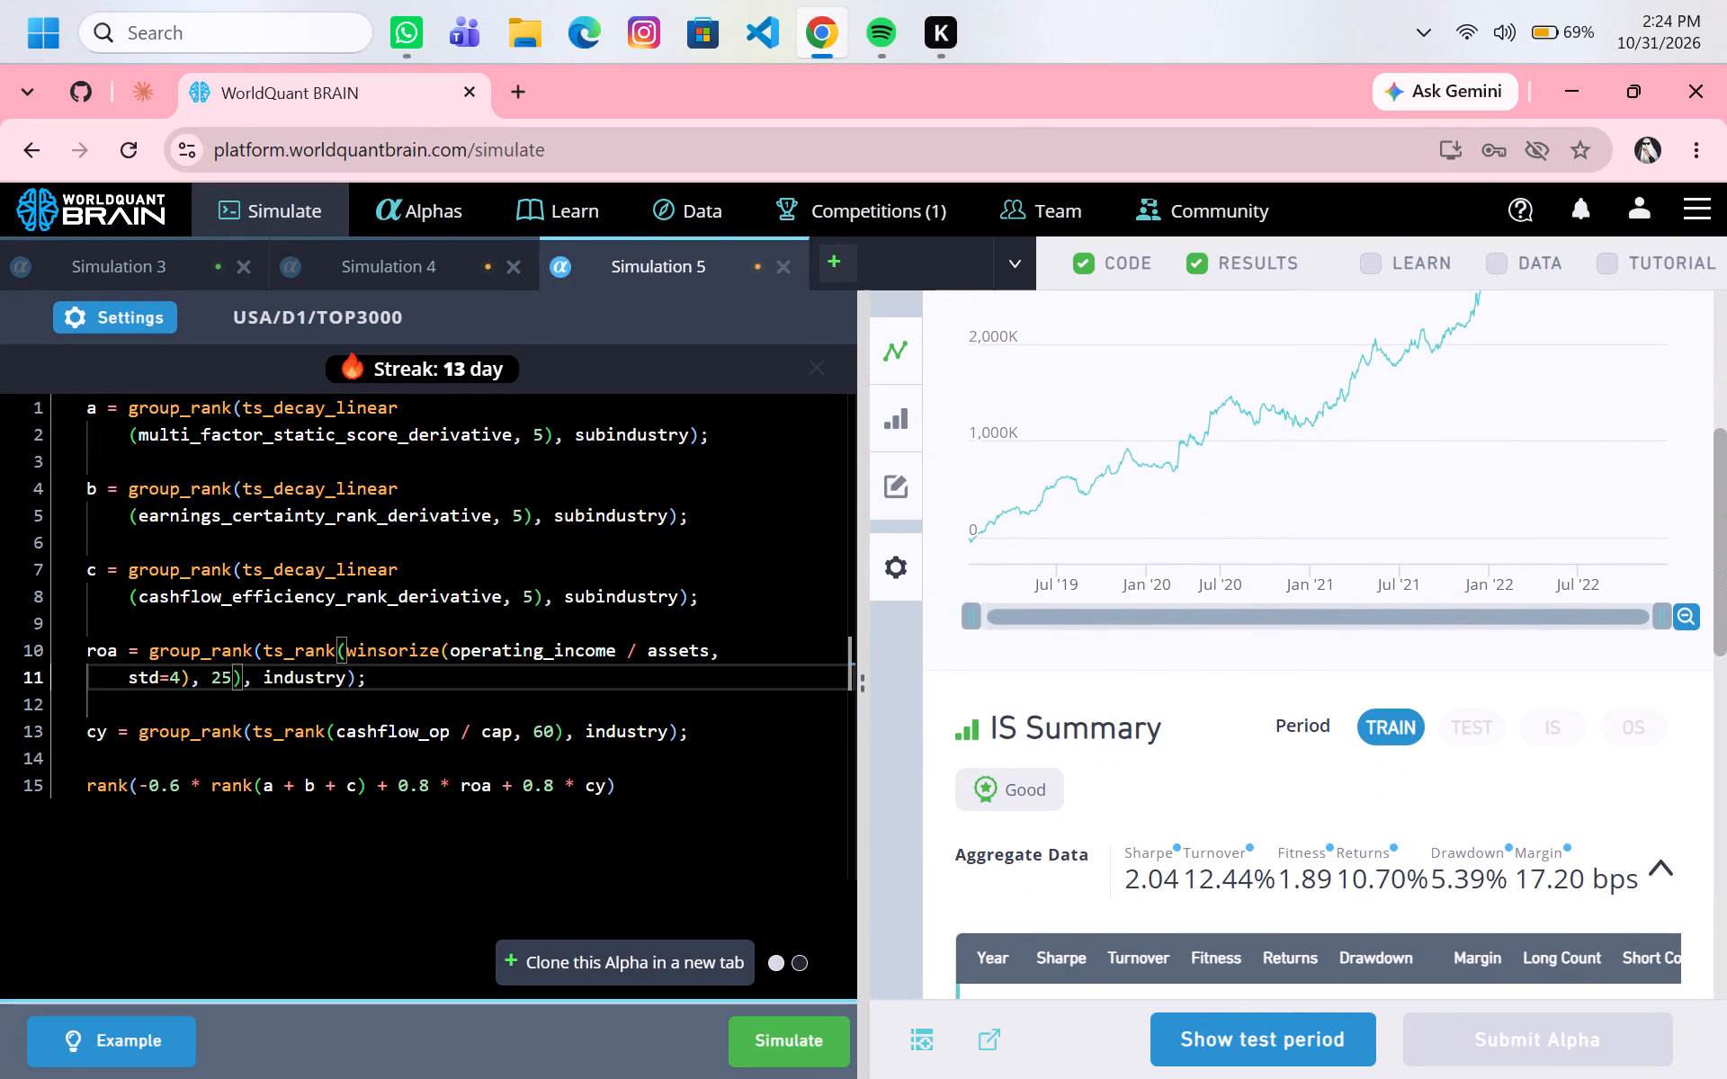
pyautogui.press('BackSpace')
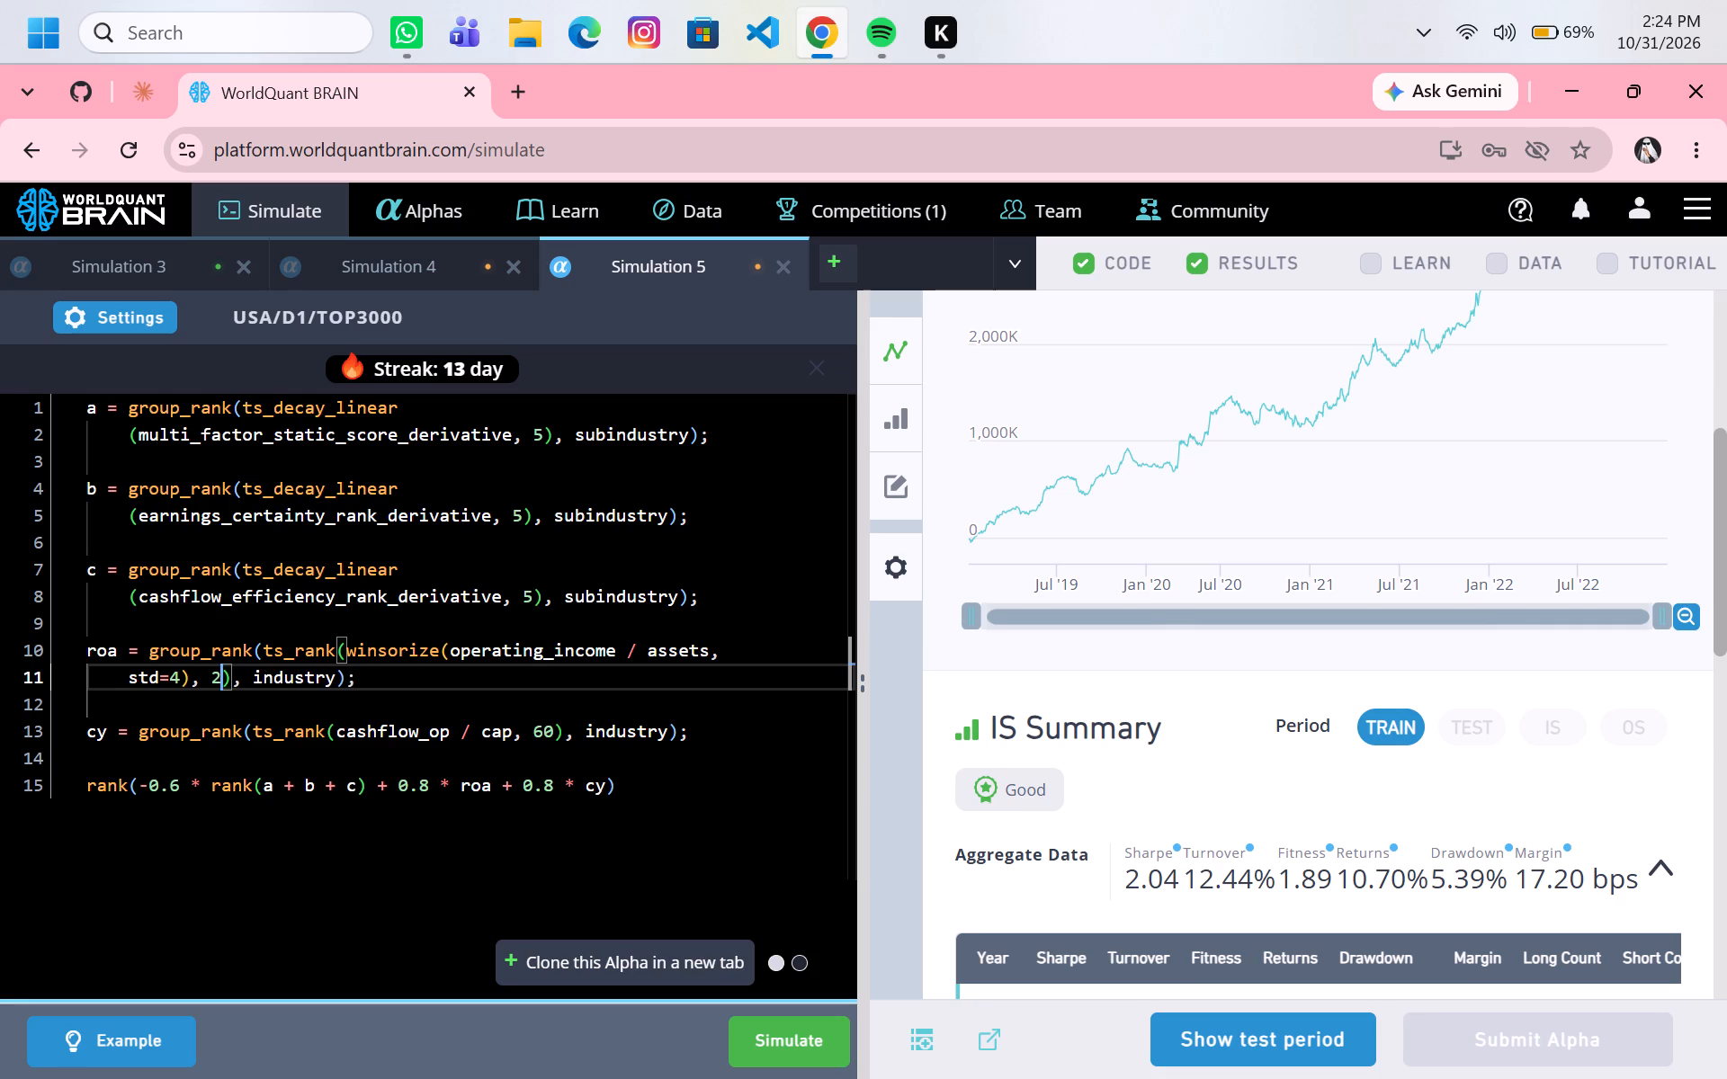
pyautogui.press('BackSpace')
pyautogui.write('12')
pyautogui.press('0')
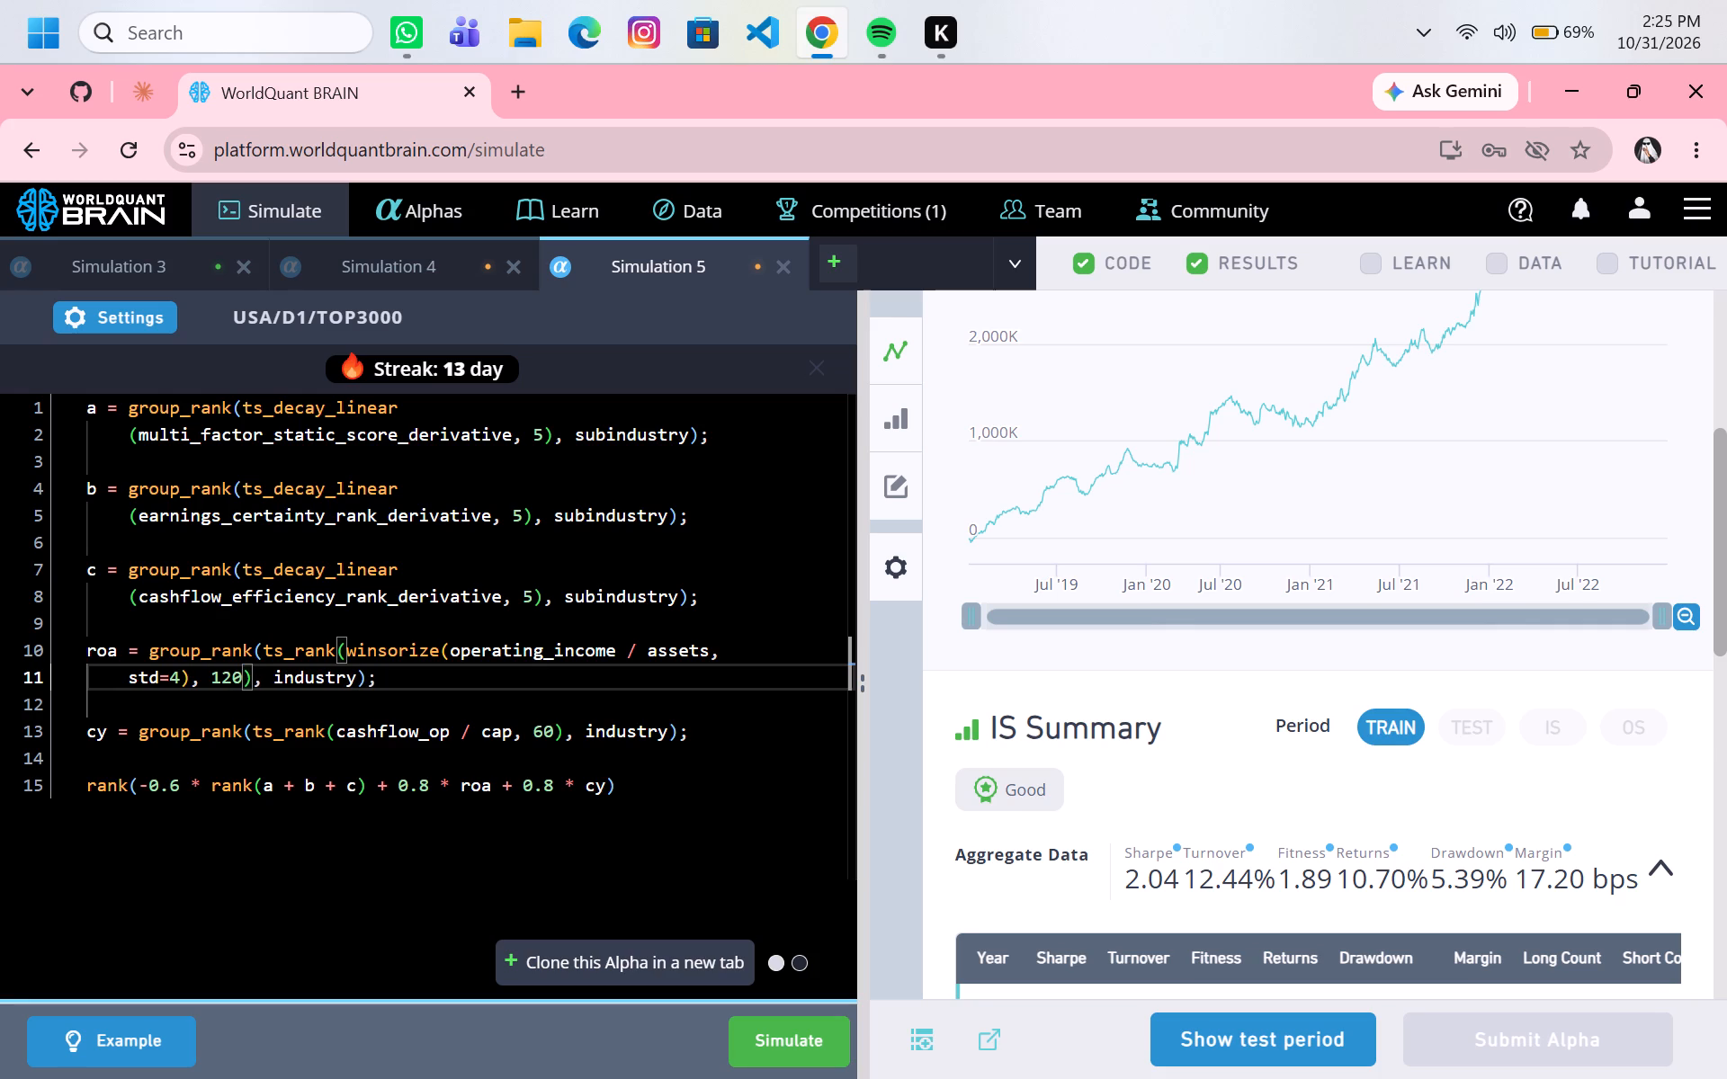
pyautogui.click(810, 1045)
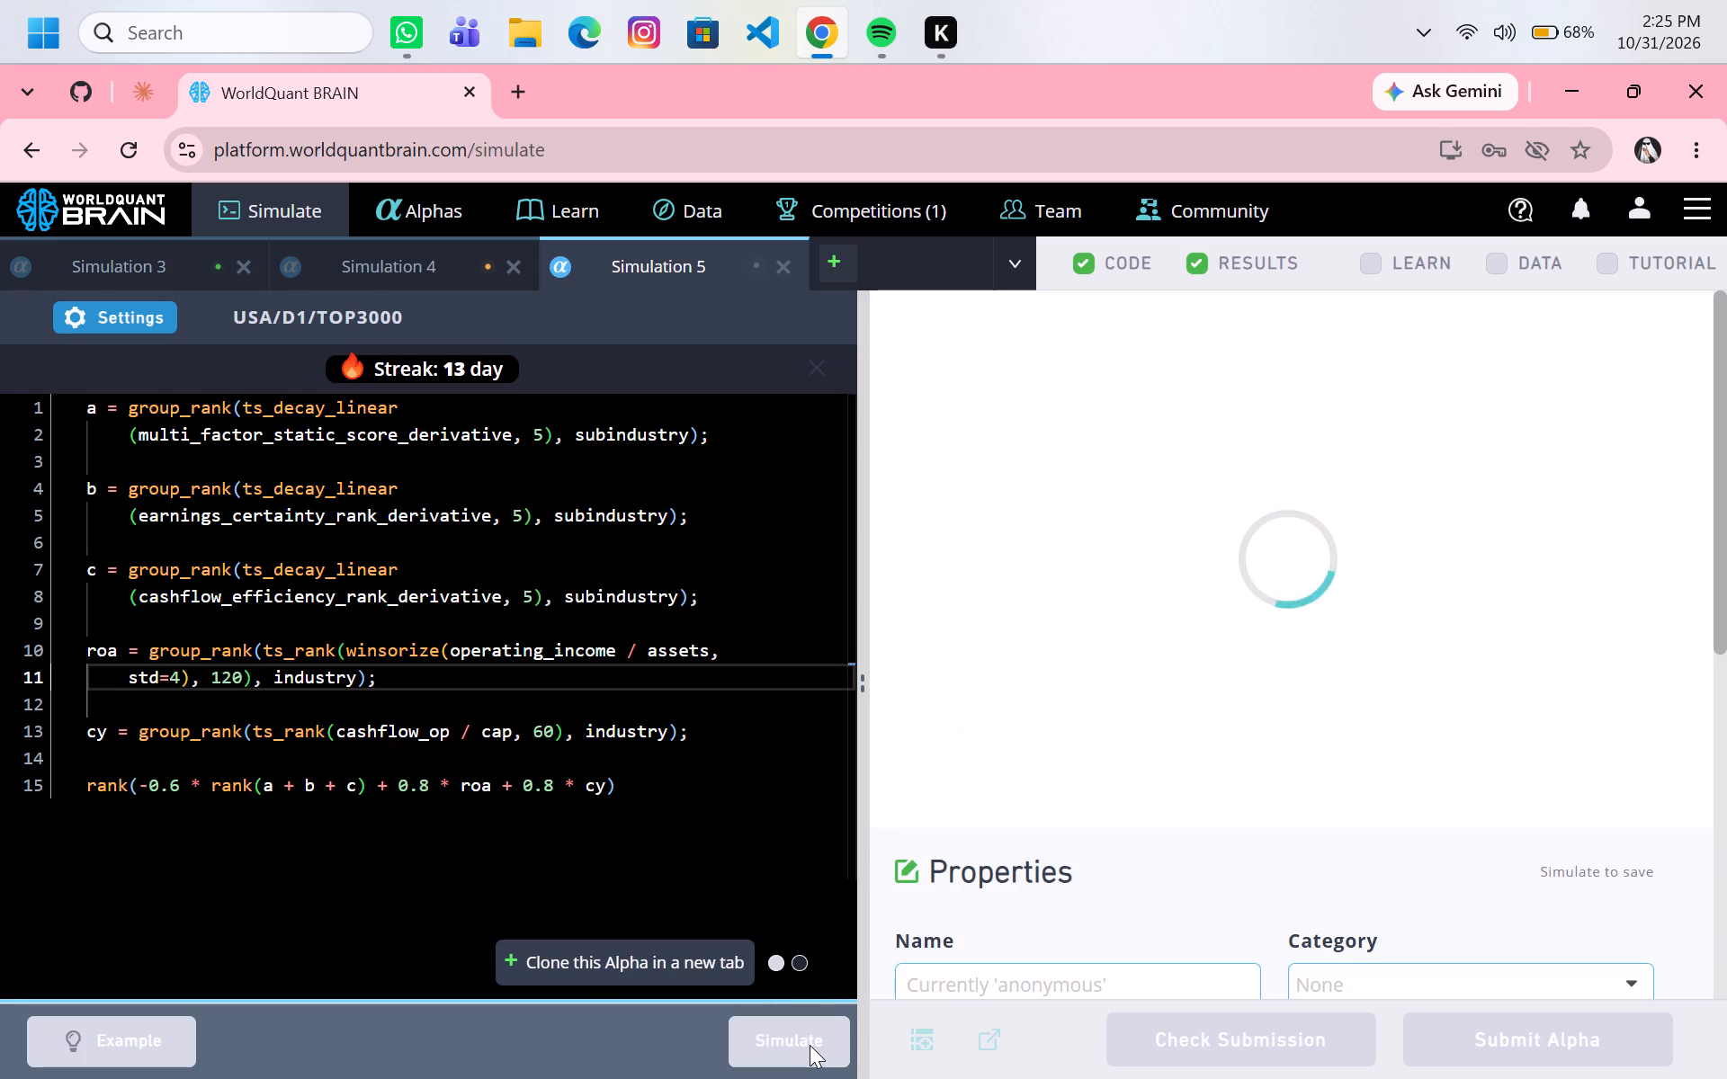
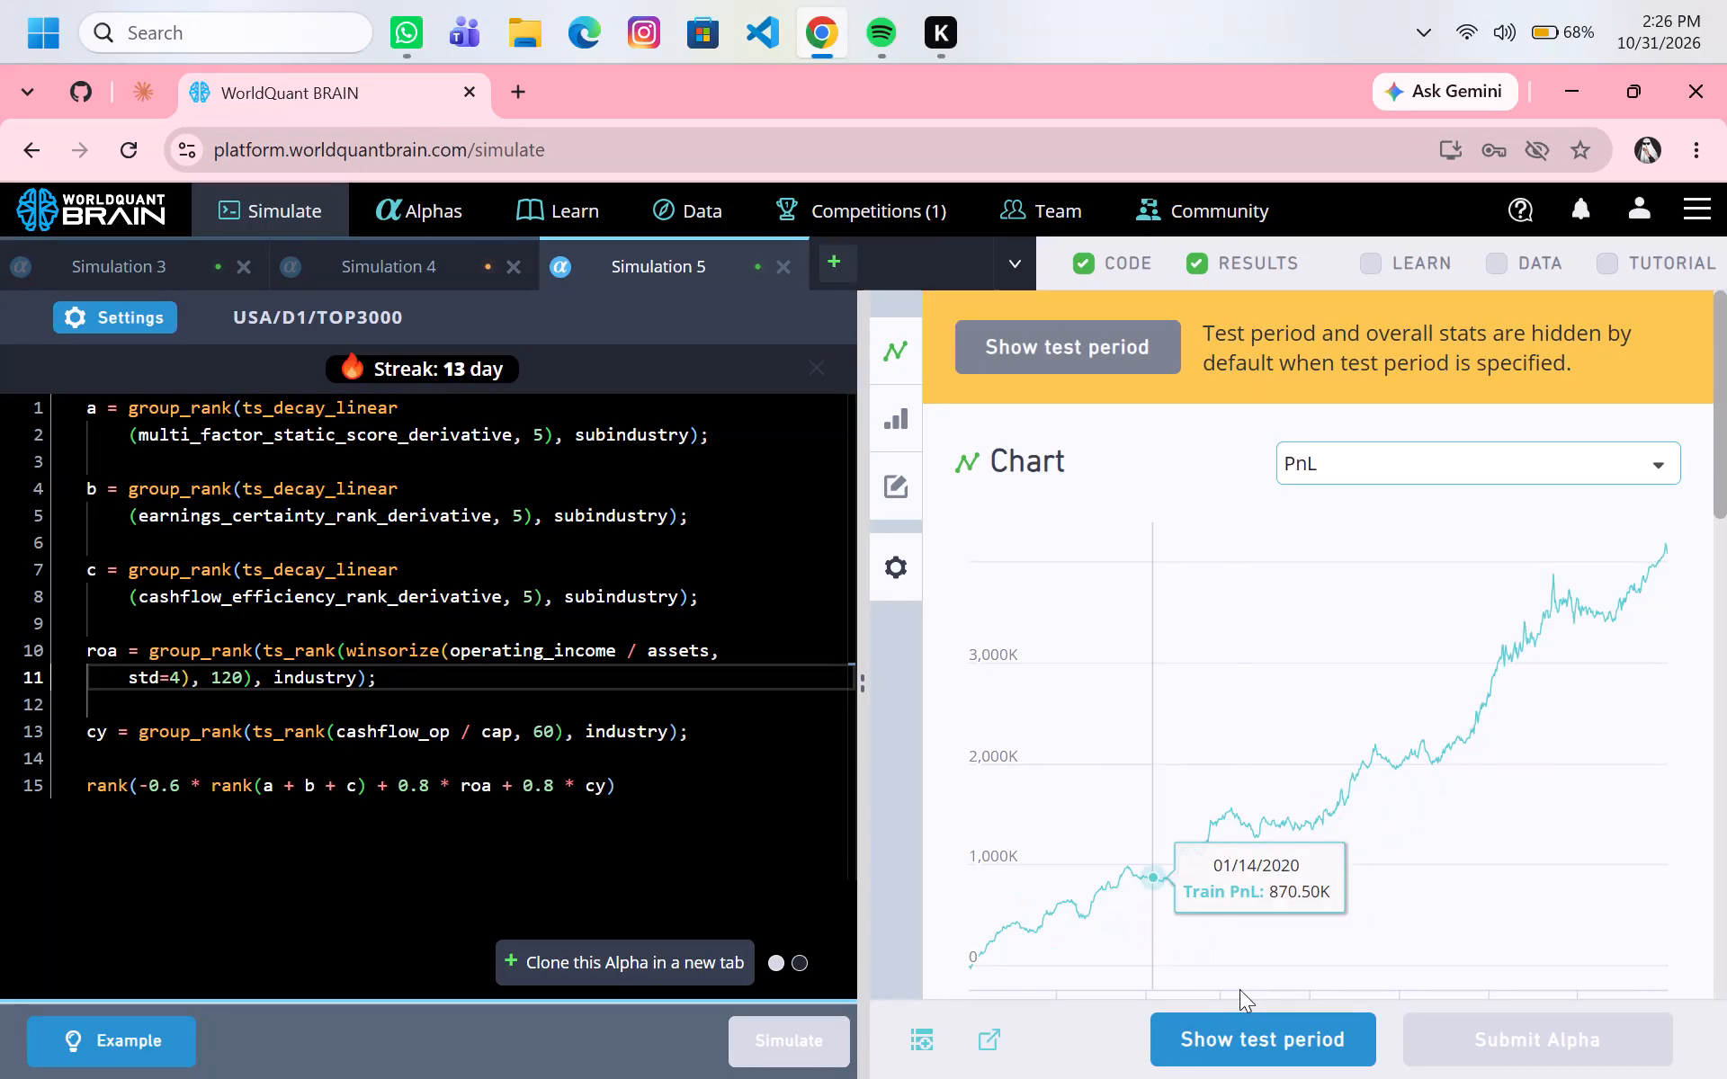
# Set the ts_decay_linear window for multi_factor_static_score_derivative in expression a to 20 and rerun the simulation.
pyautogui.scroll(-3, 1163, 789)
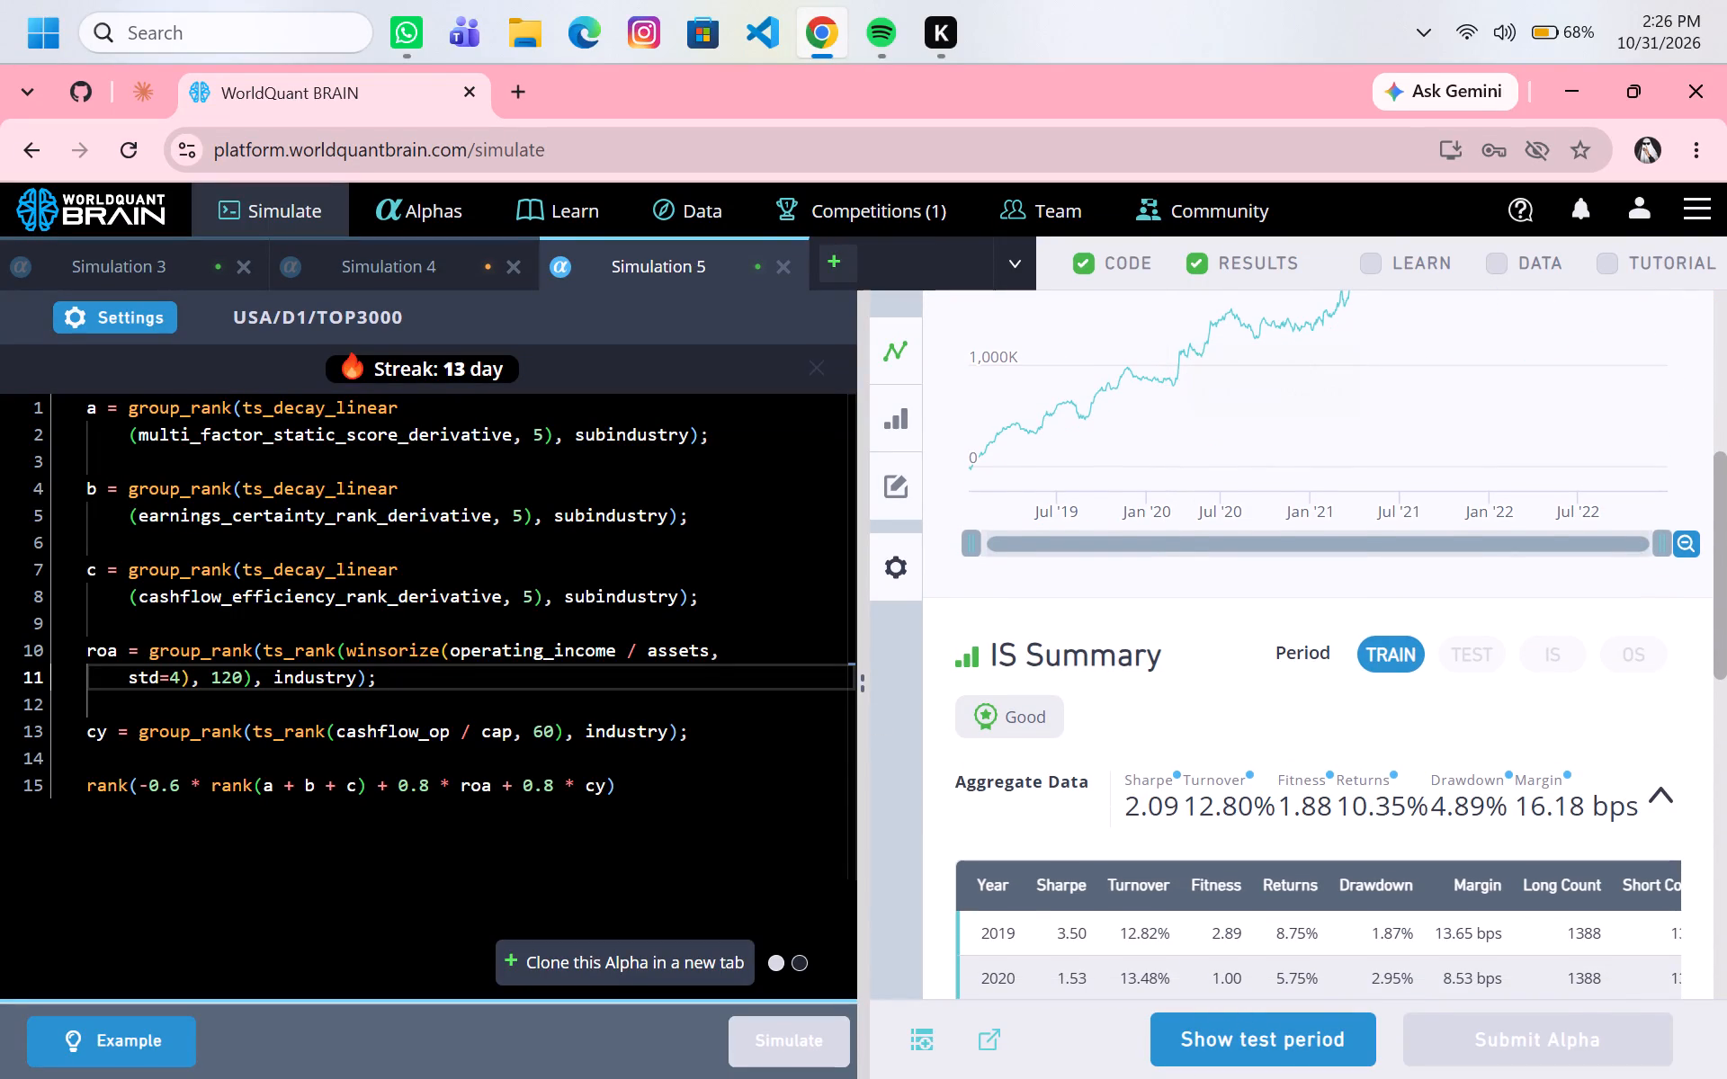
pyautogui.click(544, 432)
pyautogui.press('BackSpace')
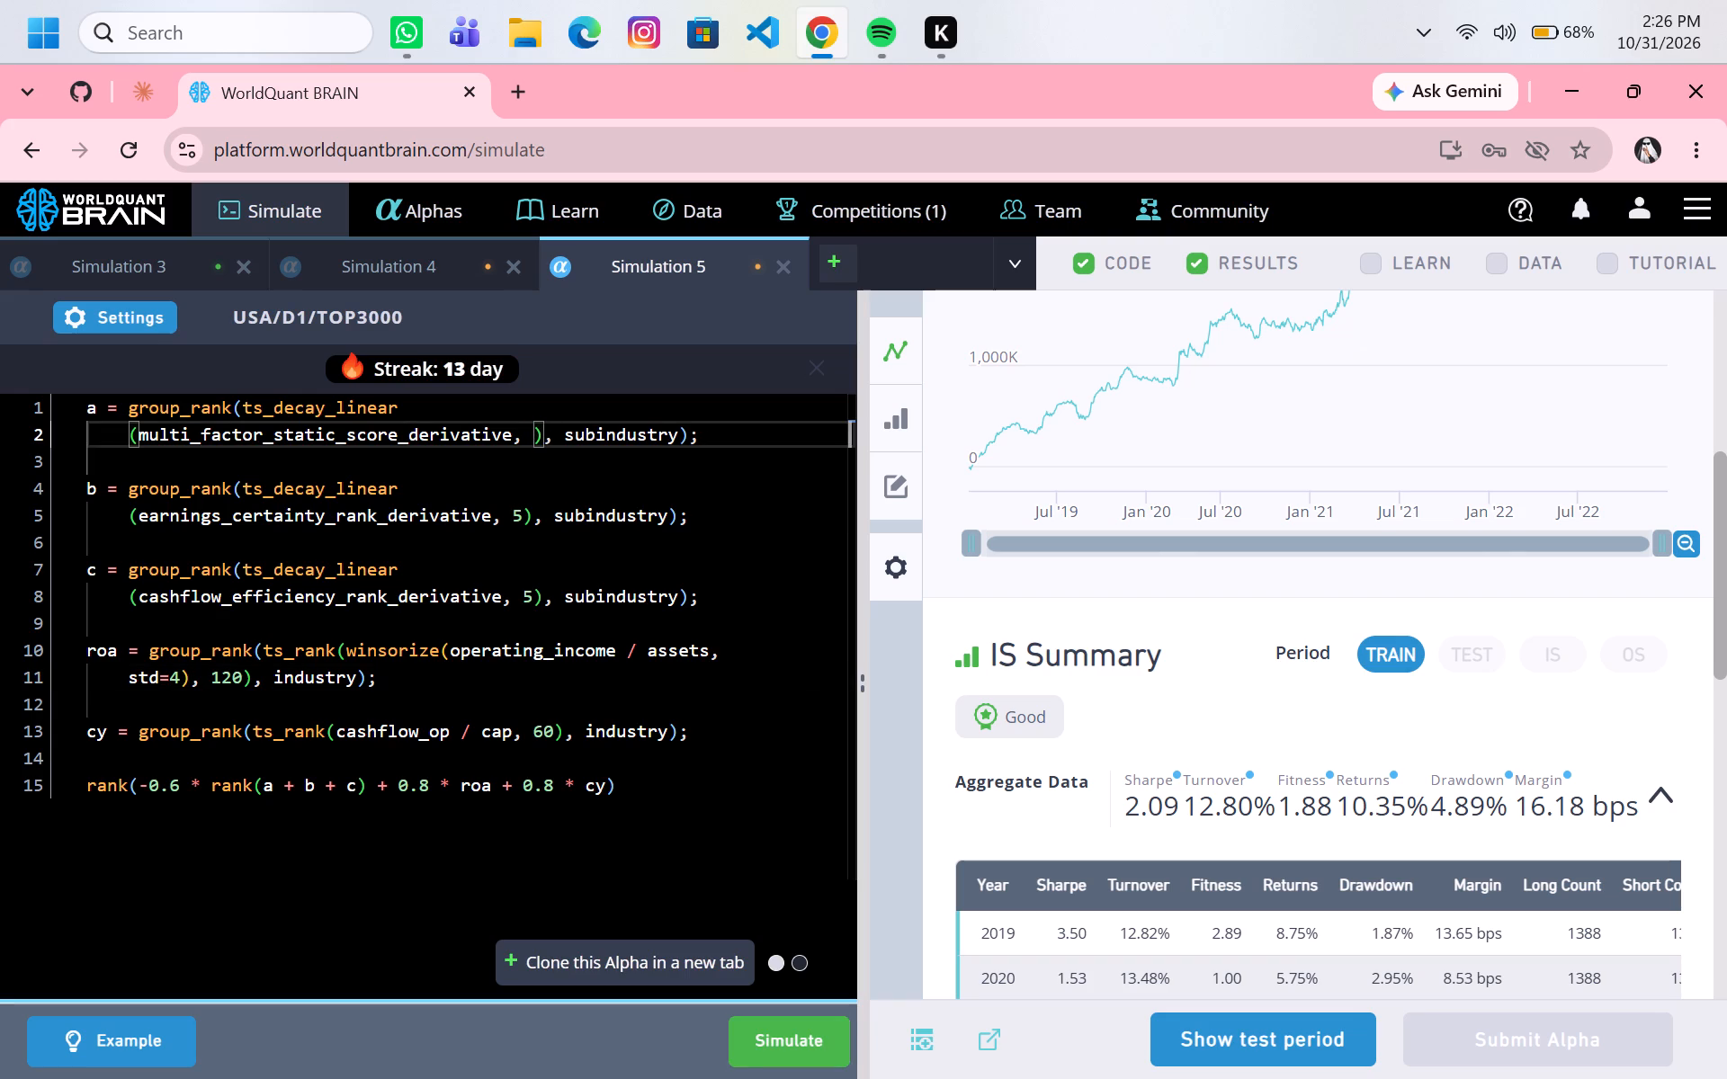
pyautogui.press('2')
pyautogui.press('0')
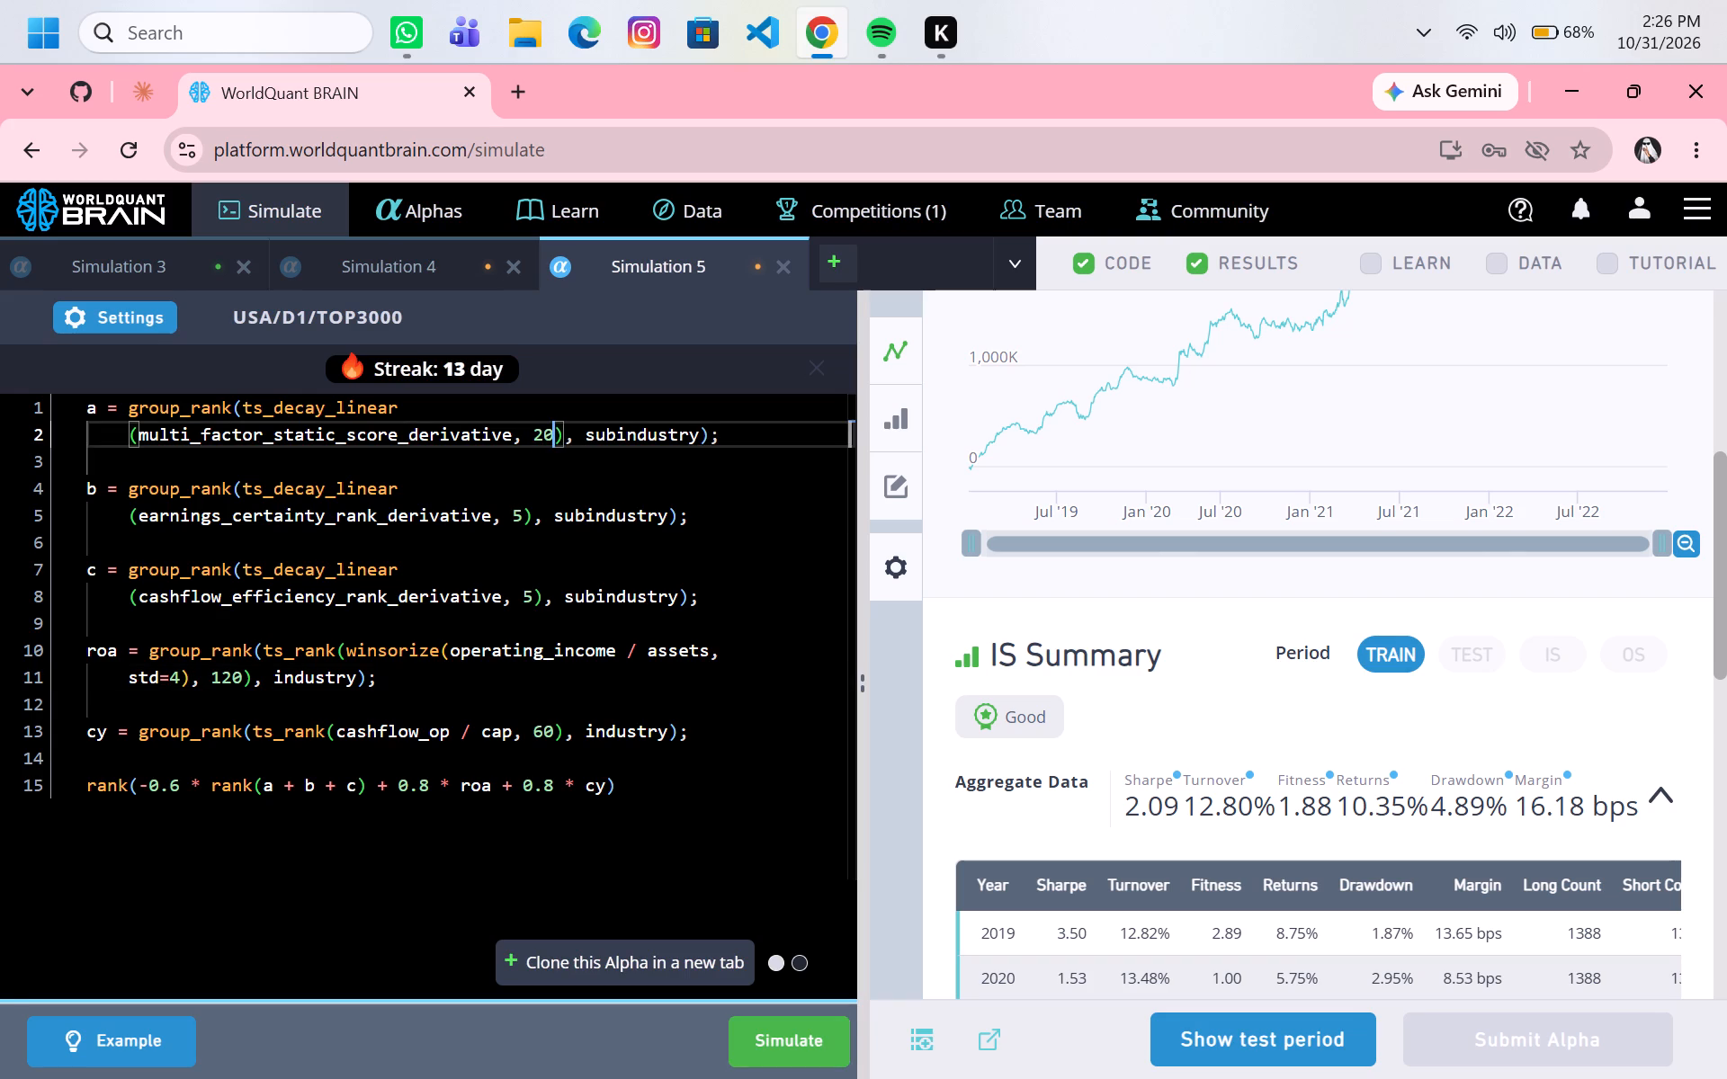
pyautogui.click(819, 1039)
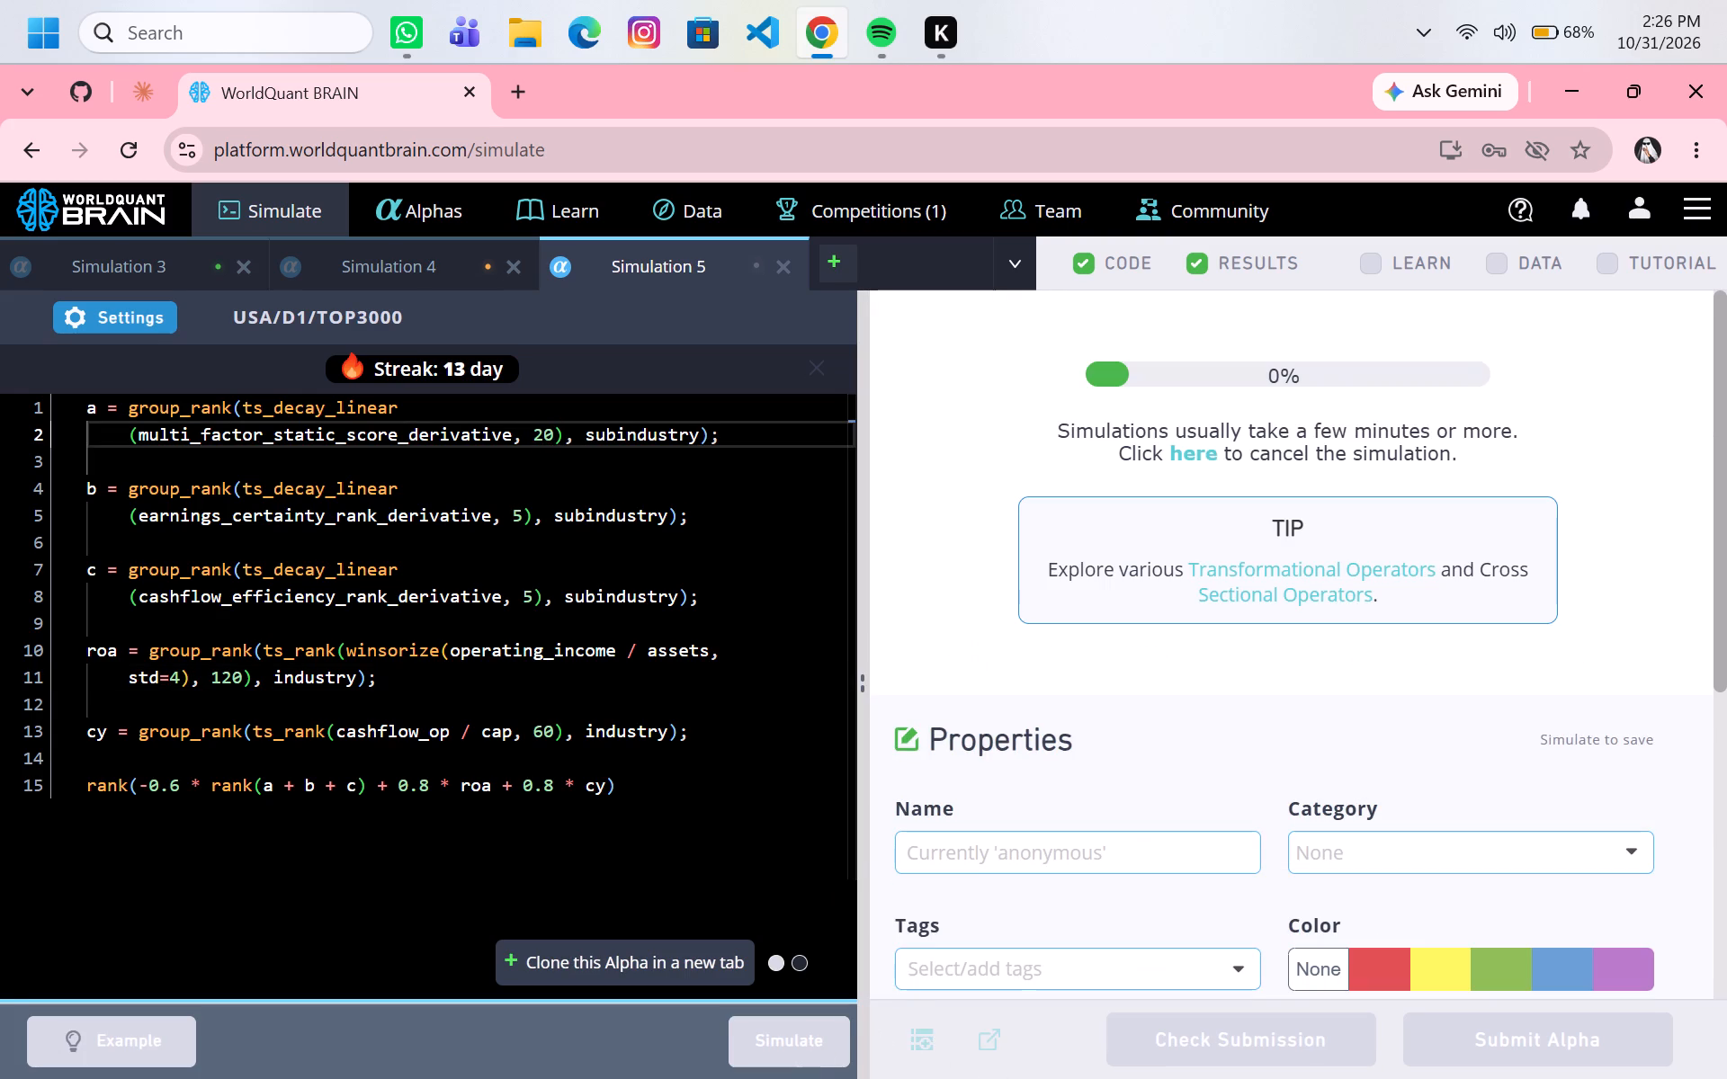
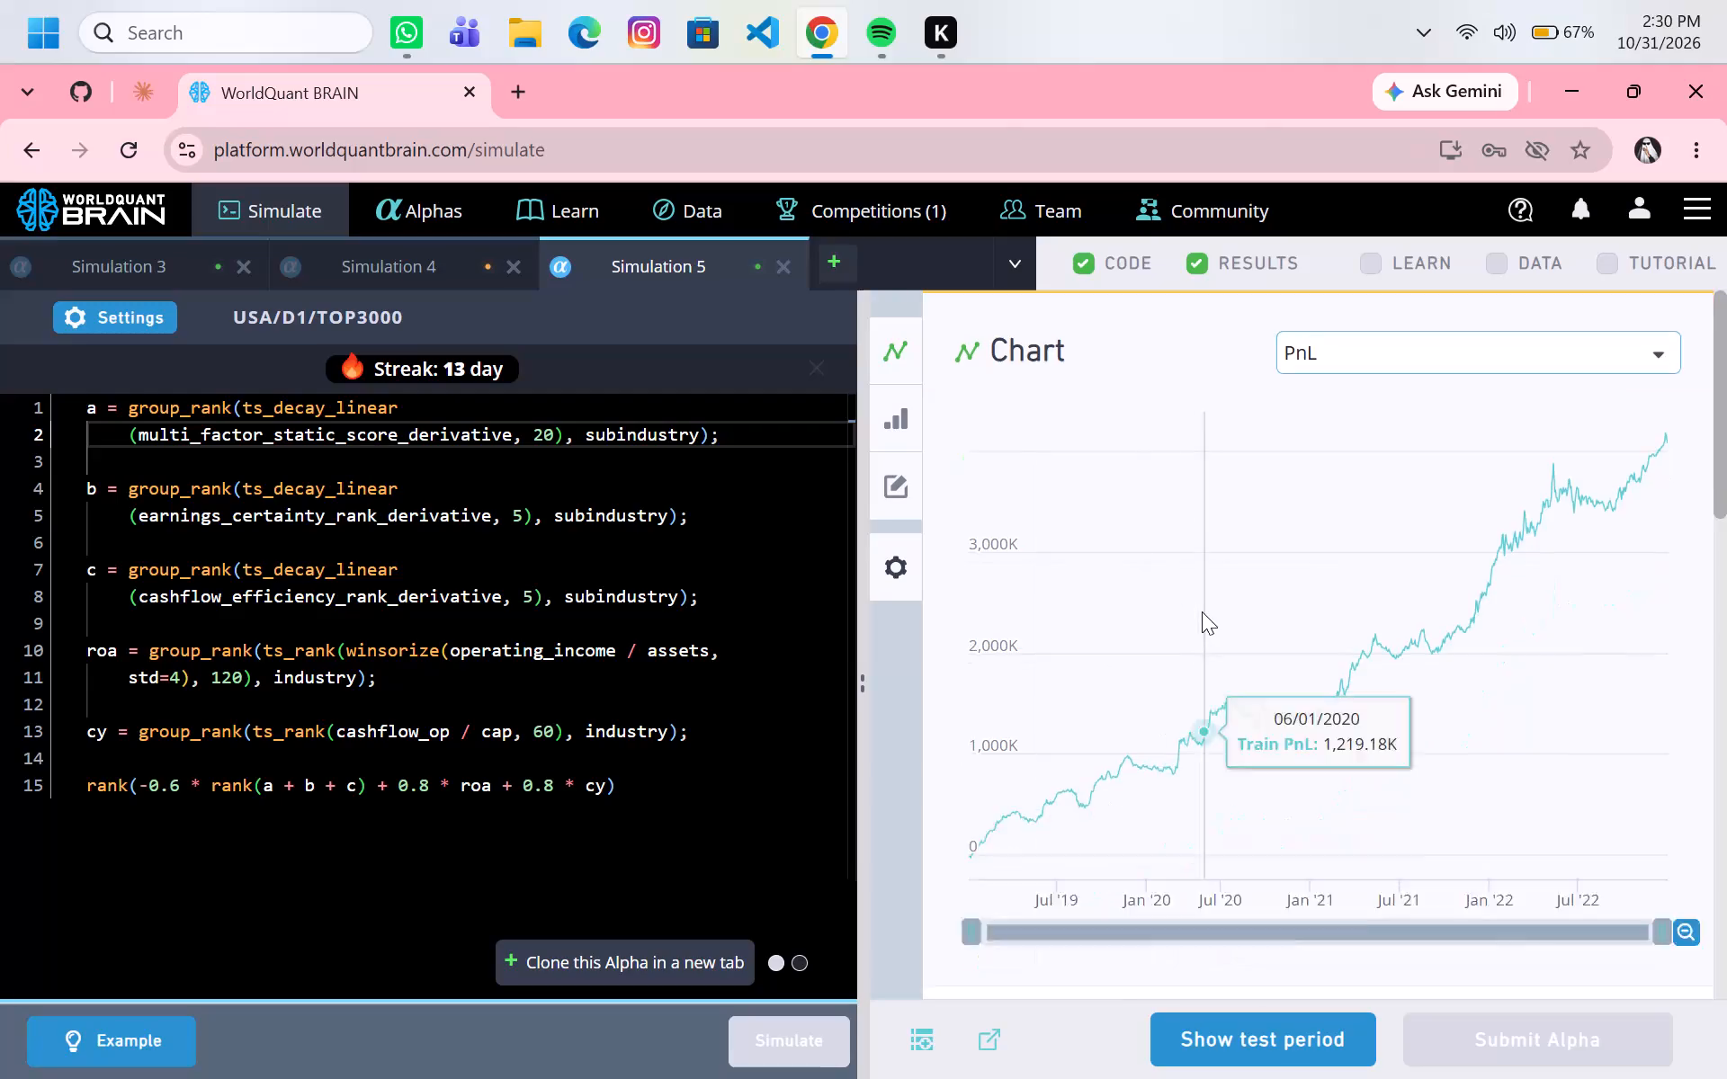
# Set the ts_decay_linear windows in expressions b and c to 20 and rerun the simulation.
pyautogui.scroll(-1, 1202, 611)
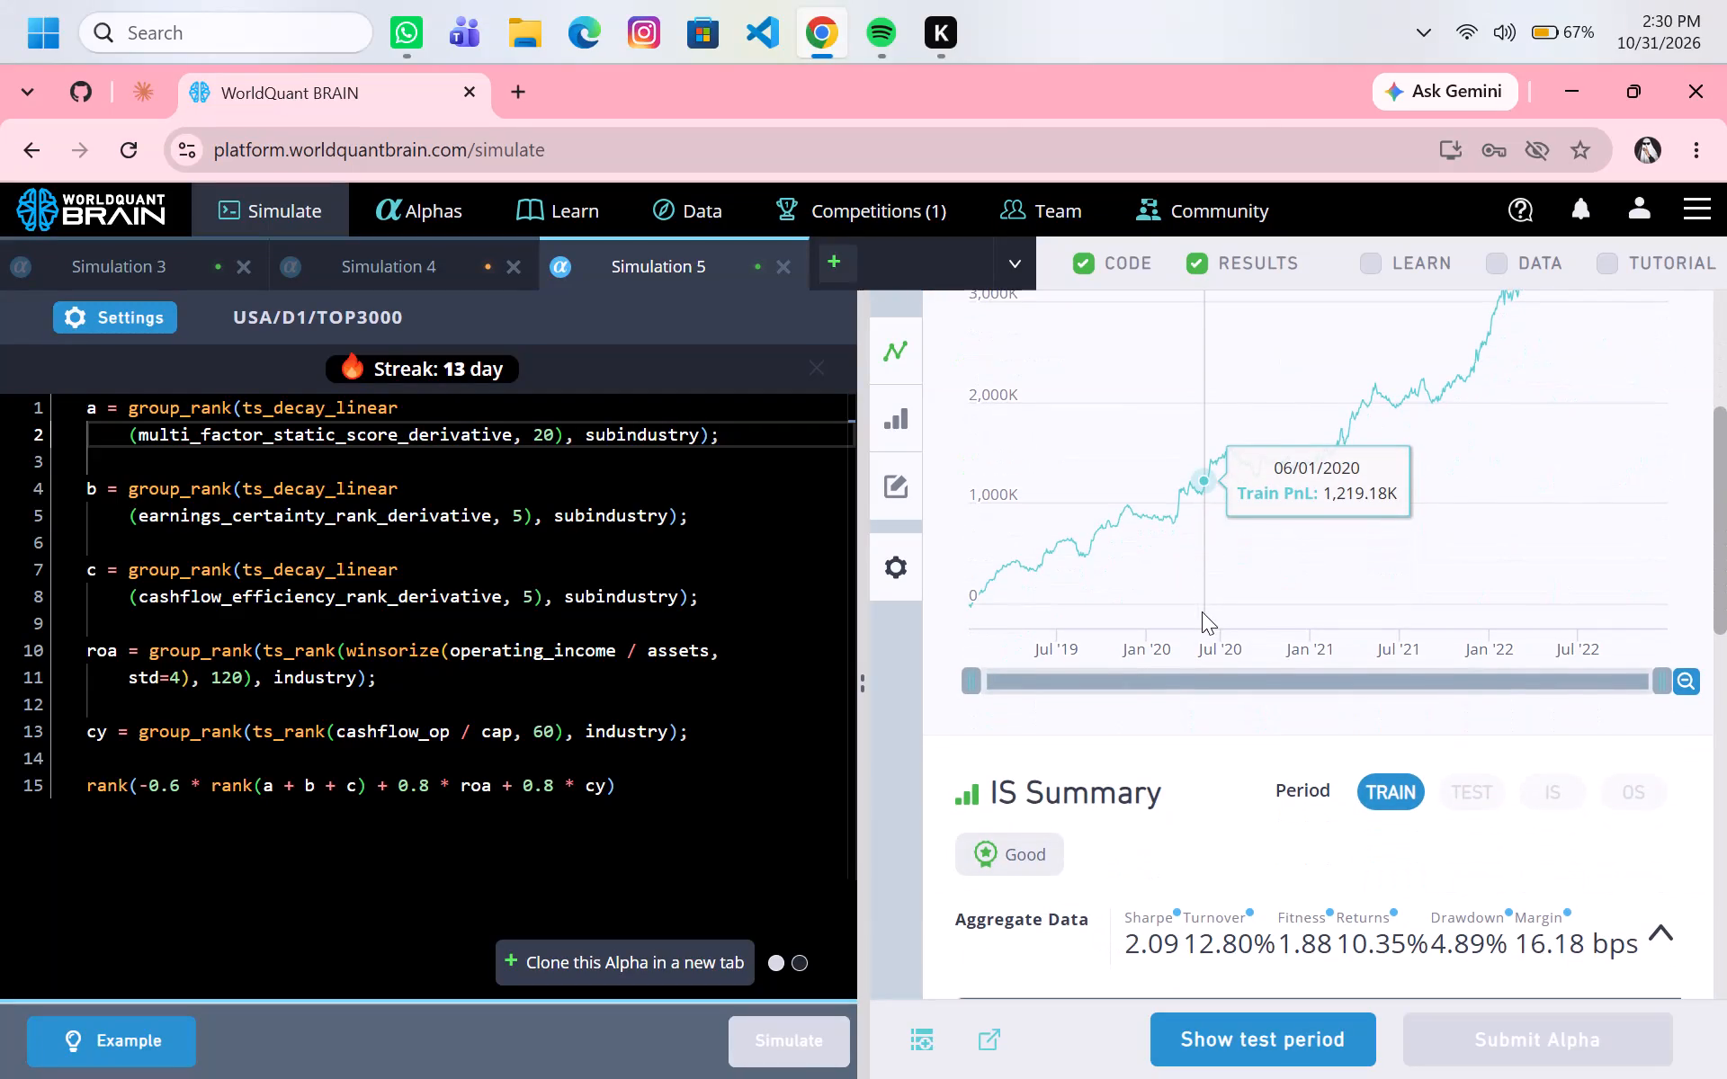
pyautogui.click(522, 515)
pyautogui.press('BackSpace')
pyautogui.write('20')
pyautogui.click(534, 602)
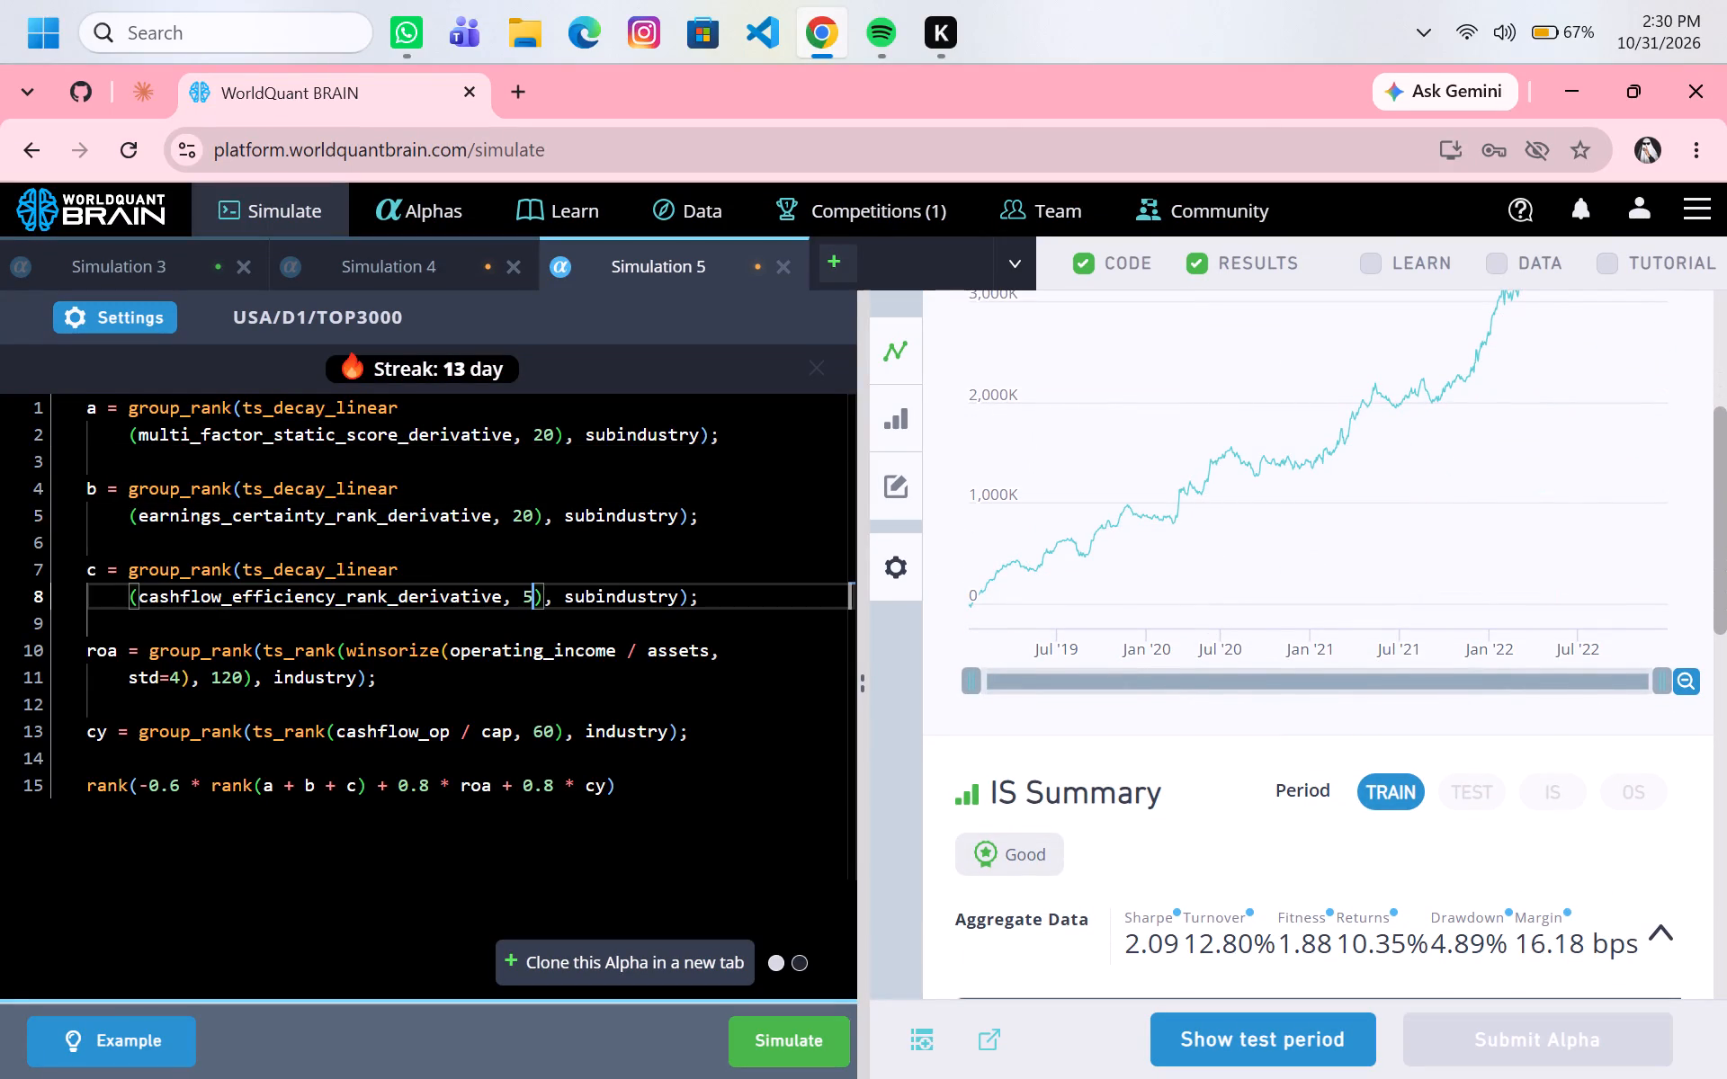
pyautogui.press('BackSpace')
pyautogui.press('2')
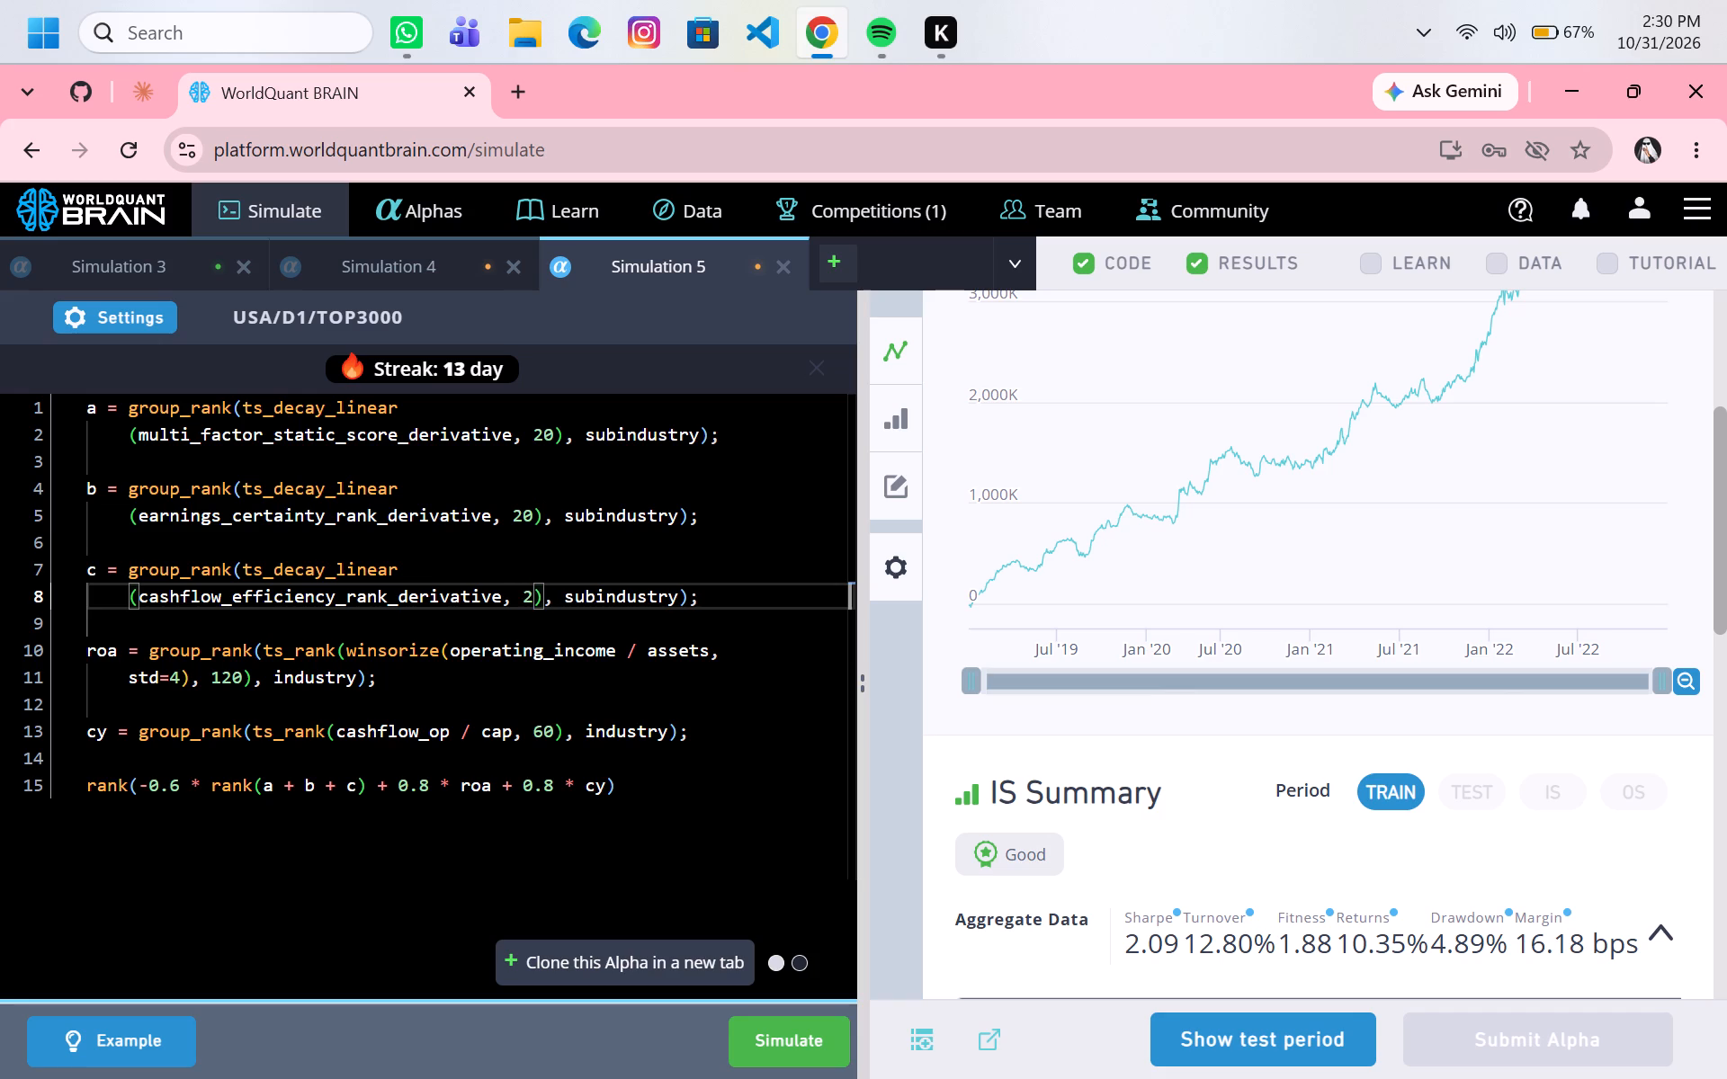
pyautogui.press('0')
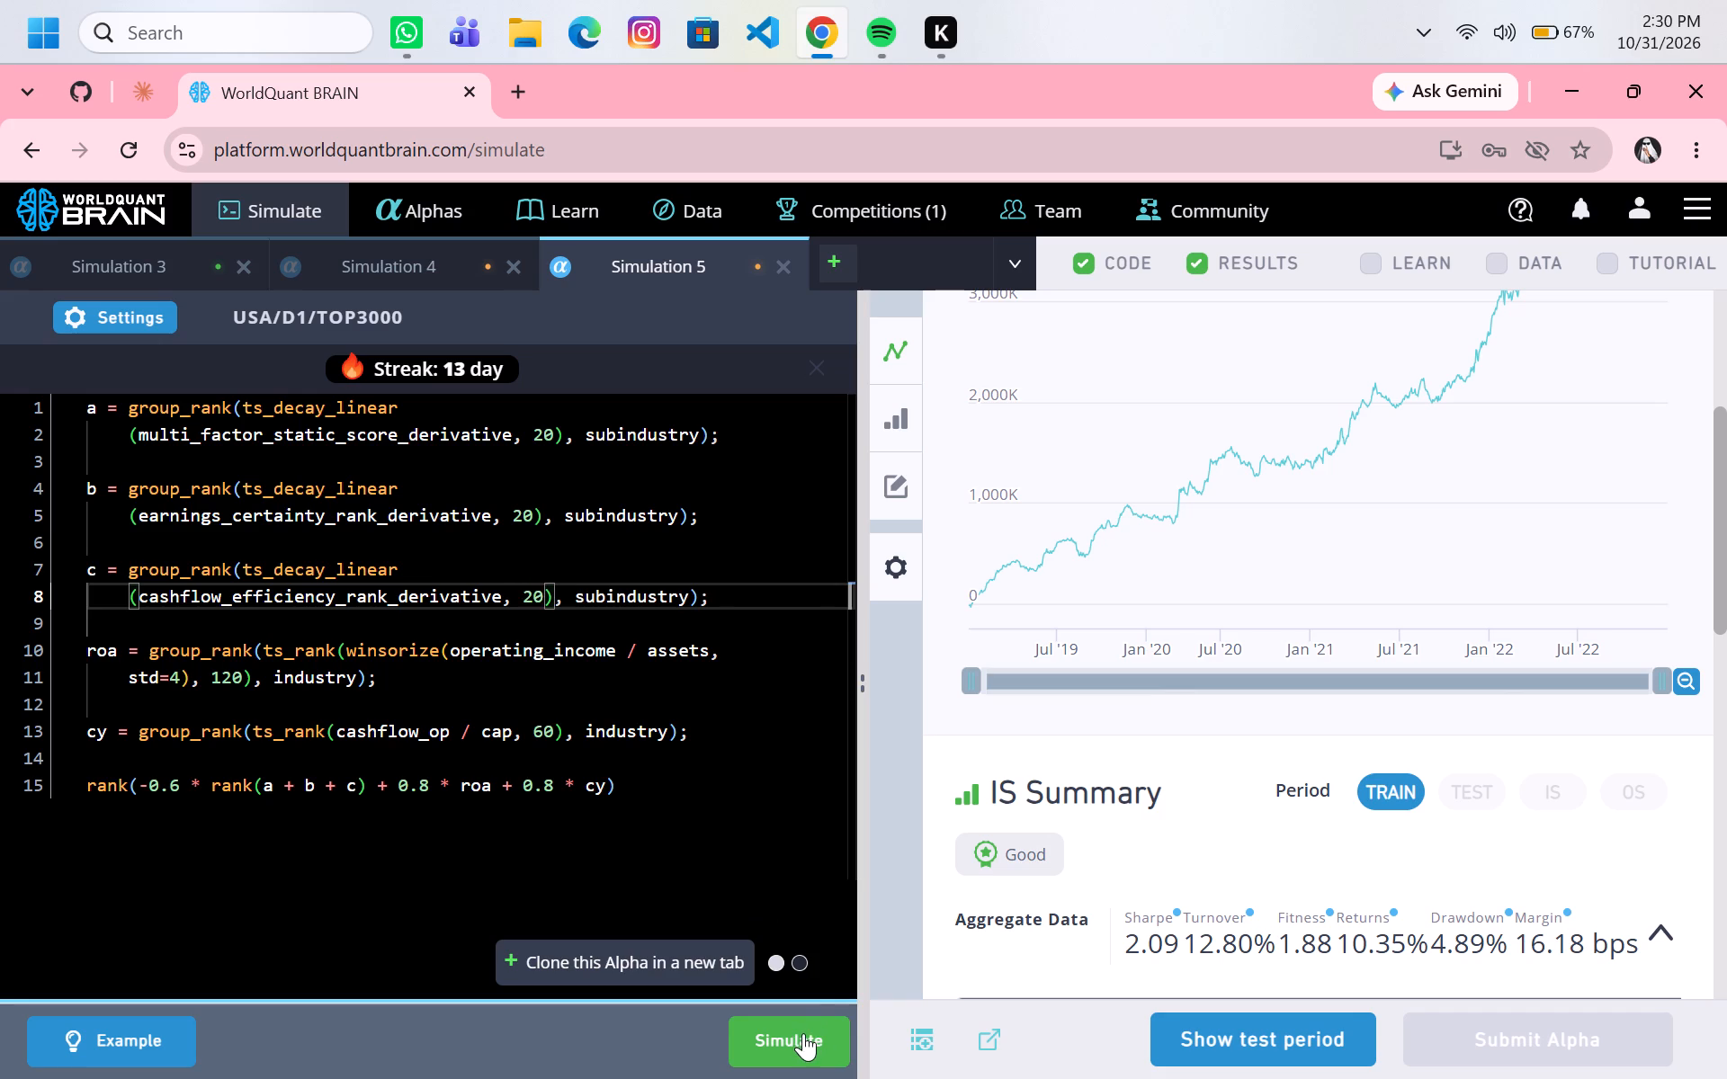
pyautogui.click(803, 1033)
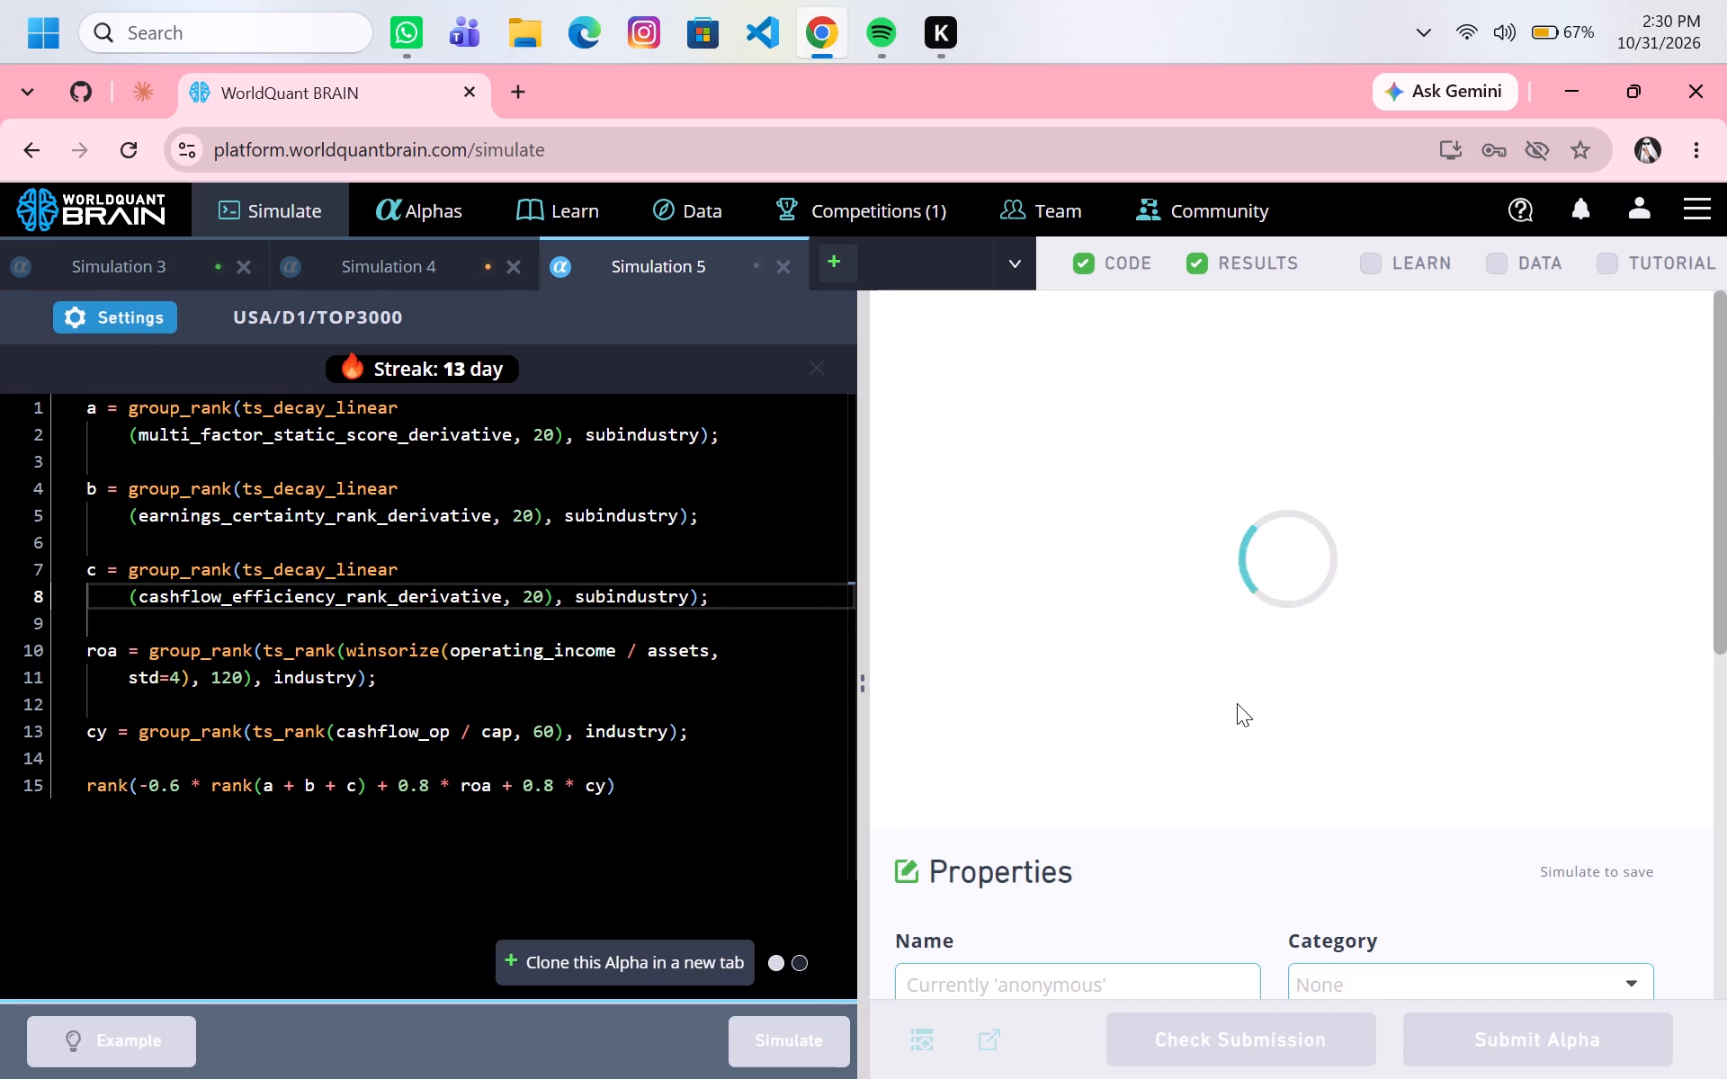
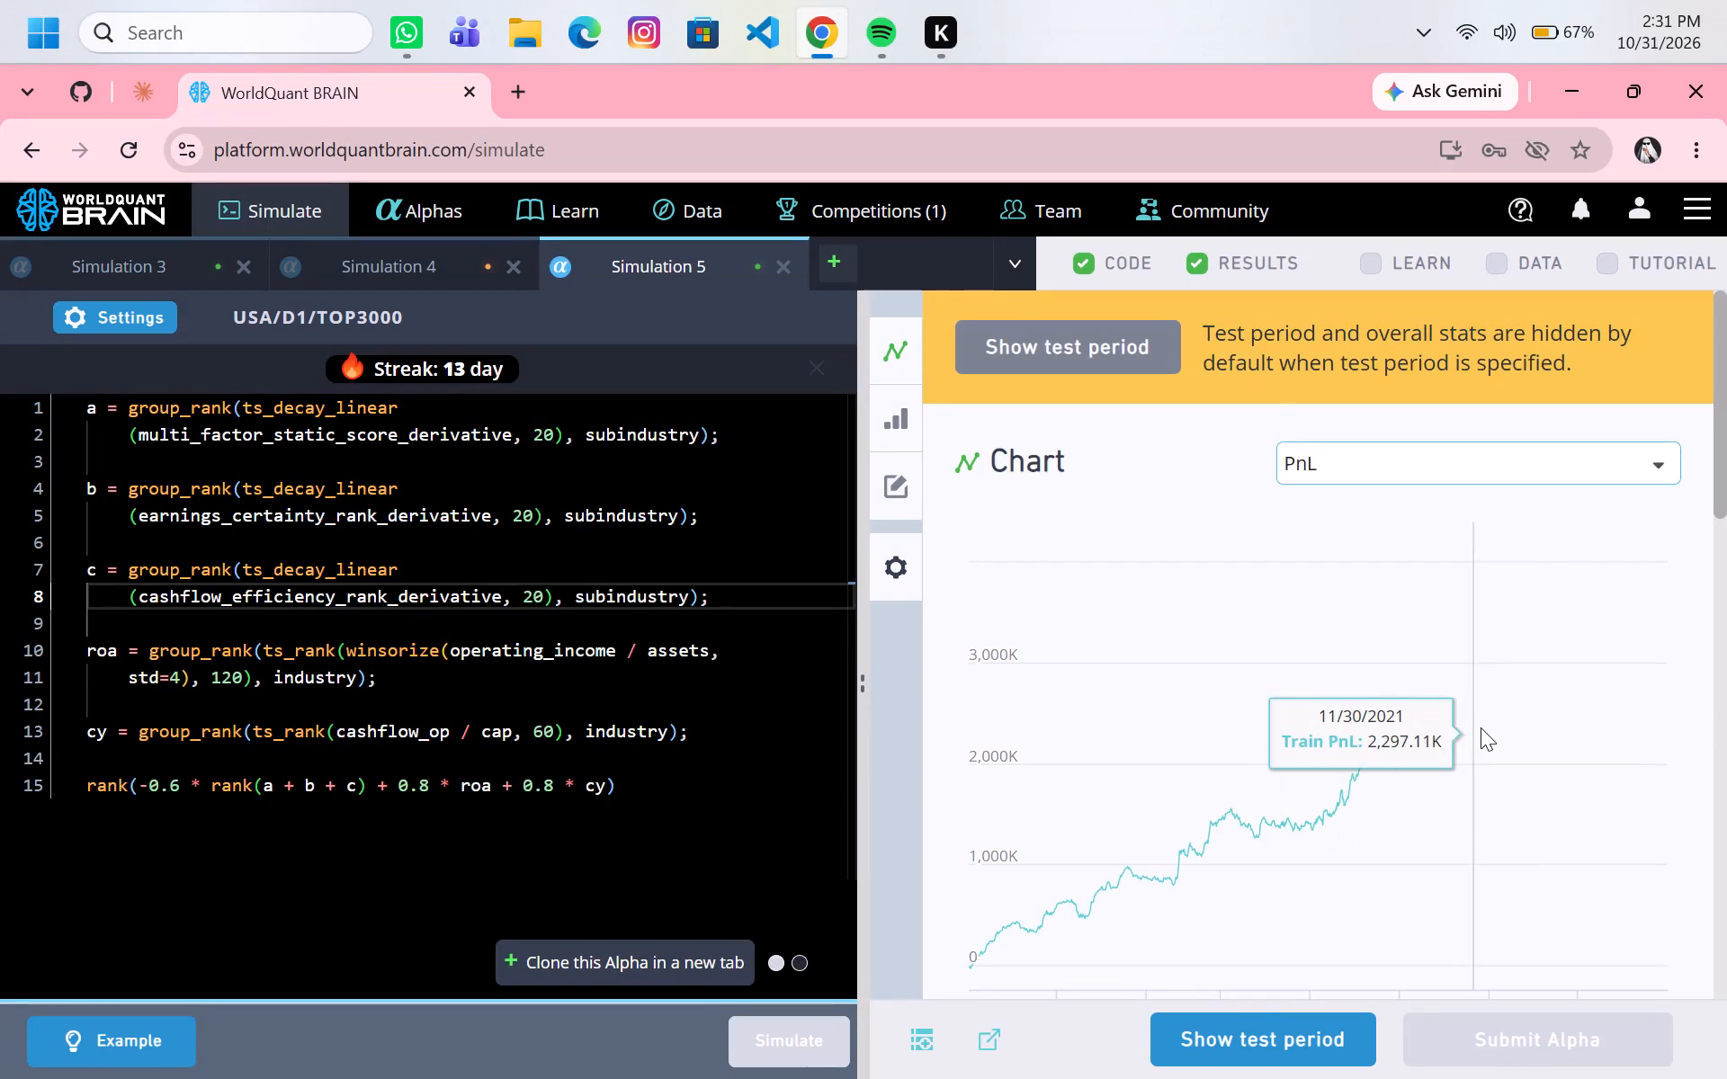
# Change the neutralization of Simulation 5 to Industry, apply the settings, and rerun the simulation.
pyautogui.scroll(-3, 1481, 727)
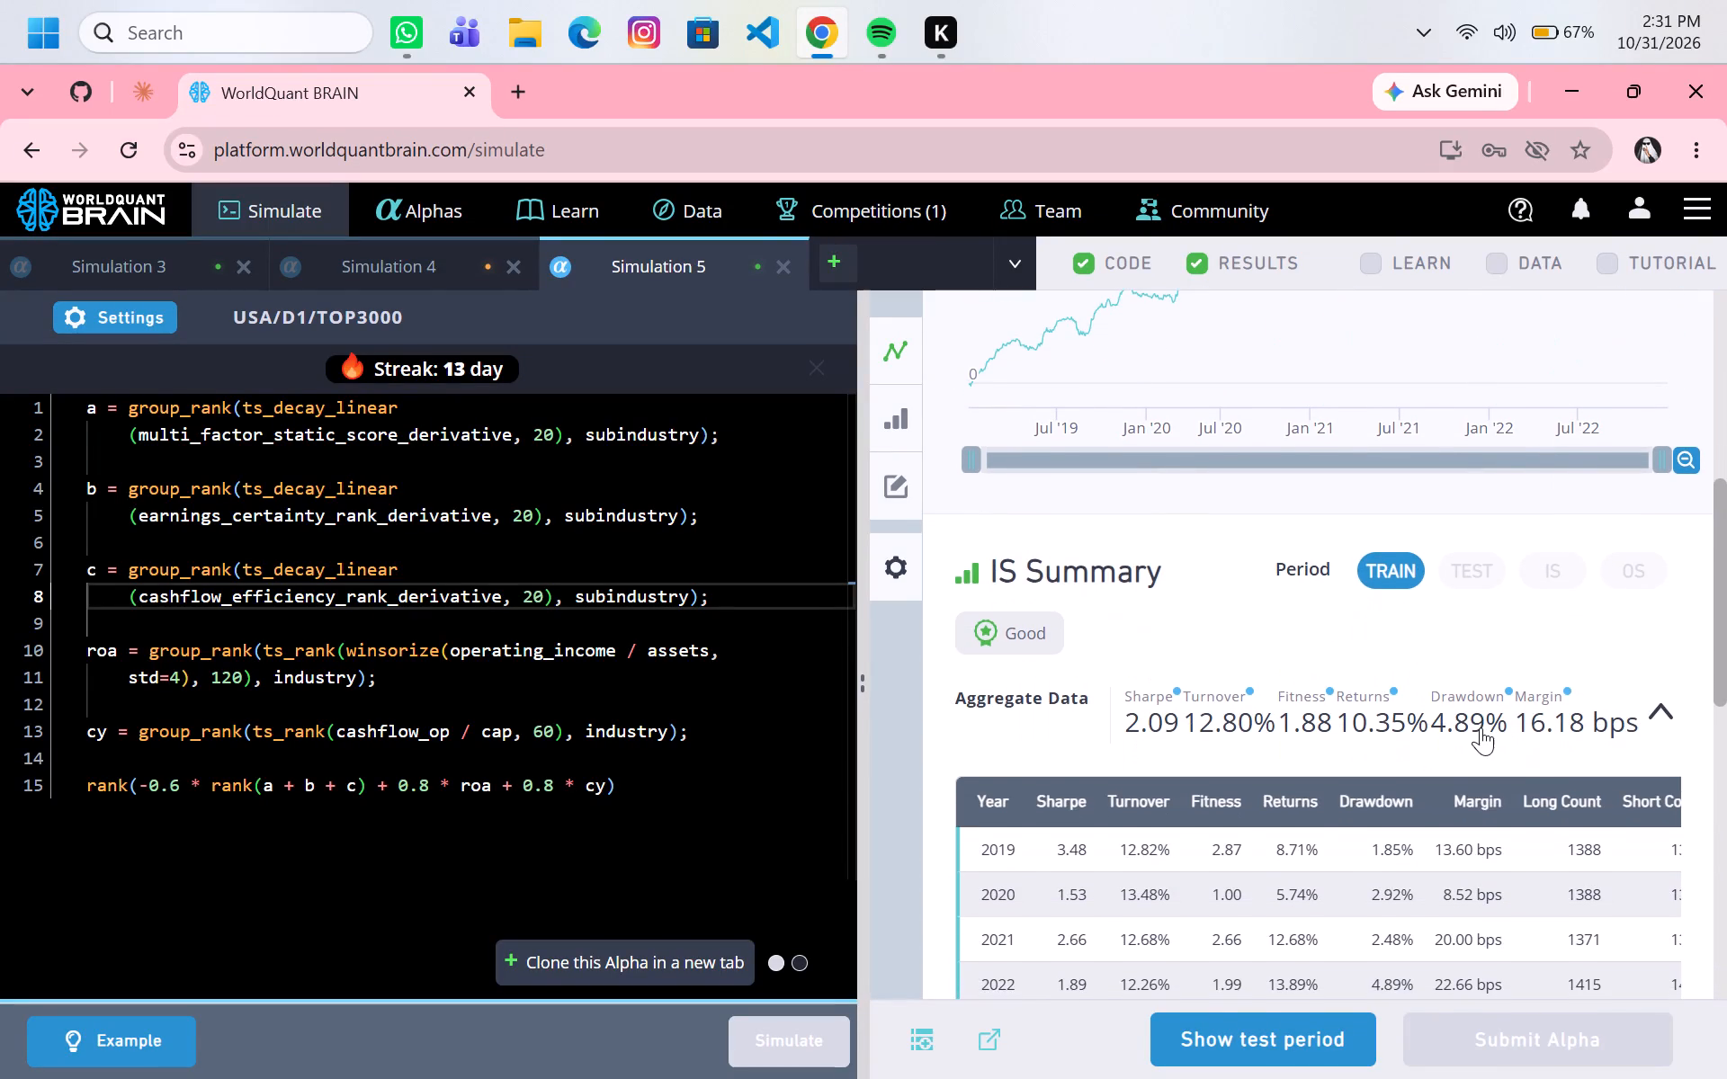
pyautogui.scroll(1, 1481, 727)
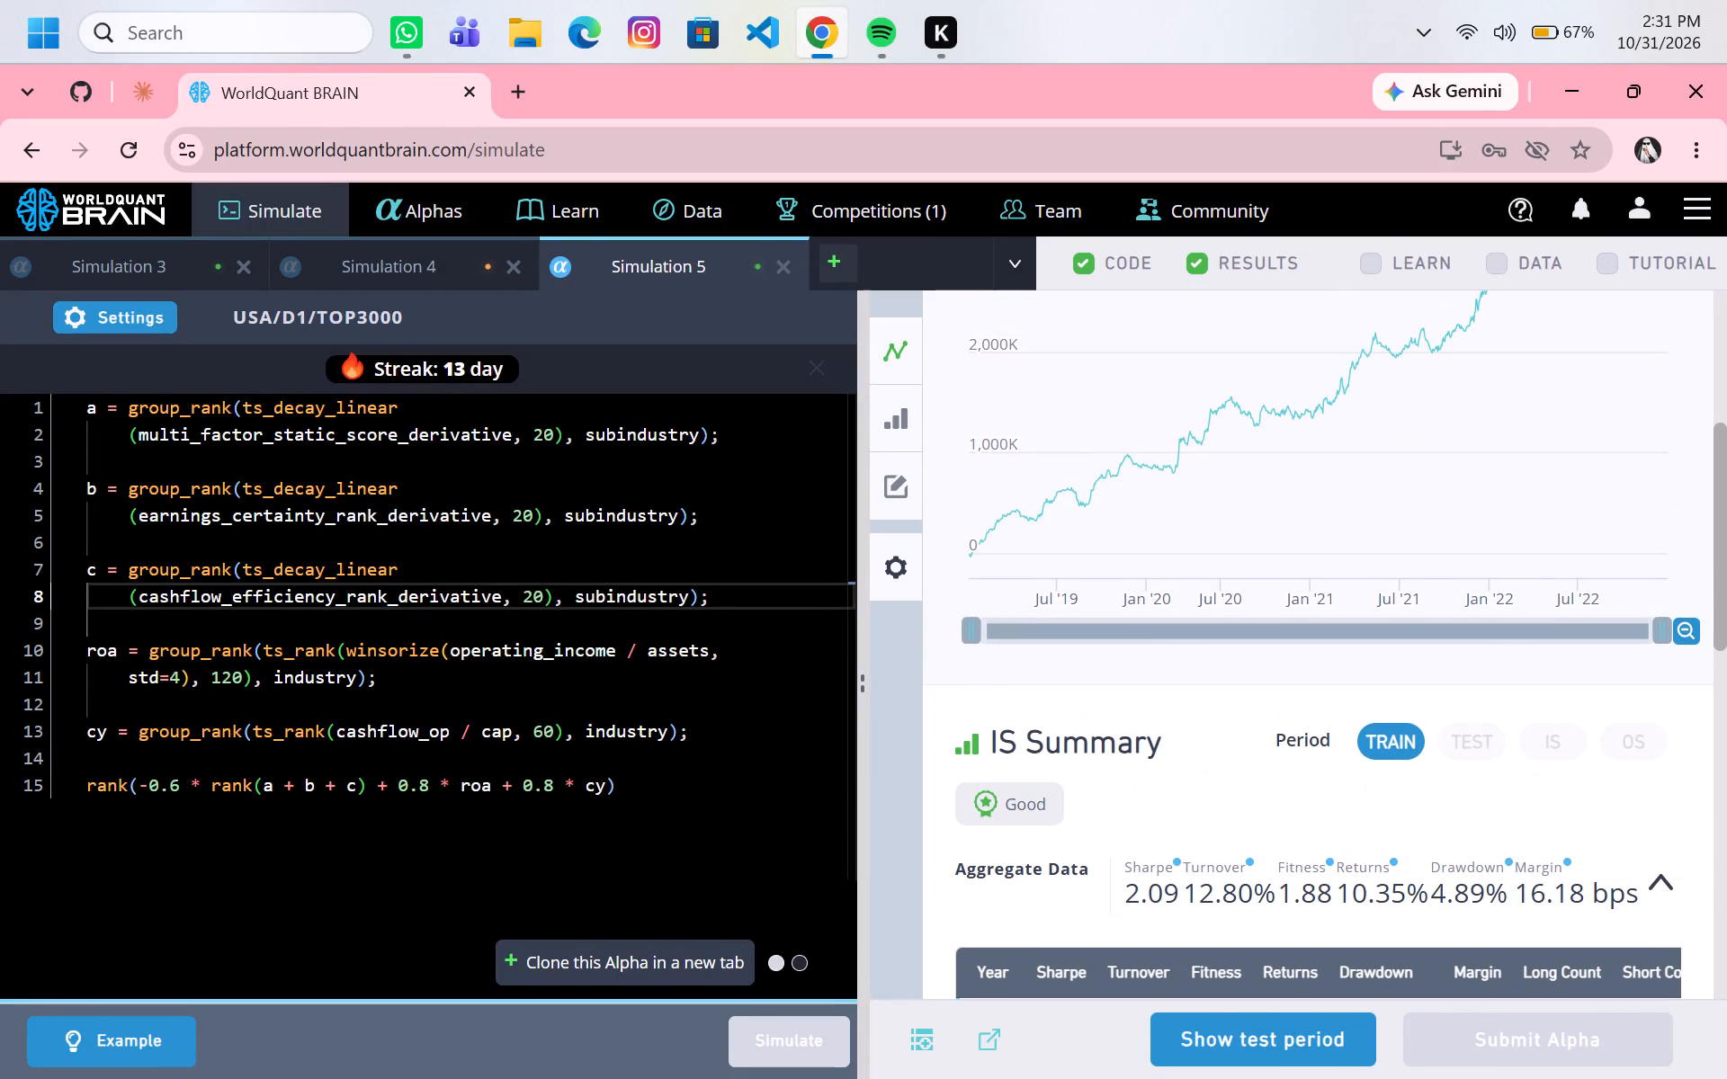
pyautogui.click(149, 316)
pyautogui.click(308, 725)
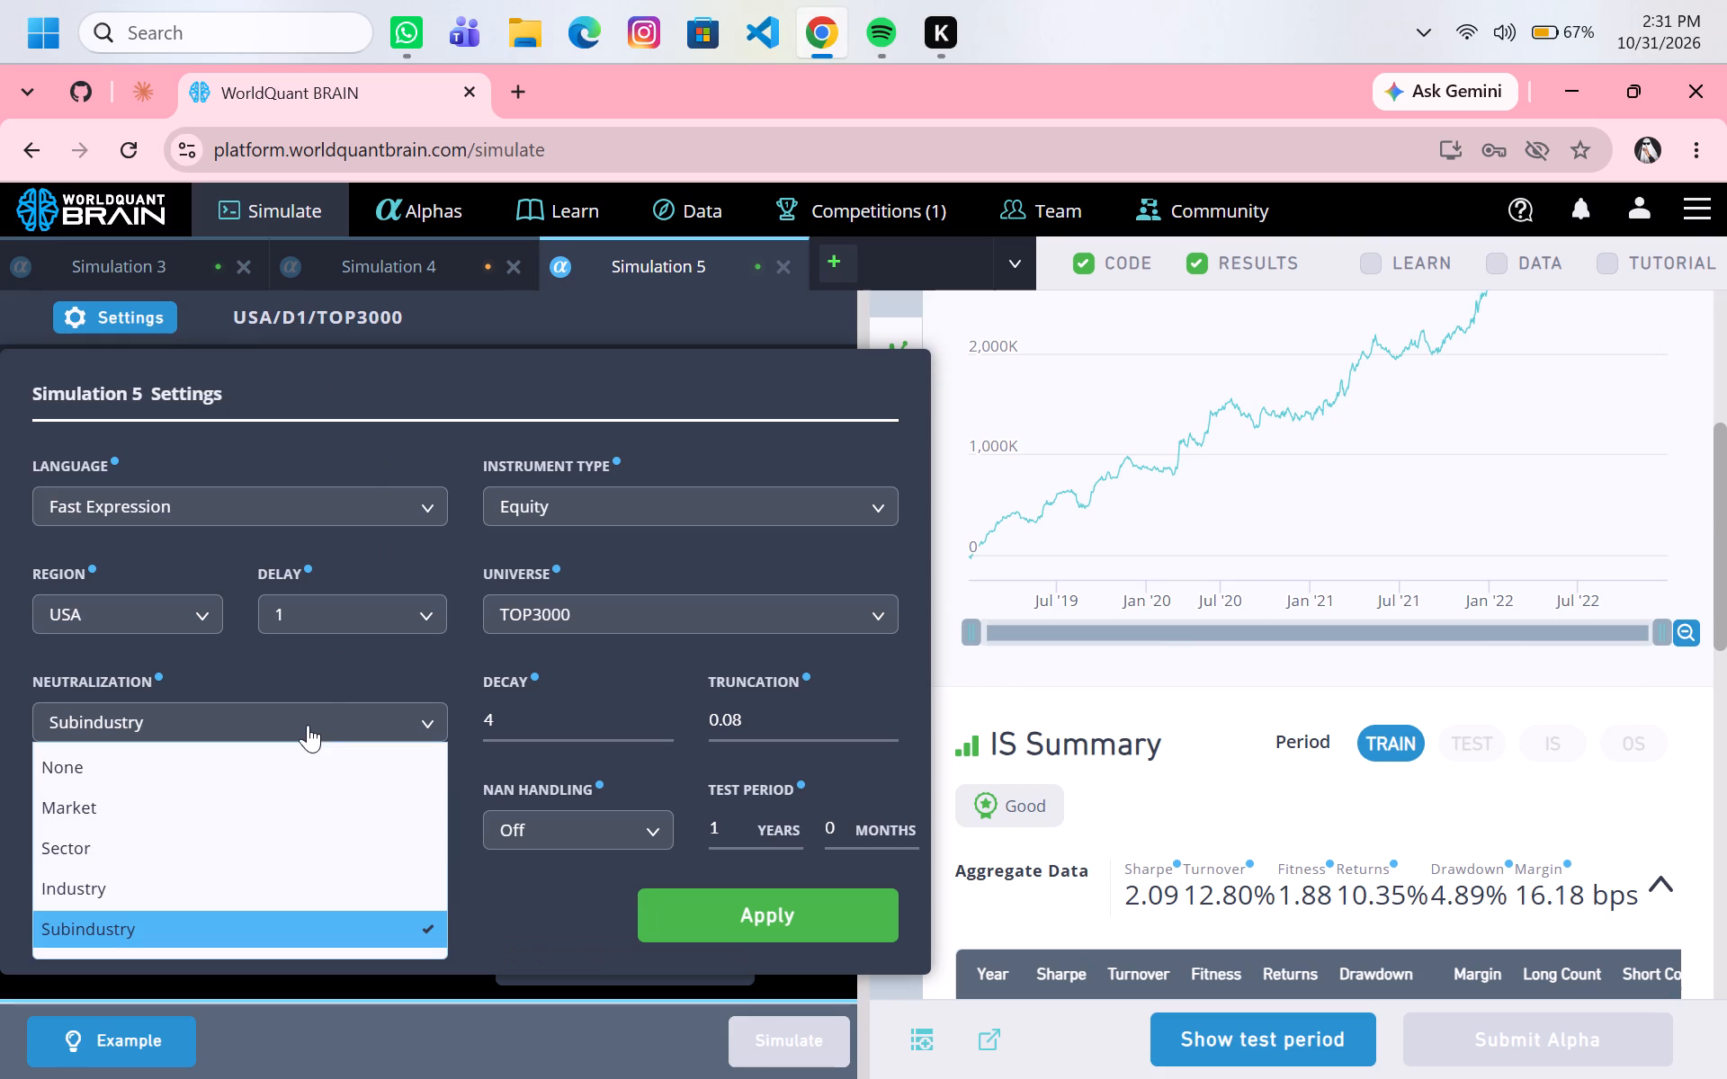
pyautogui.click(180, 890)
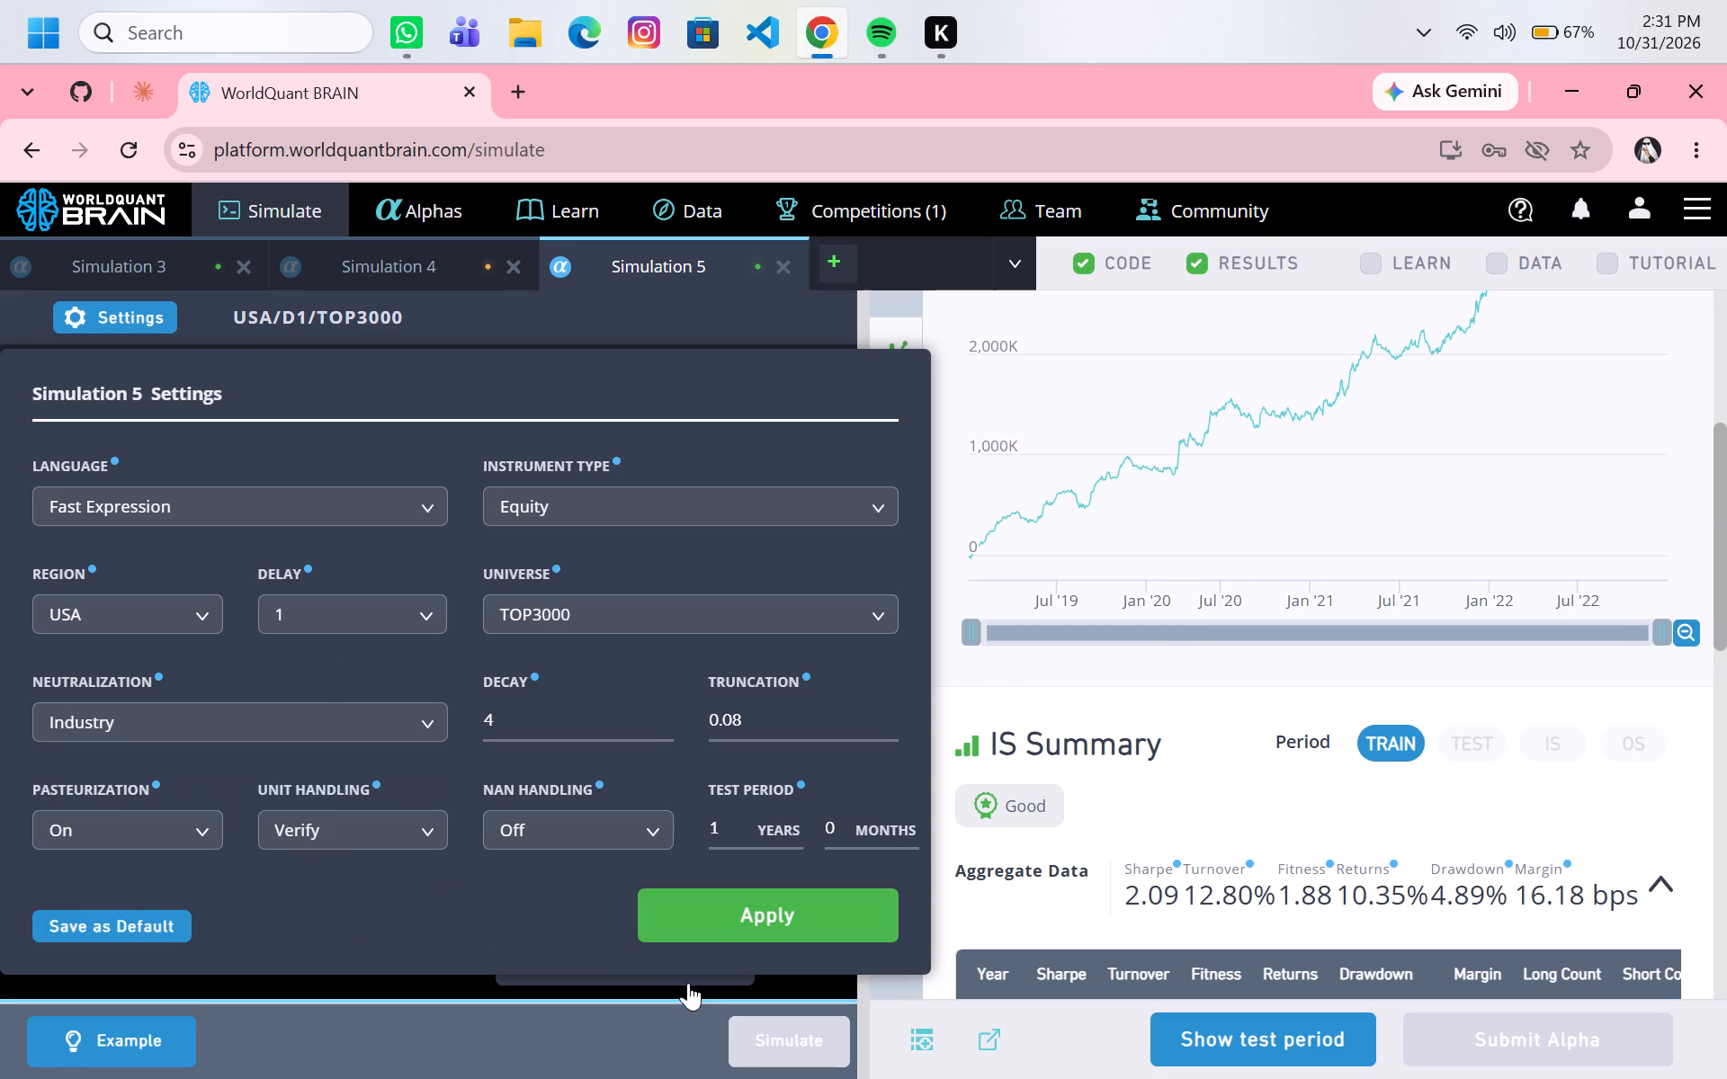
pyautogui.click(715, 897)
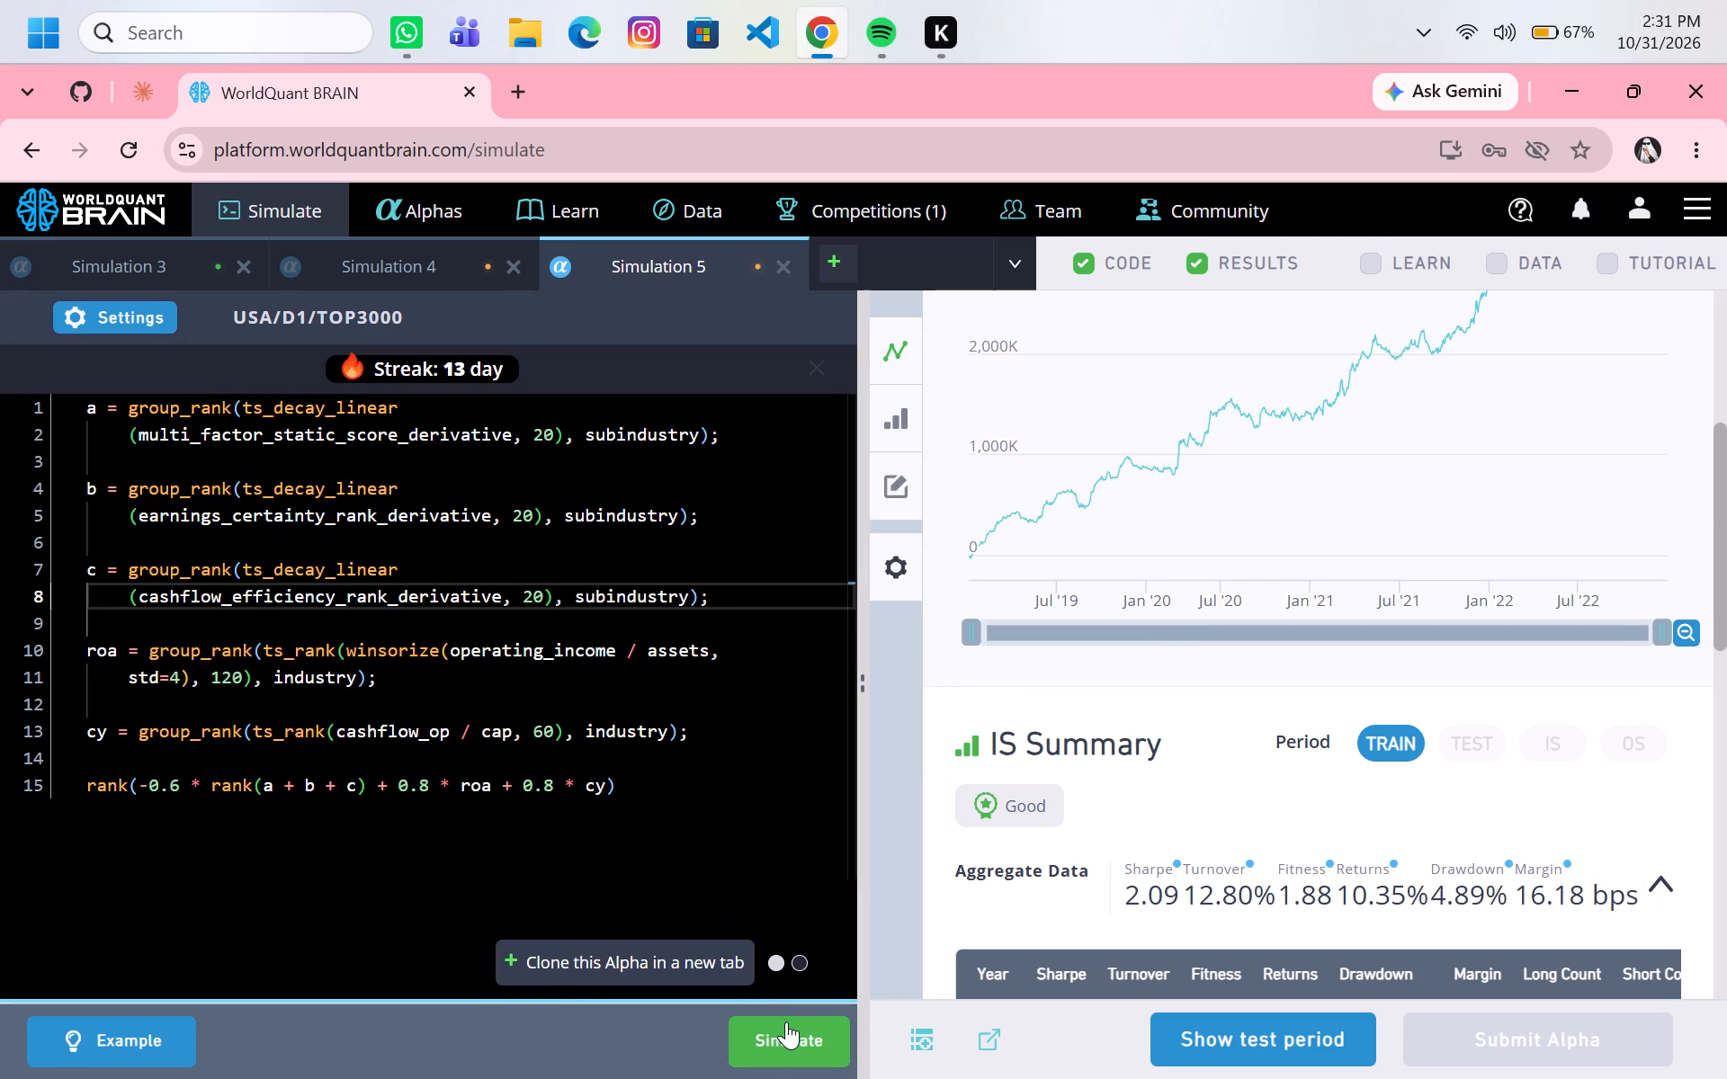
pyautogui.click(783, 1023)
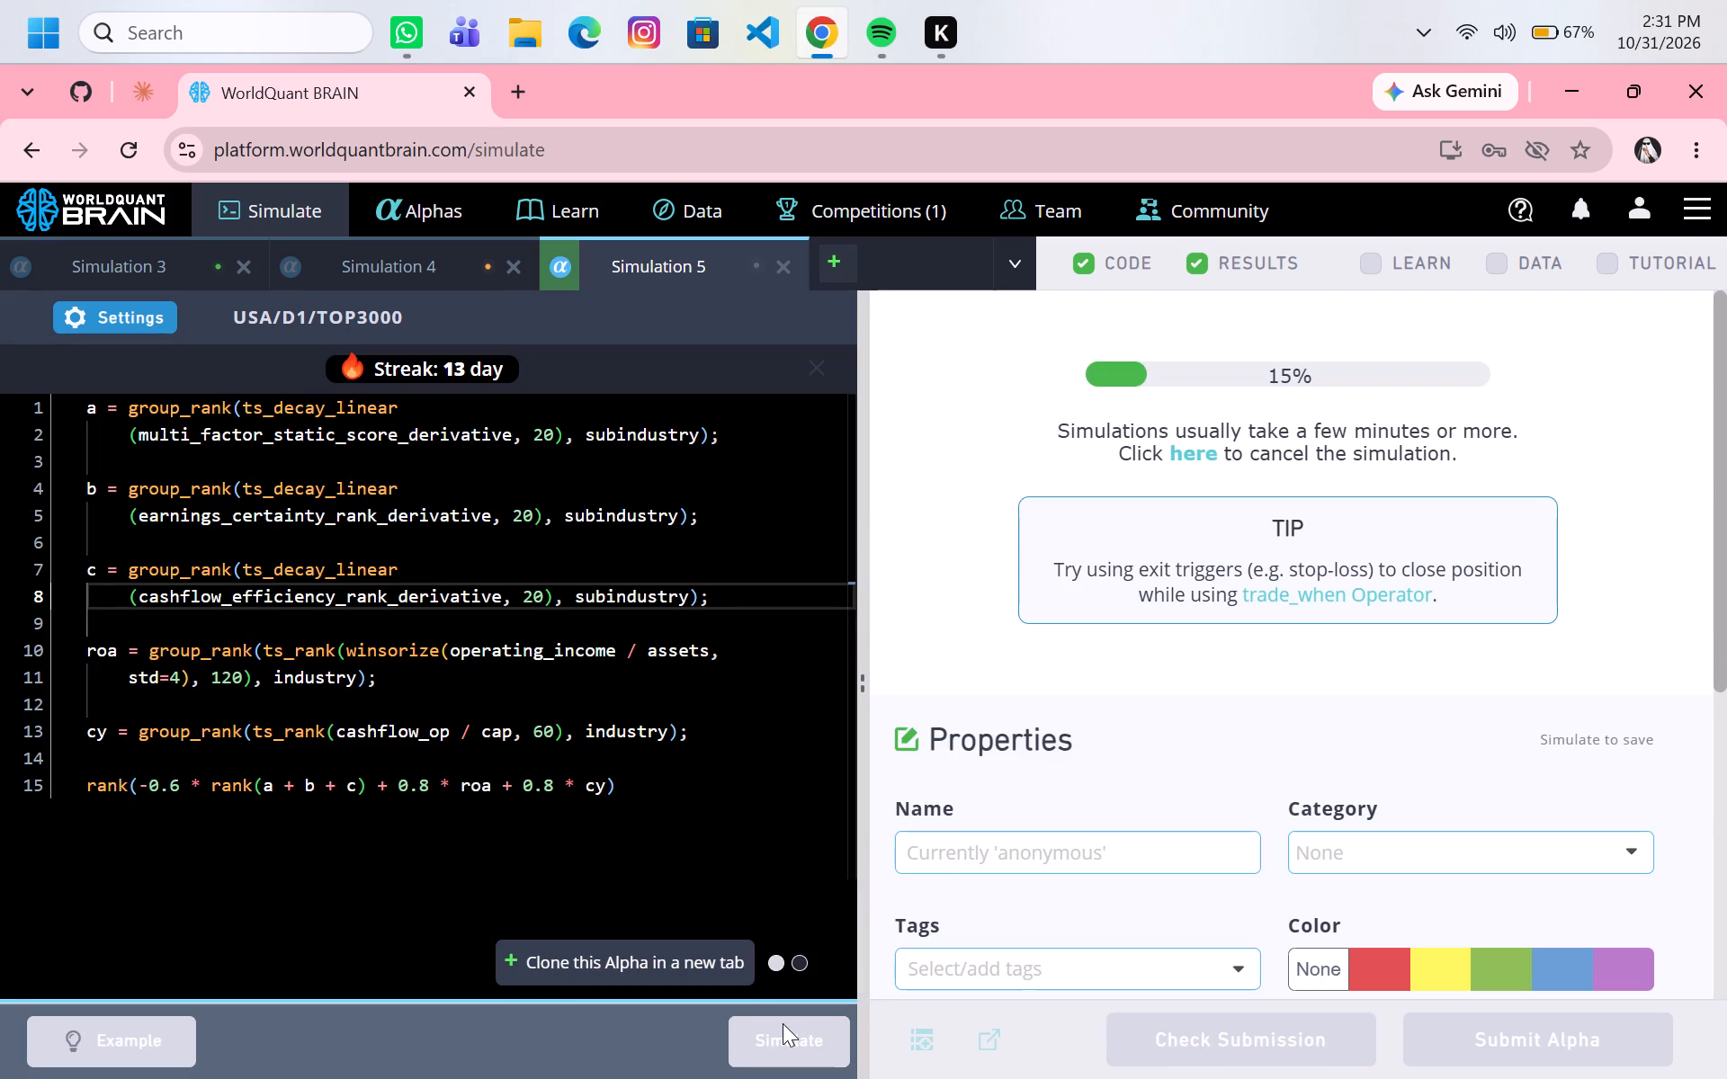
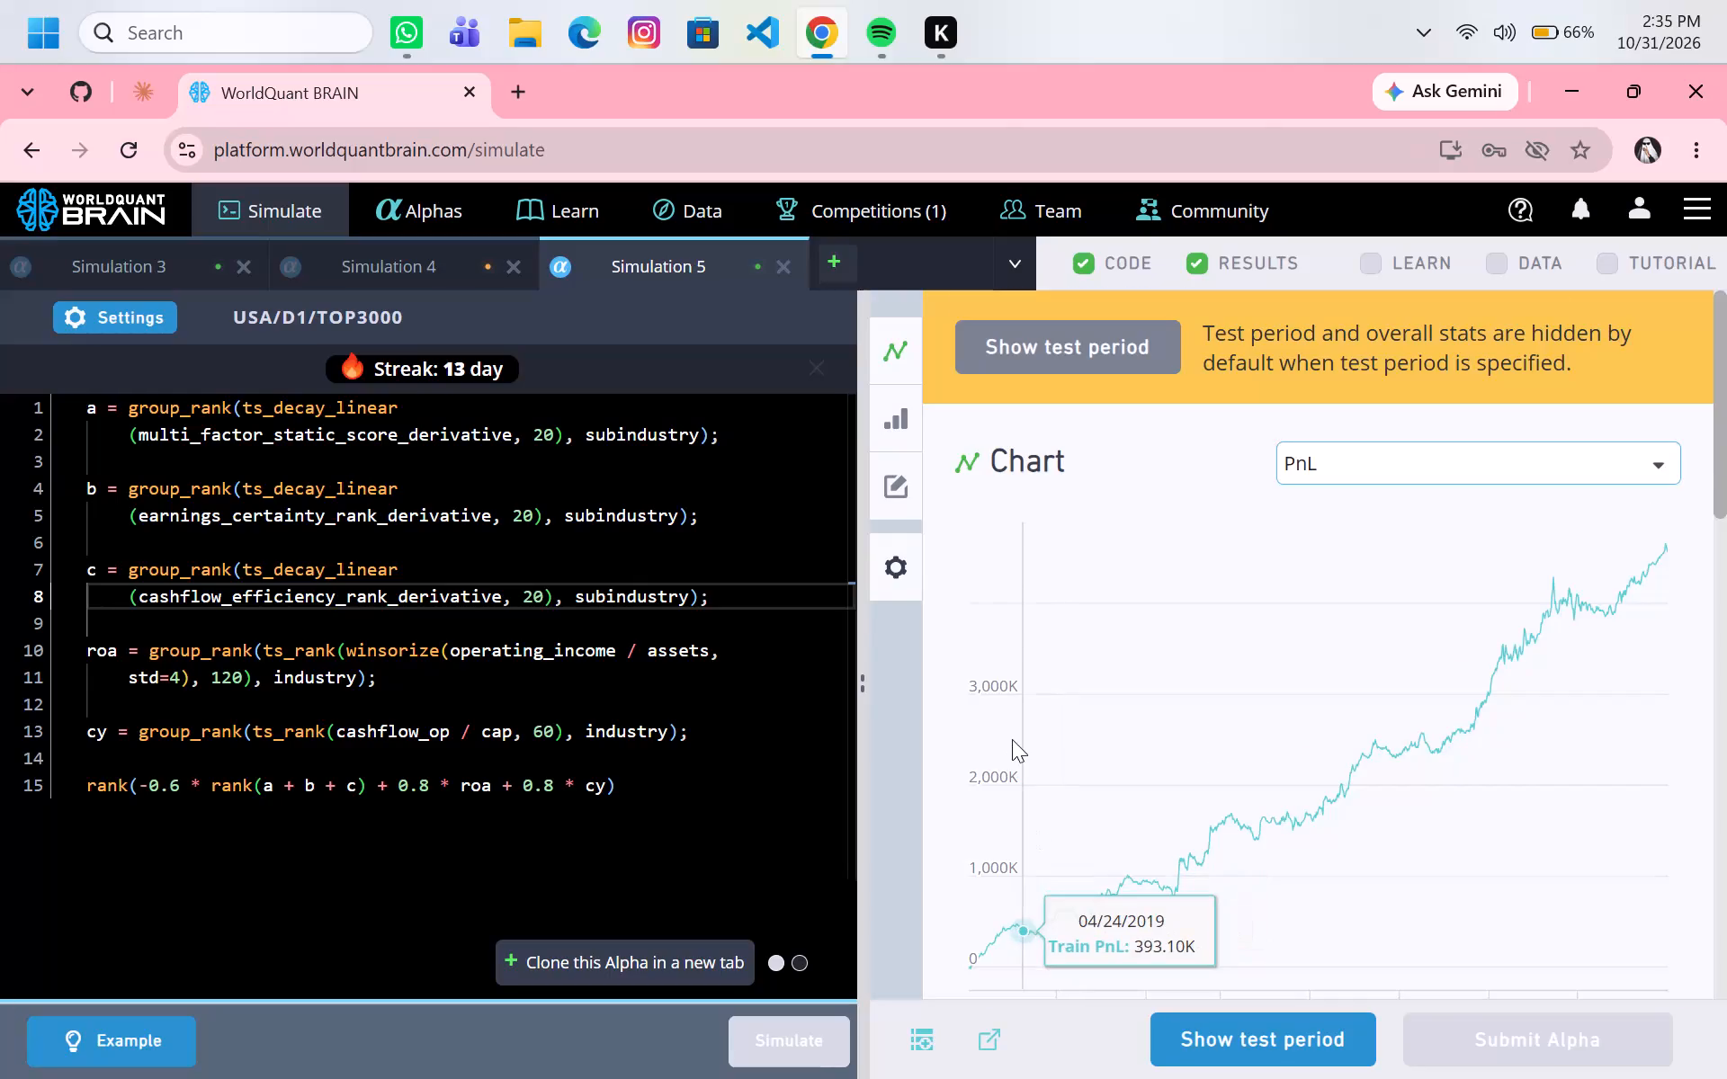
# Set the ts_decay_linear window for cashflow_efficiency_rank_derivative in expression c to 60 and rerun Simulation 5.
pyautogui.scroll(-4, 1012, 739)
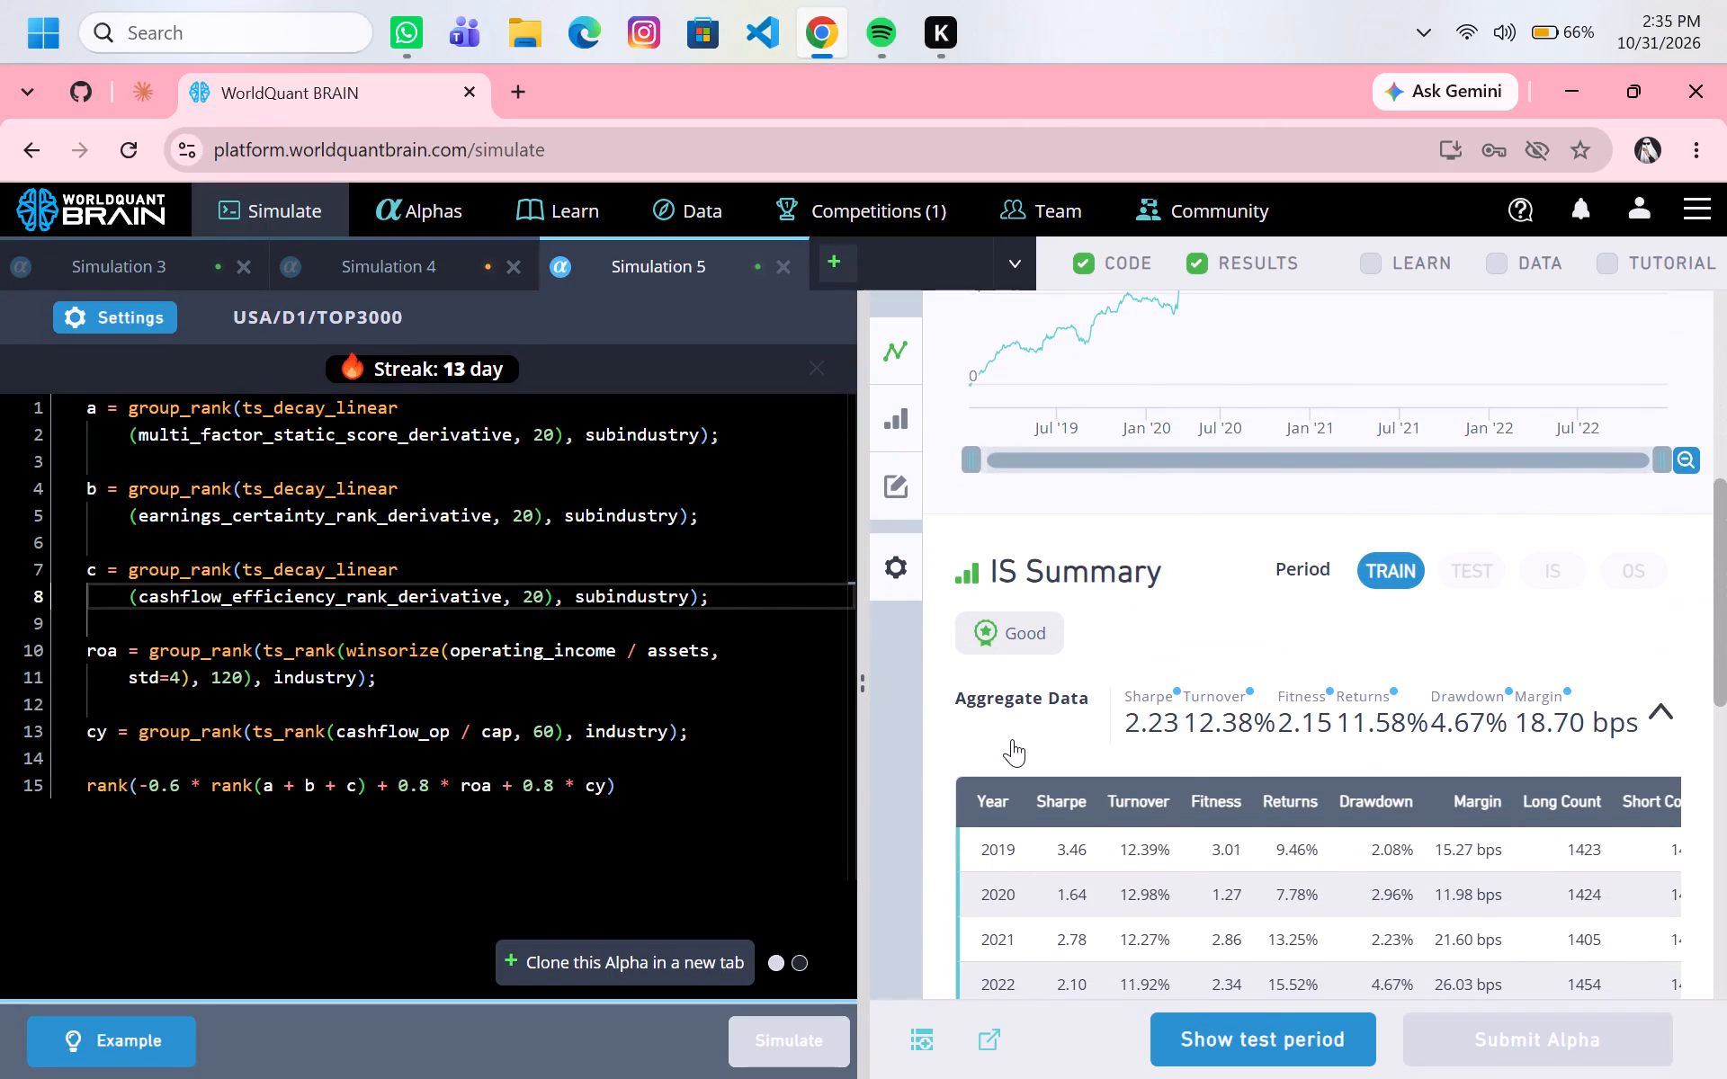
pyautogui.scroll(1, 1012, 739)
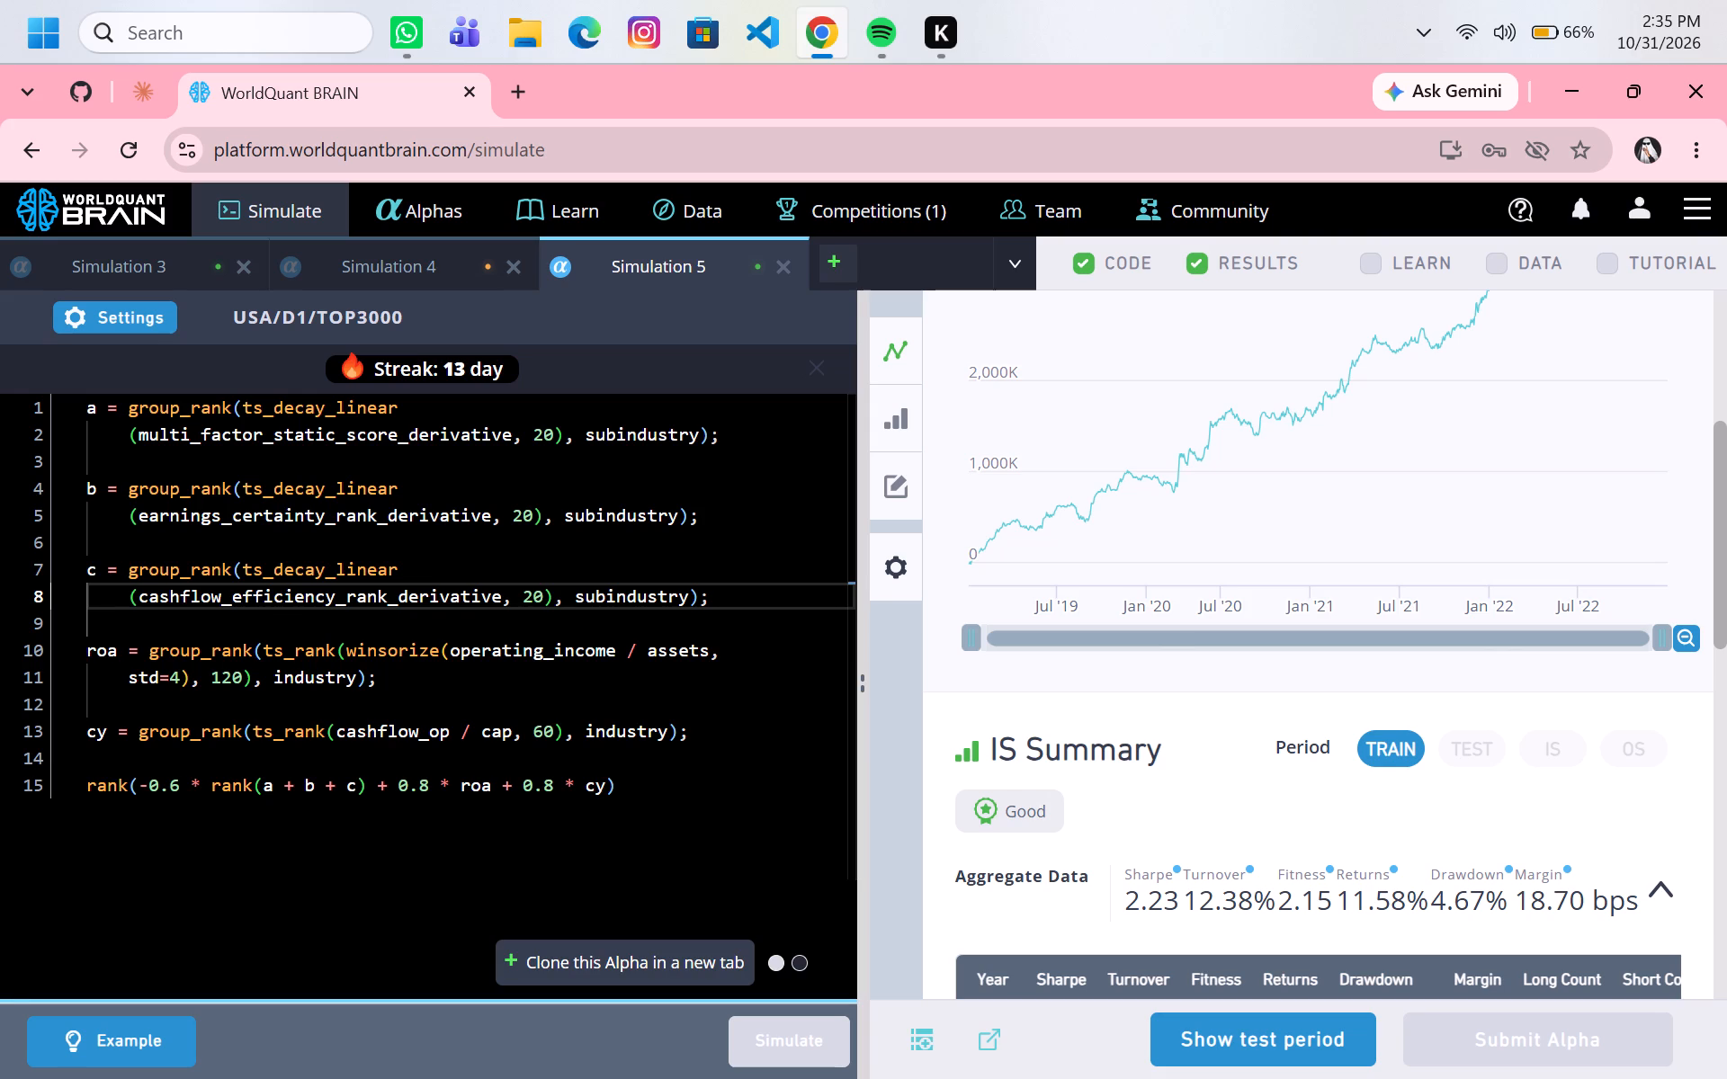
pyautogui.click(555, 431)
pyautogui.click(560, 505)
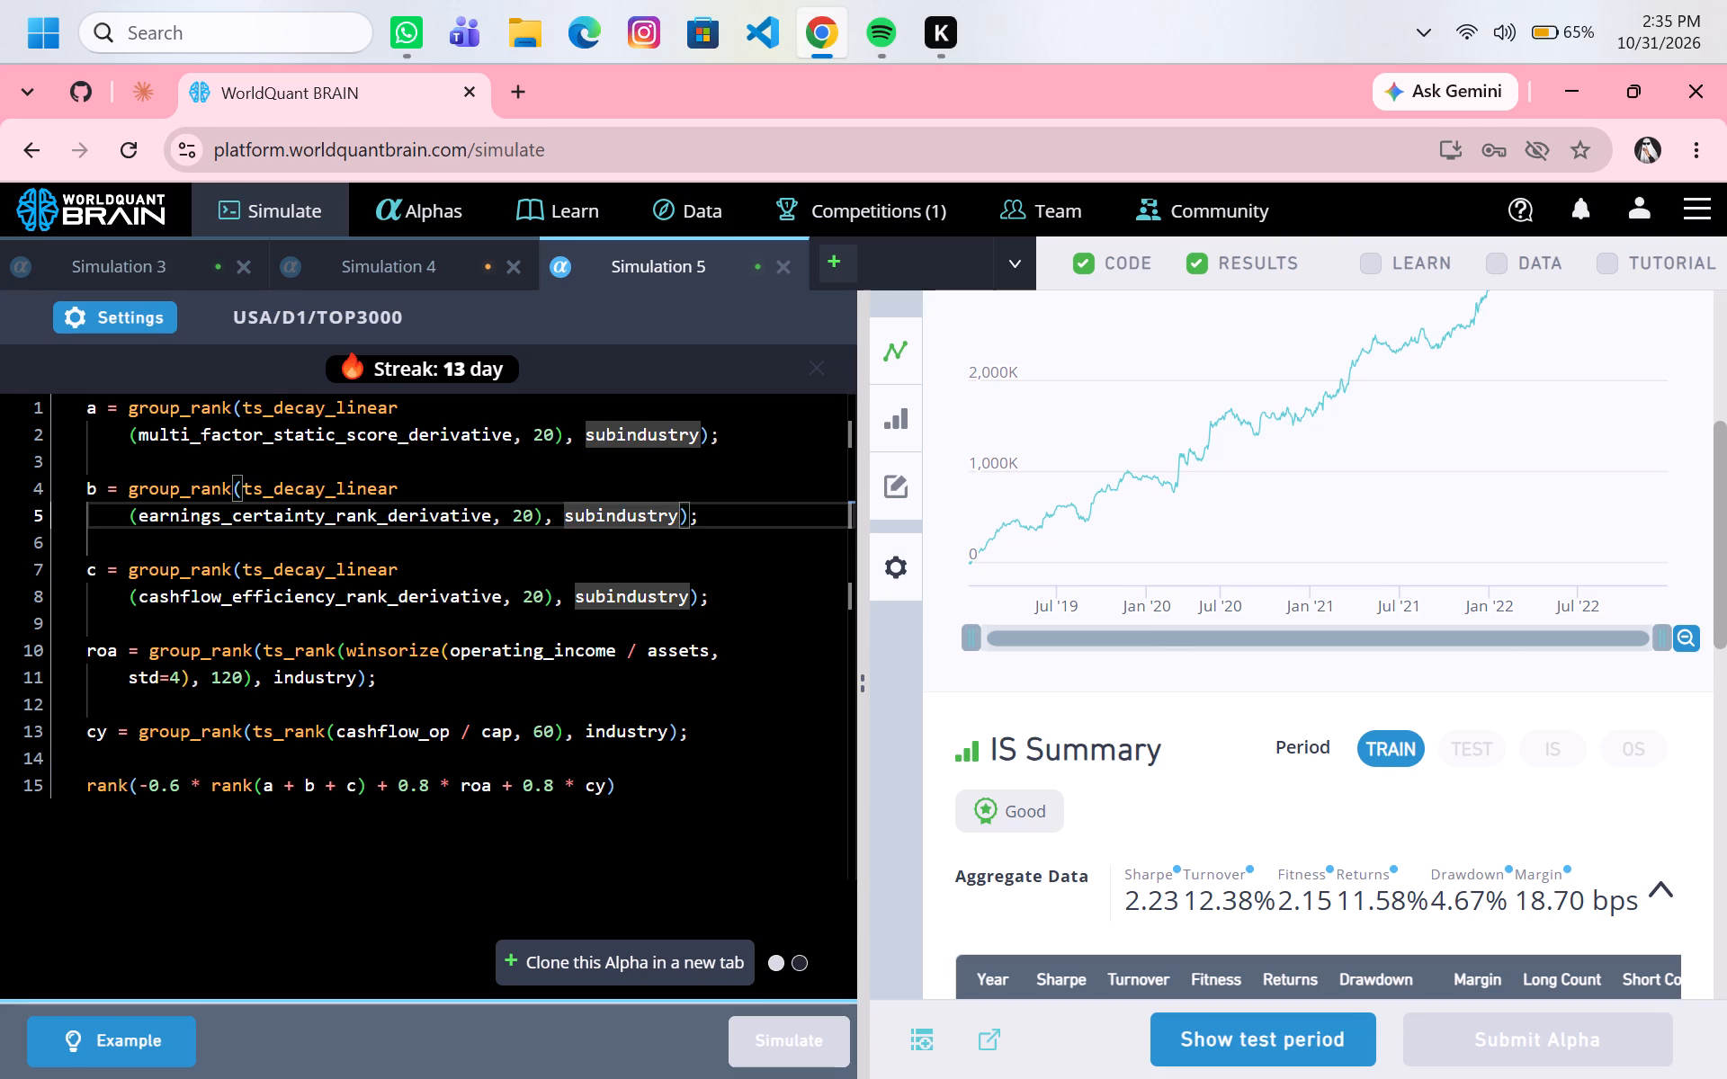
pyautogui.click(538, 589)
pyautogui.click(543, 590)
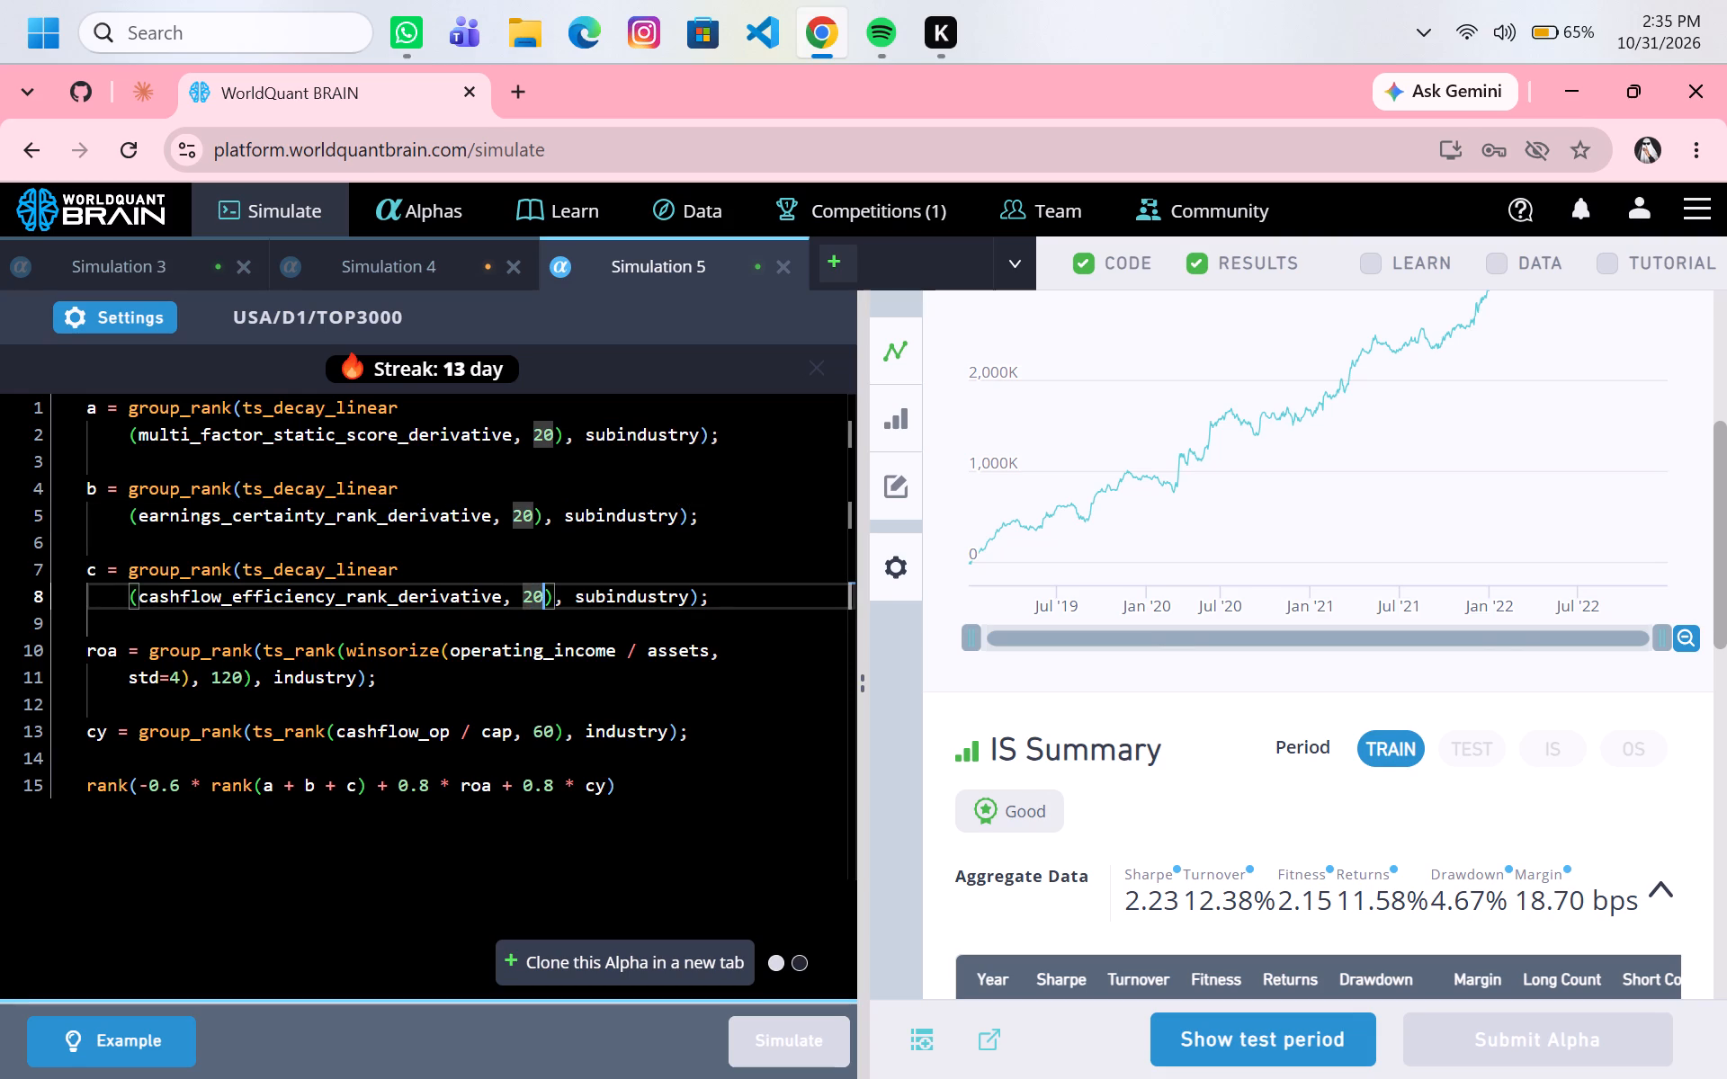
pyautogui.press('BackSpace')
pyautogui.press('BackSpace')
pyautogui.write('60')
pyautogui.click(763, 1036)
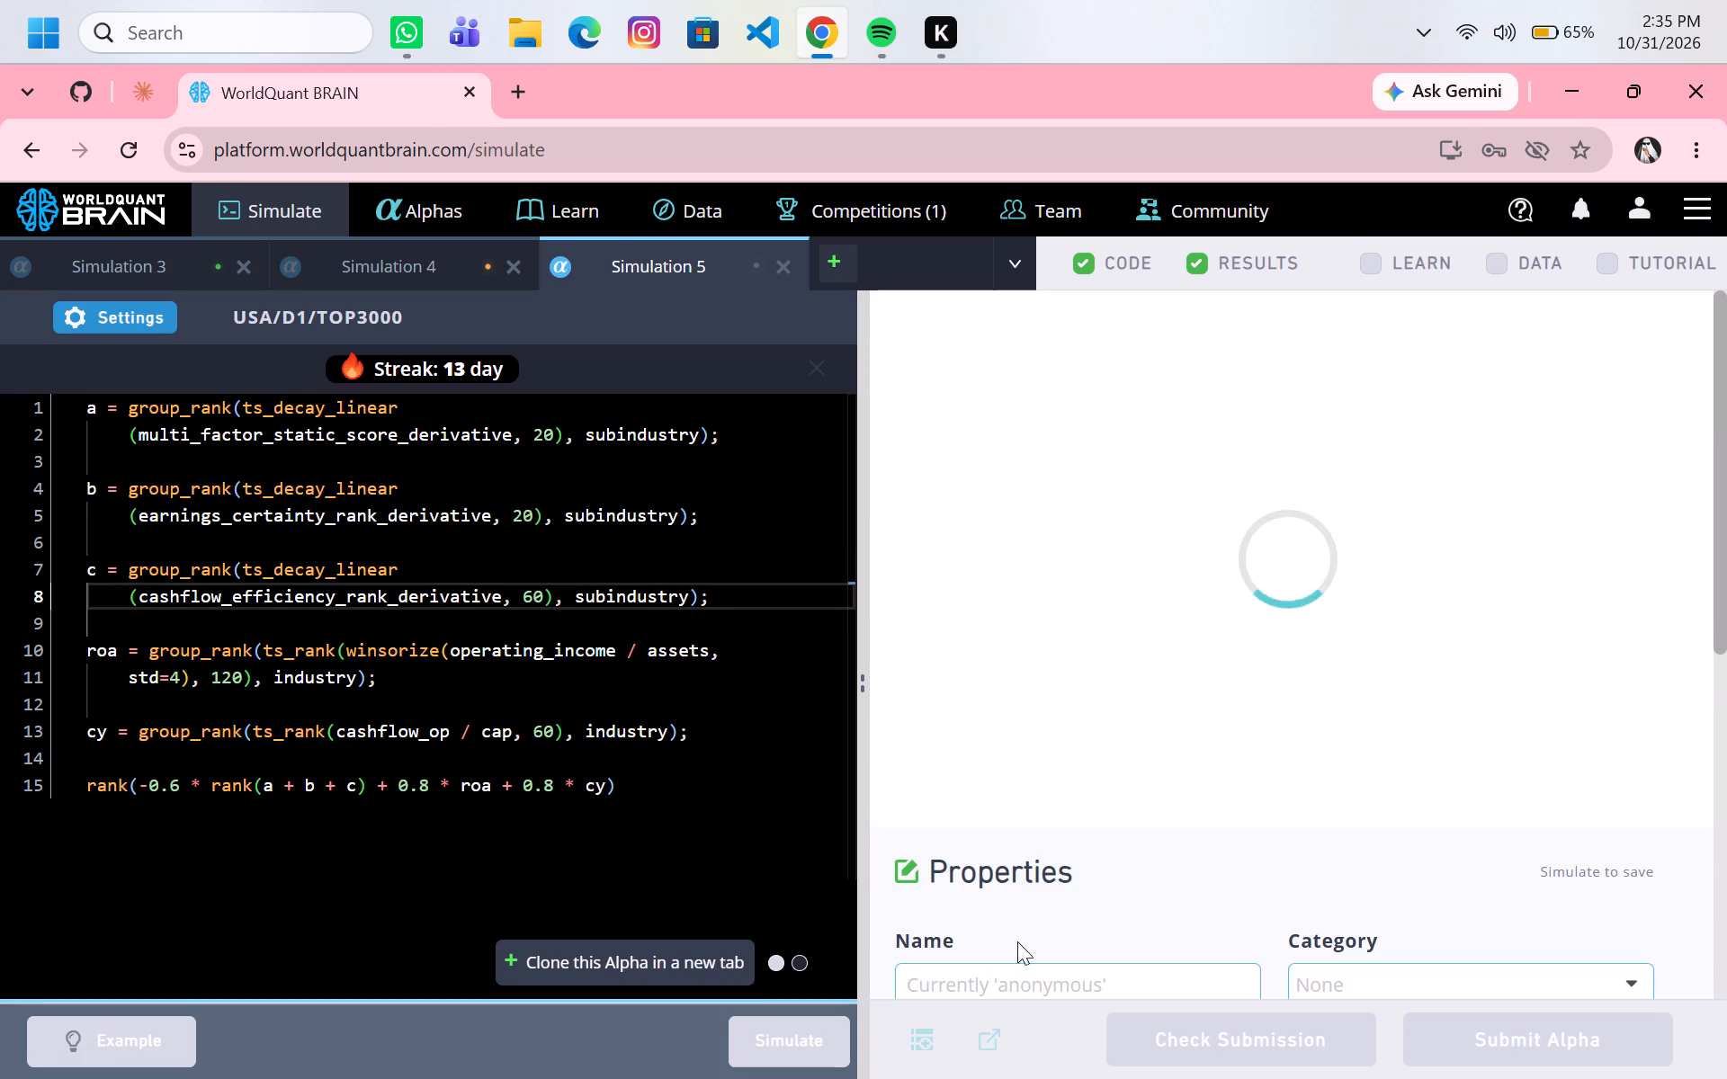
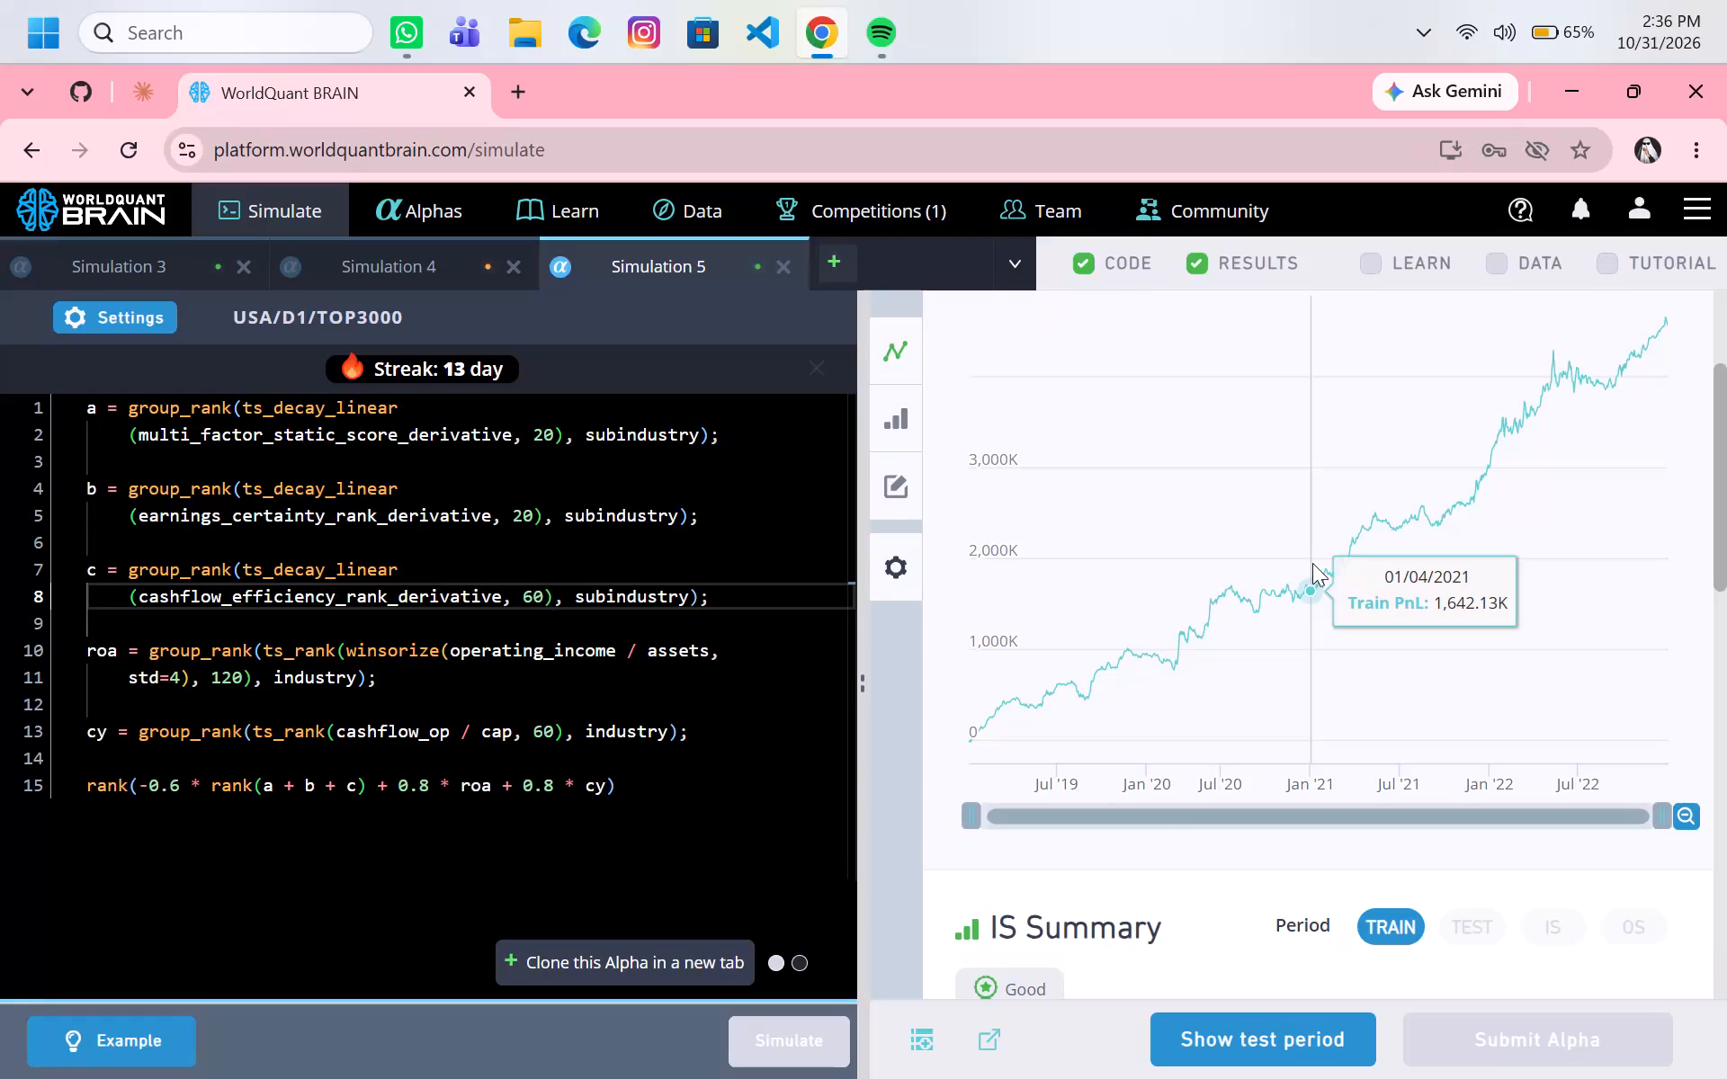
# Set the ts_decay_linear window for earnings_certainty_rank_derivative in expression b to 60 and rerun Simulation 5.
pyautogui.scroll(-1, 1228, 645)
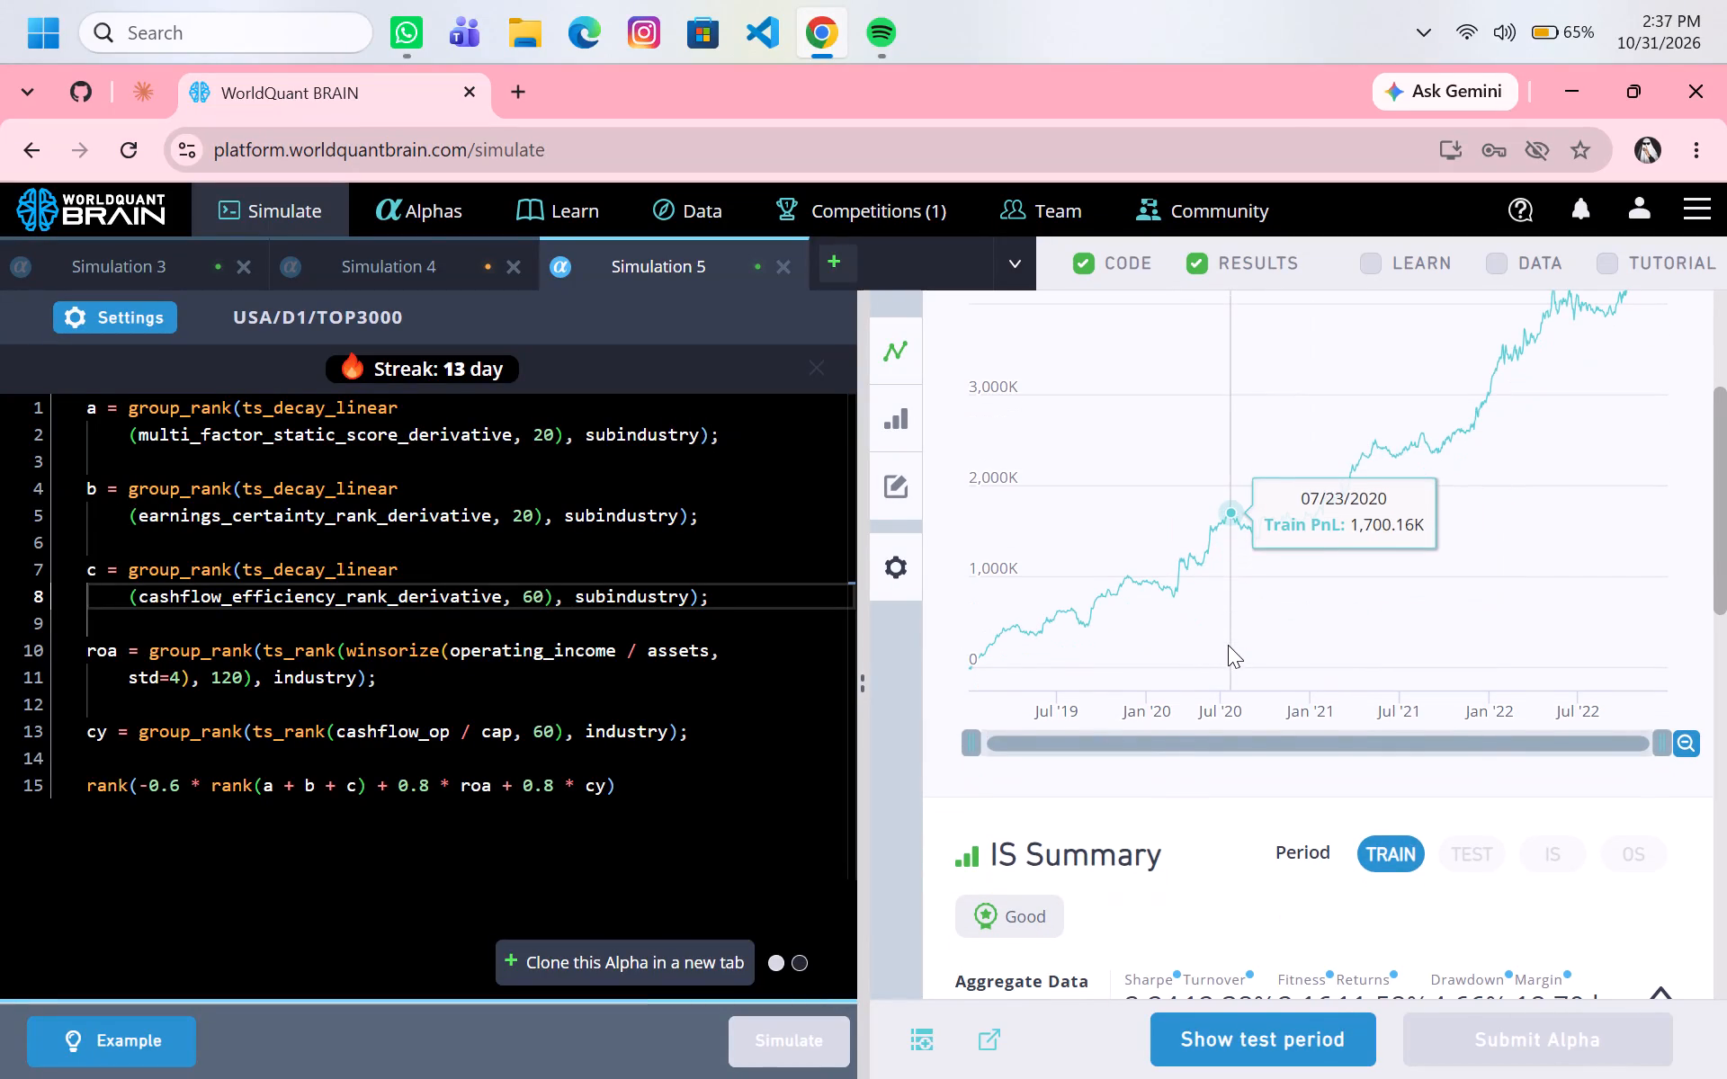
pyautogui.click(532, 510)
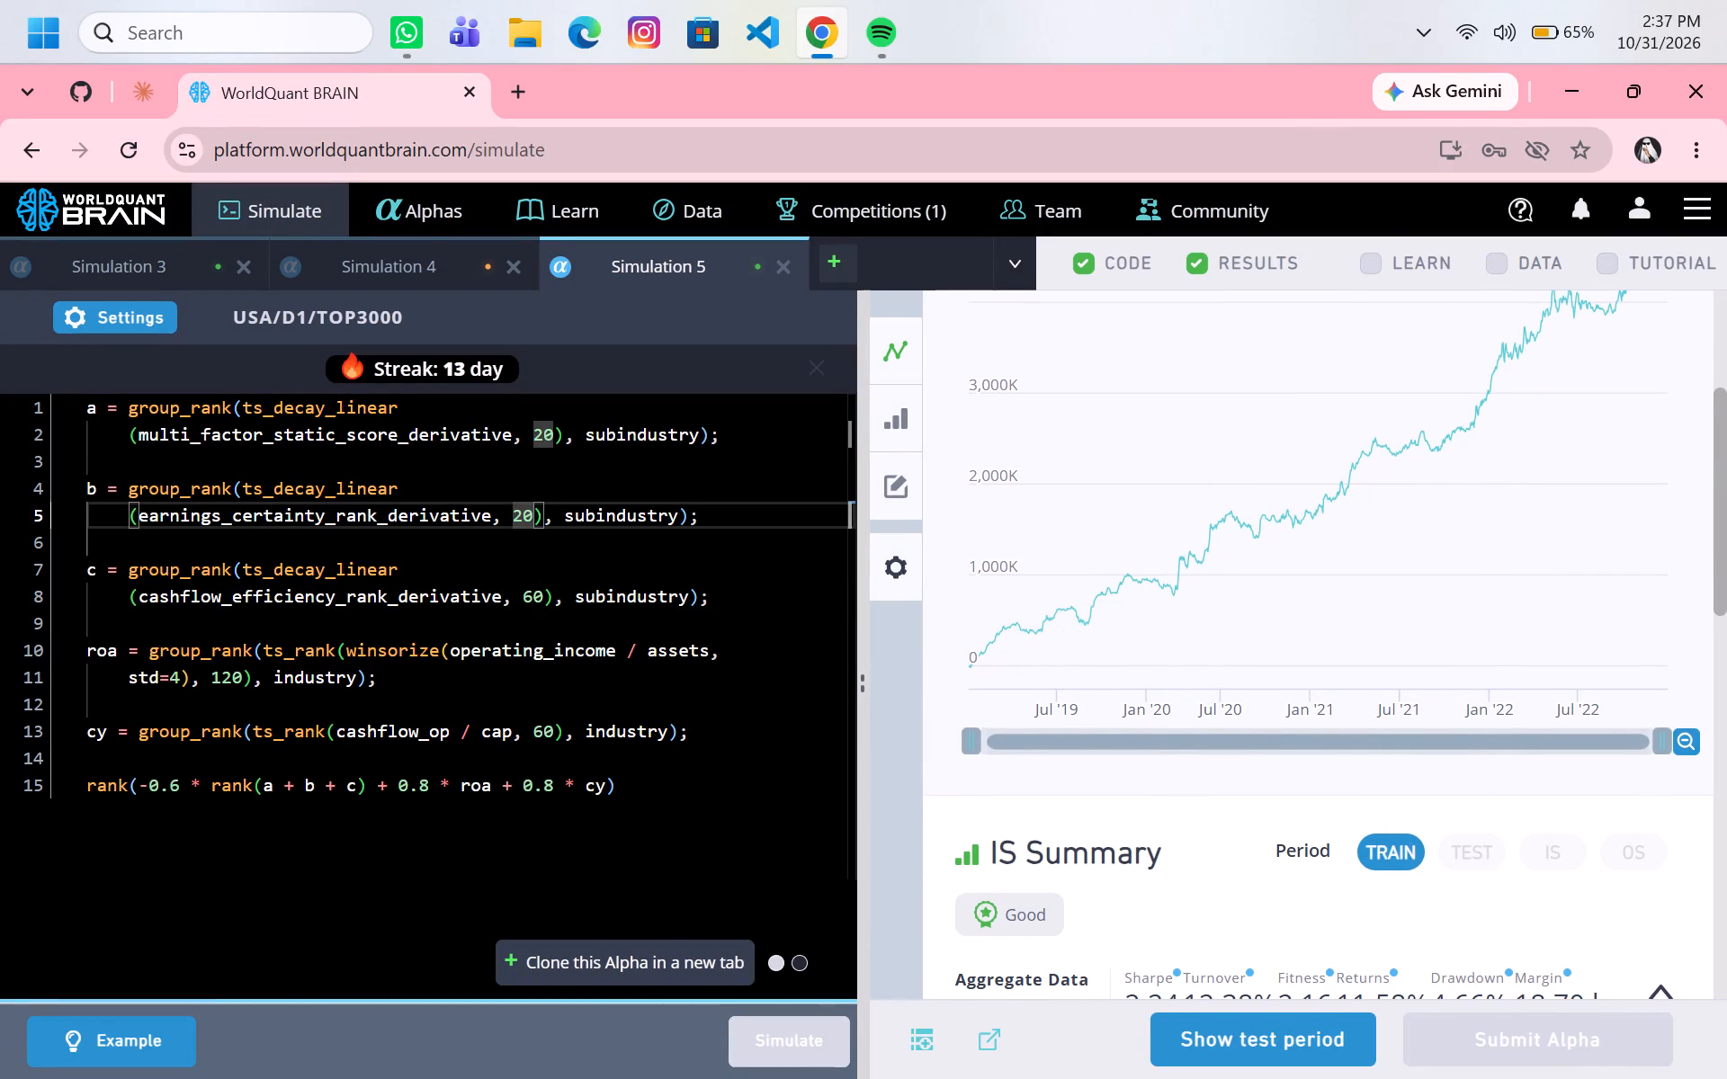
pyautogui.press('BackSpace')
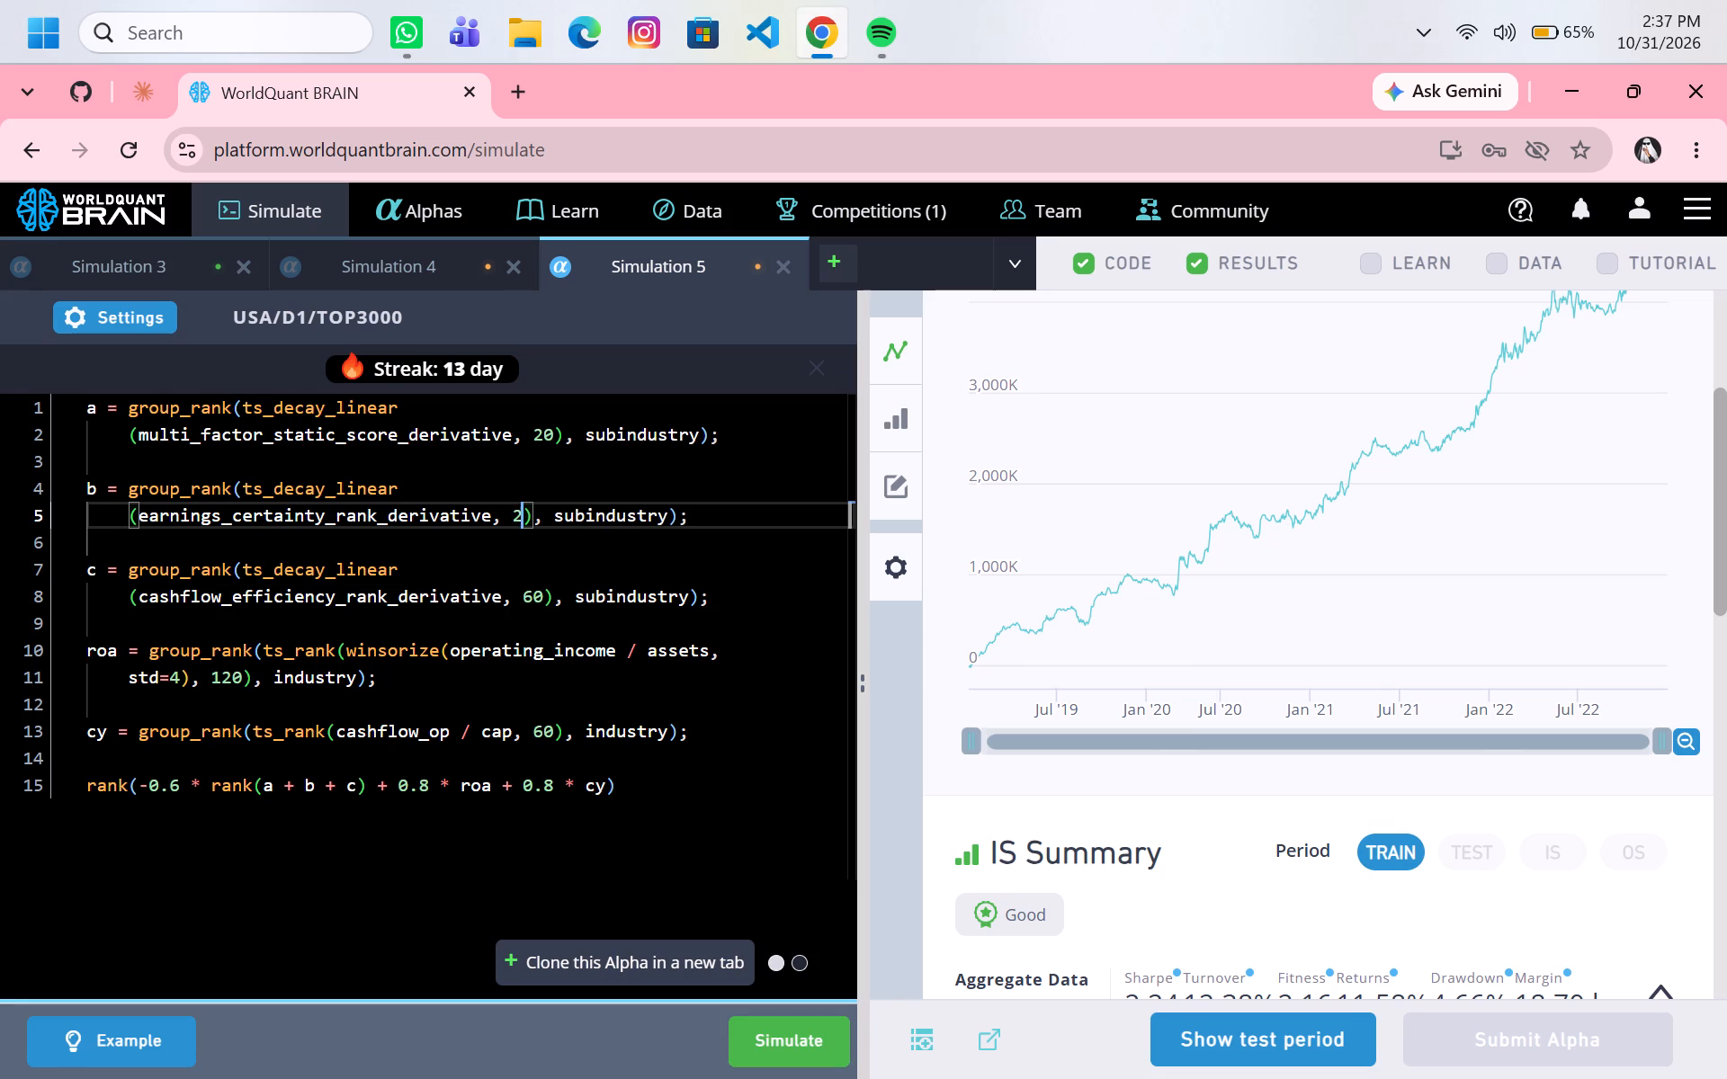
pyautogui.press('BackSpace')
pyautogui.write('60')
pyautogui.click(749, 1030)
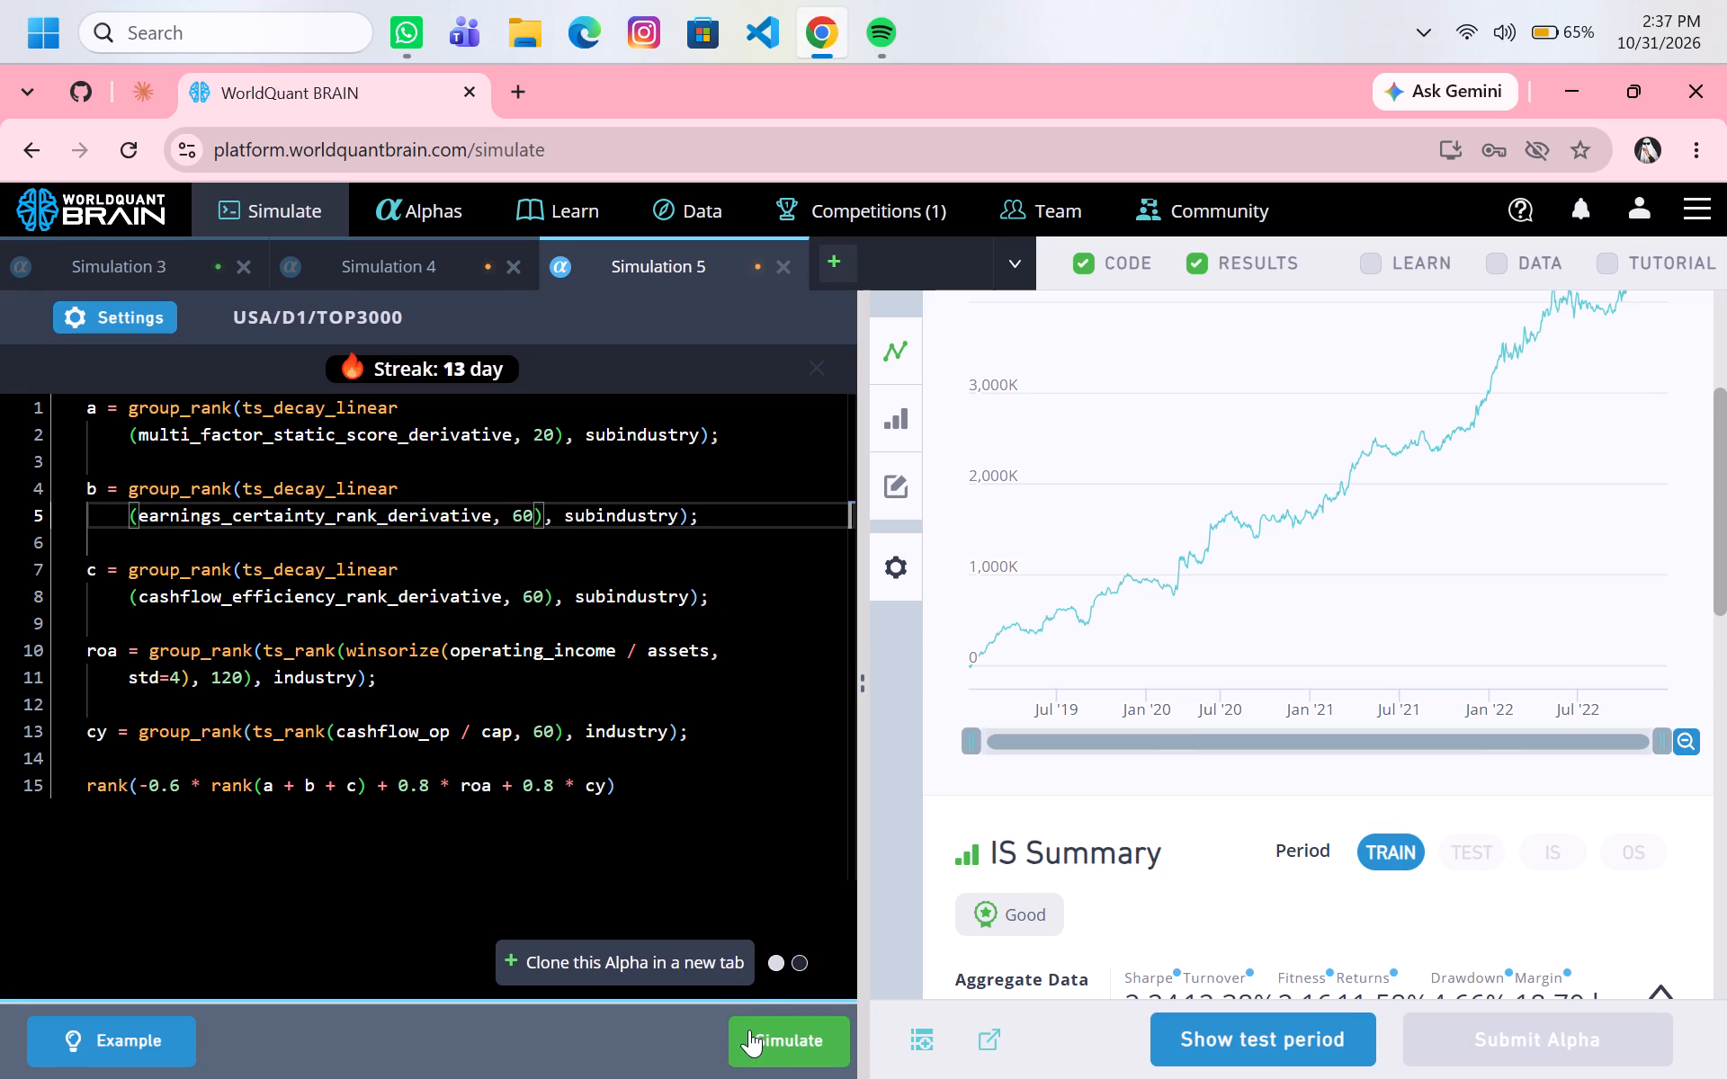
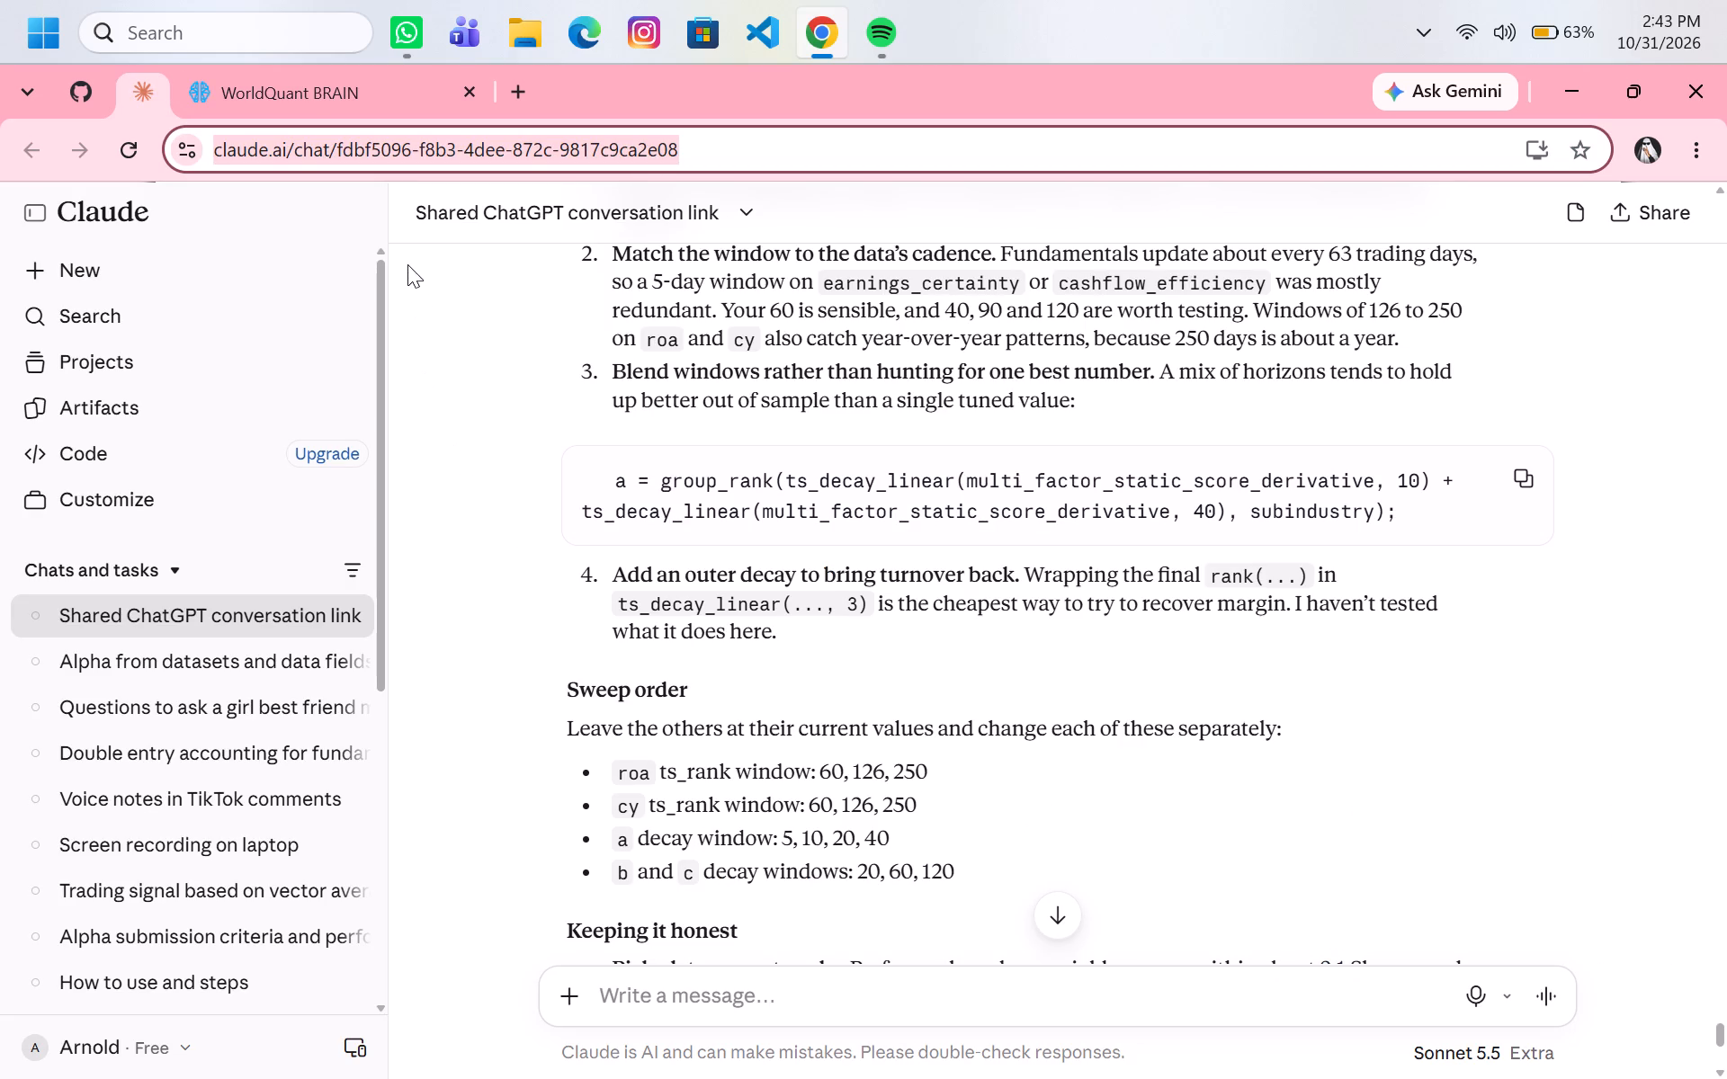
pyautogui.click(227, 78)
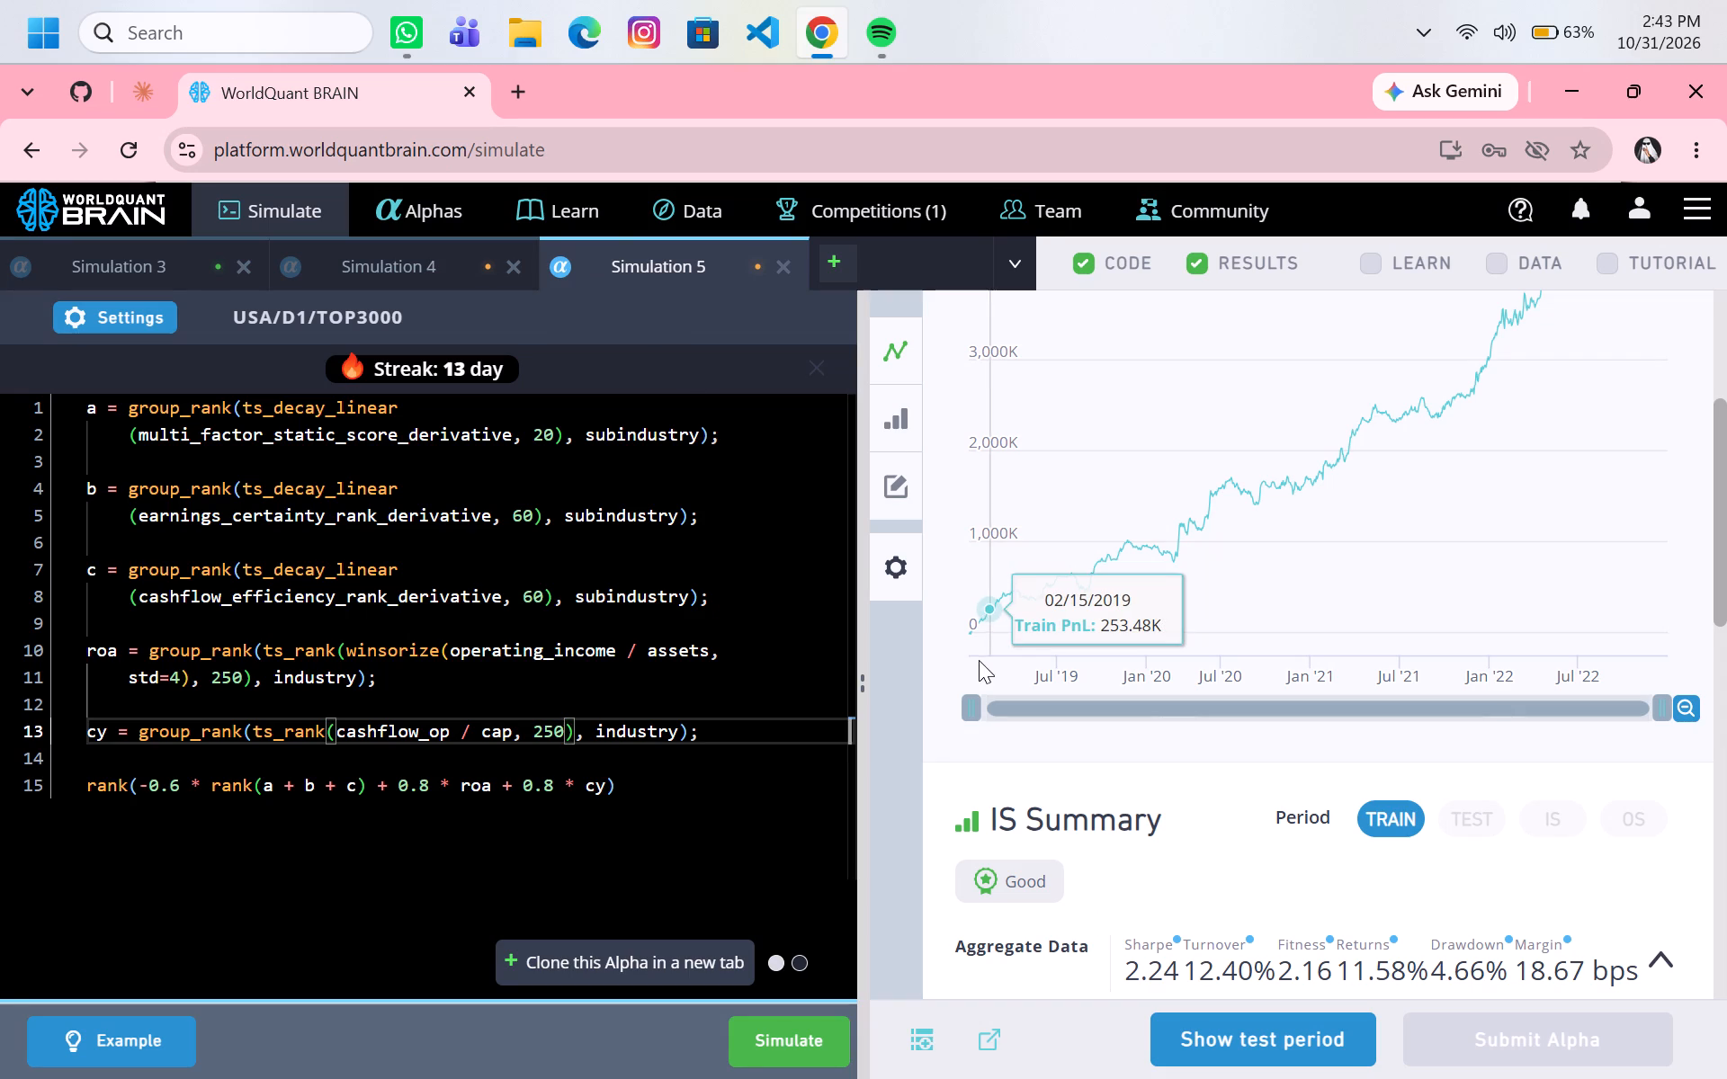
pyautogui.click(804, 1031)
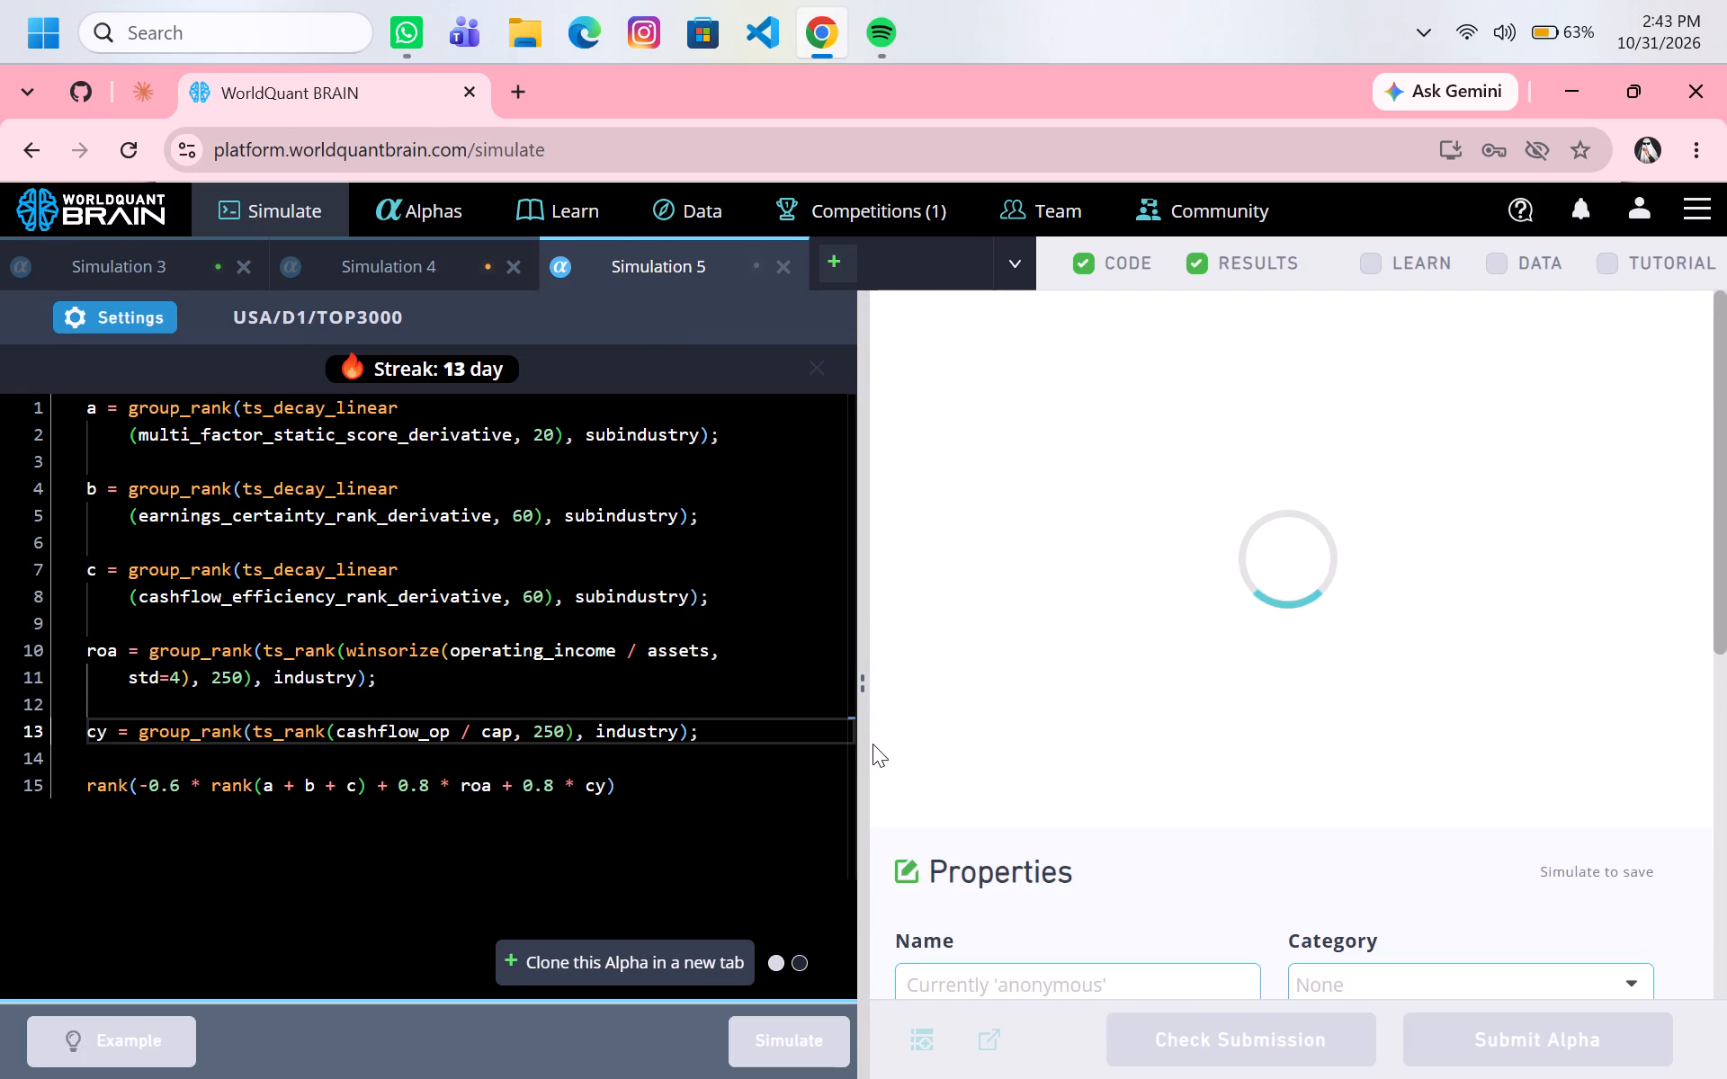
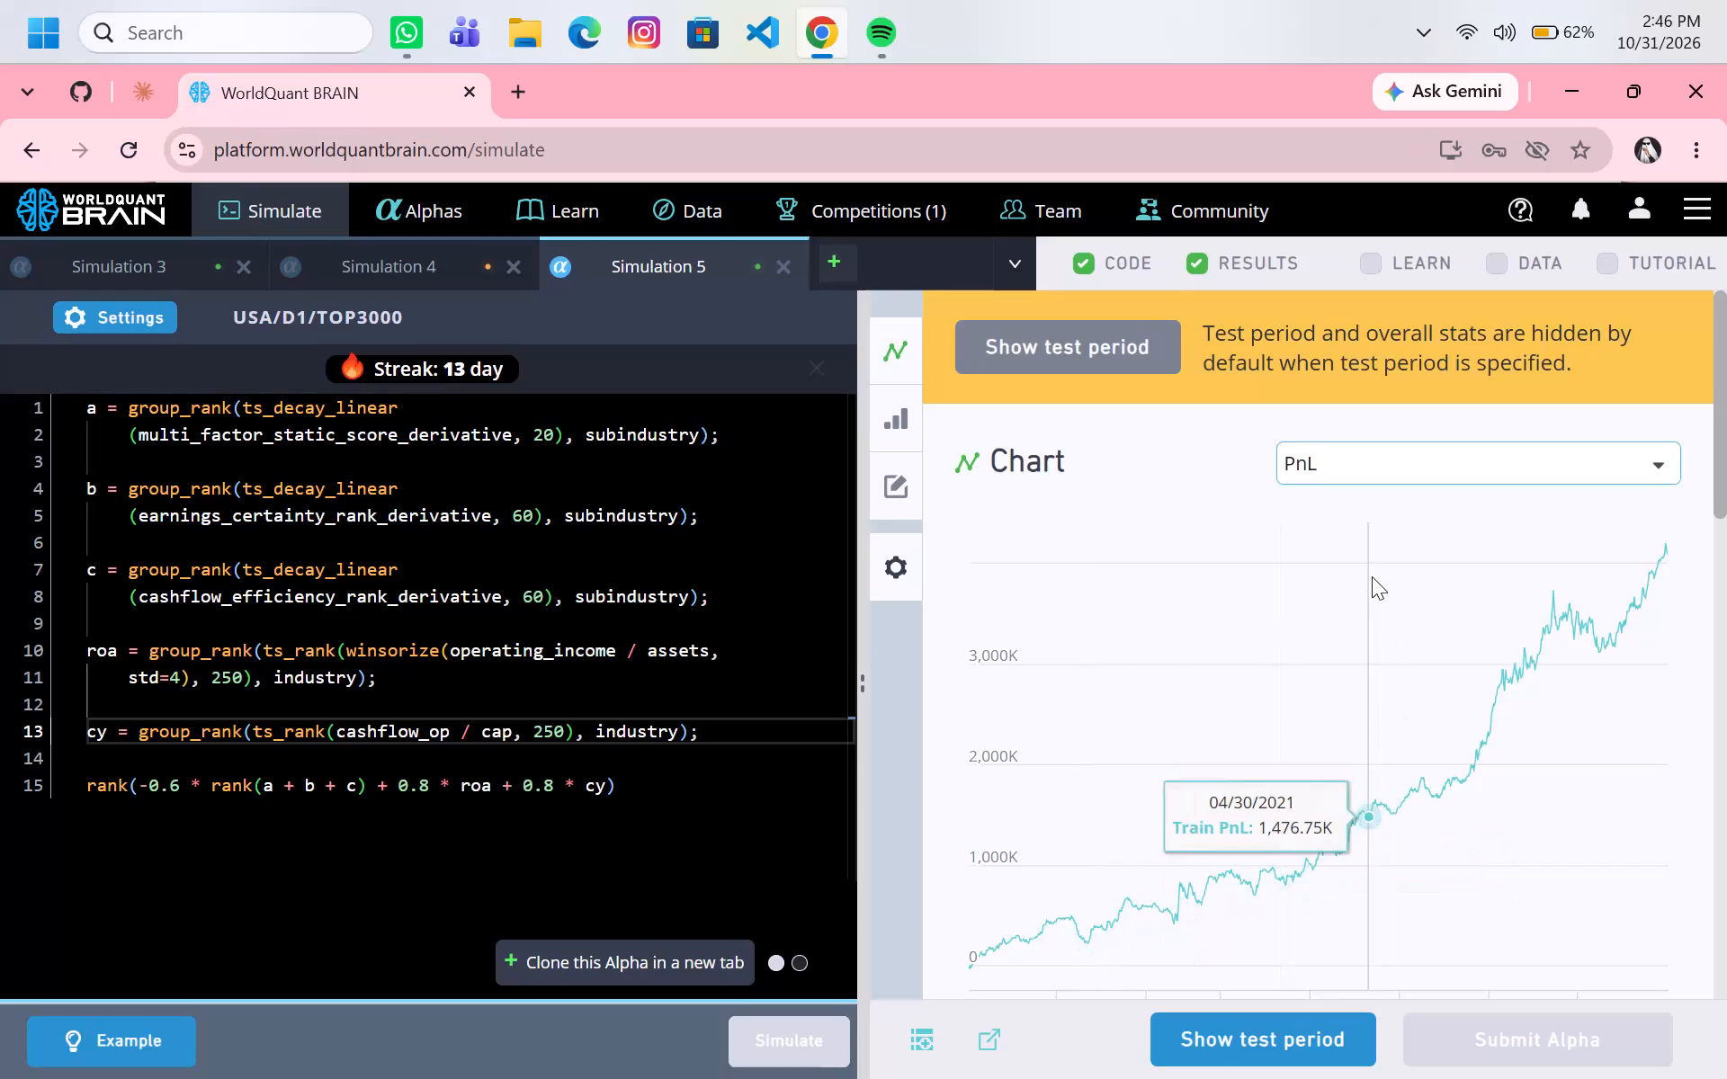
# Check Simulation 5's IS Summary and set the ts_decay_linear window in the a line to 60.
pyautogui.scroll(-2, 1372, 576)
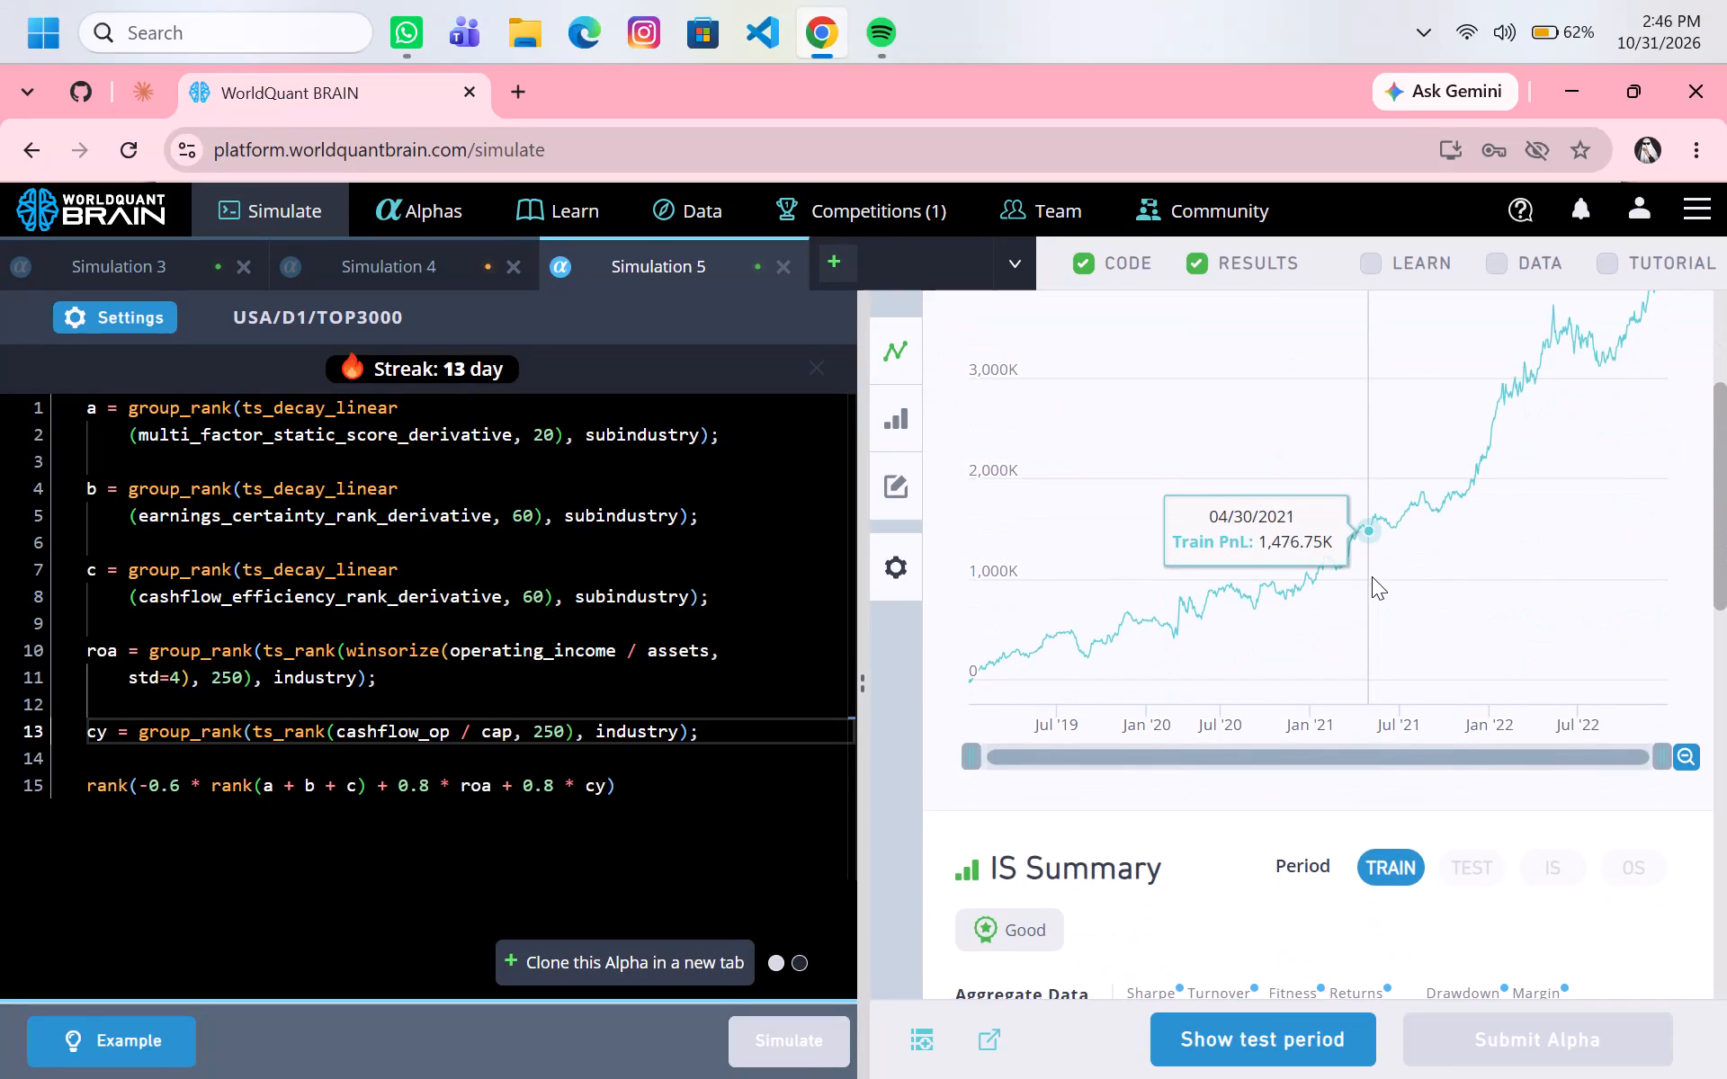
pyautogui.scroll(-1, 1372, 576)
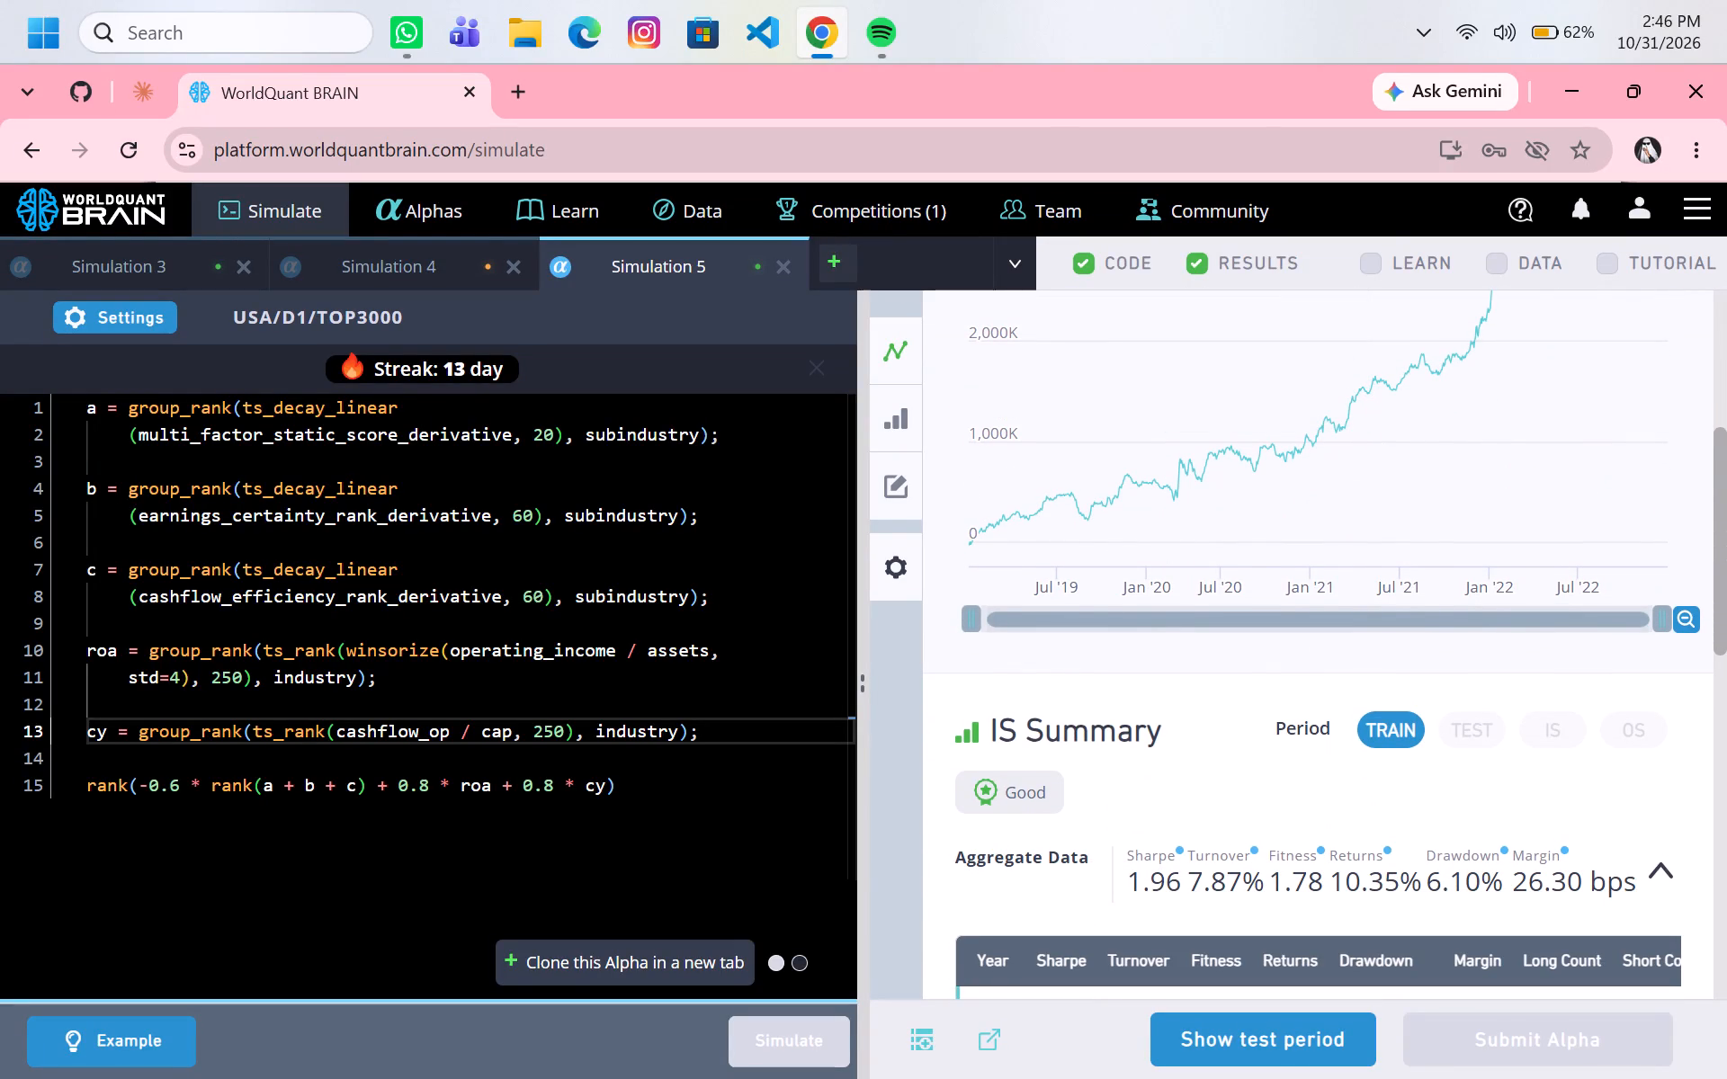
pyautogui.click(560, 440)
pyautogui.click(552, 433)
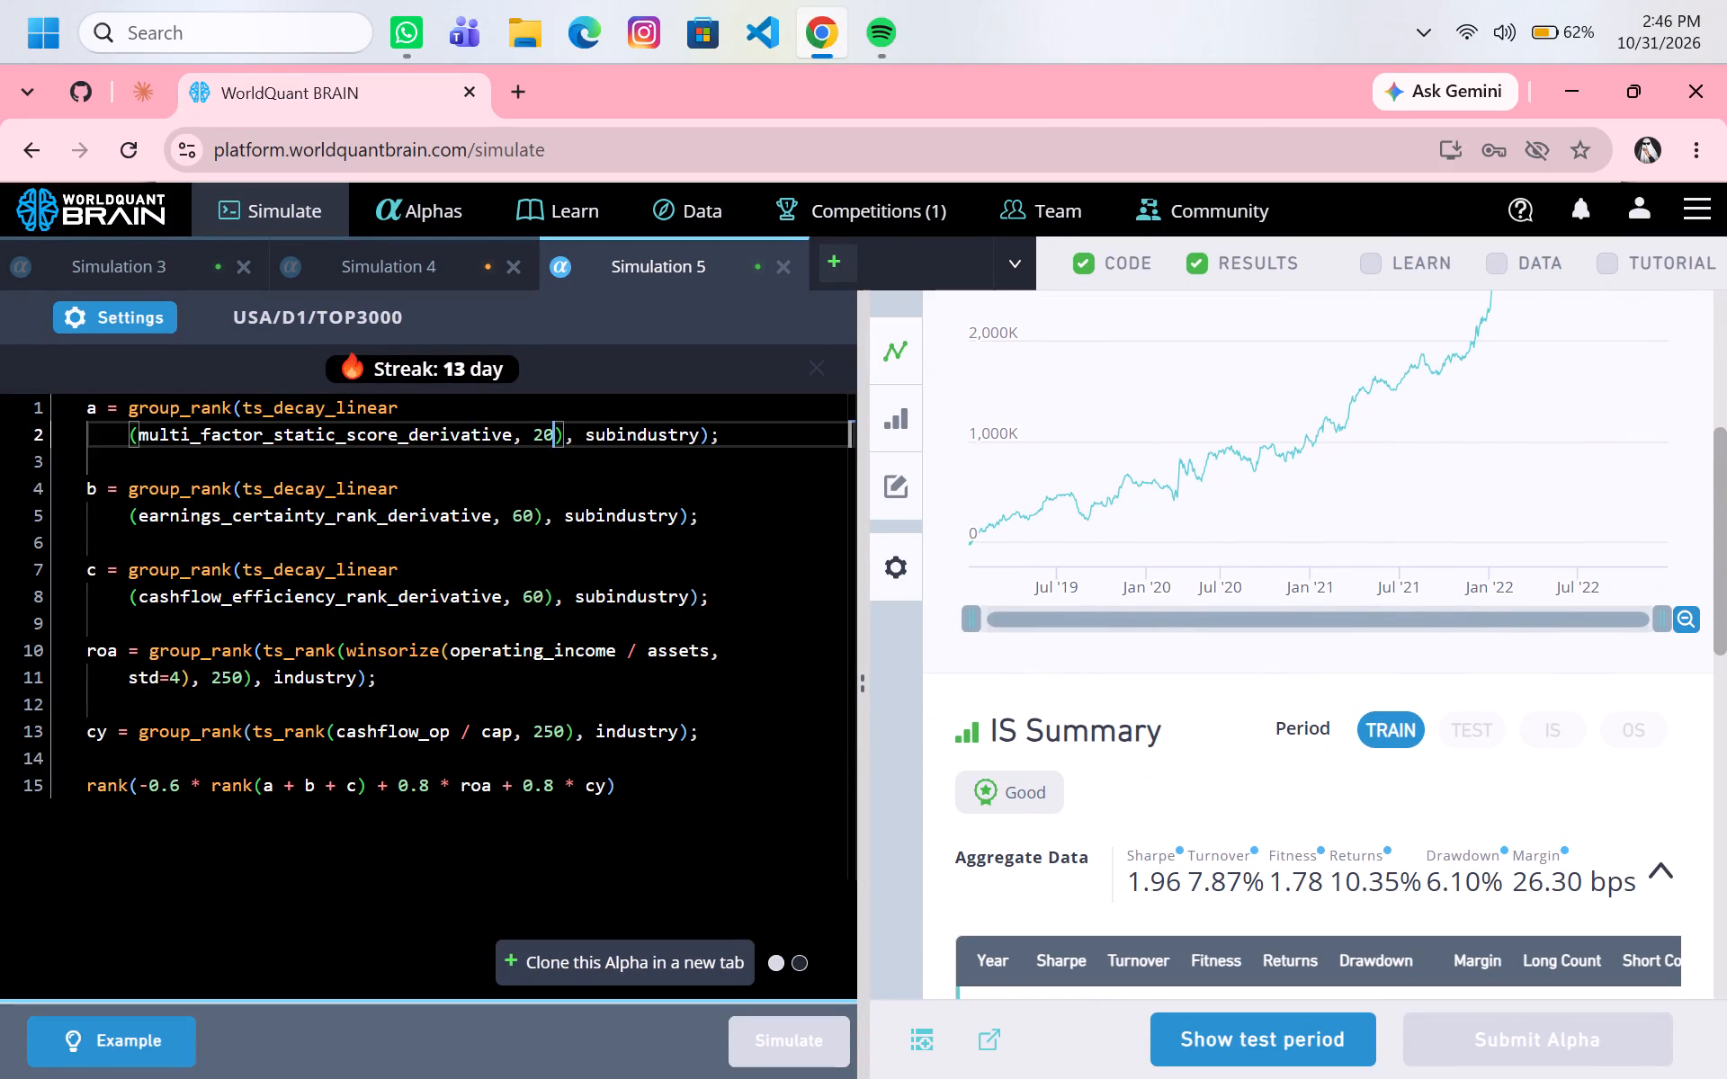
pyautogui.press('BackSpace')
pyautogui.press('BackSpace')
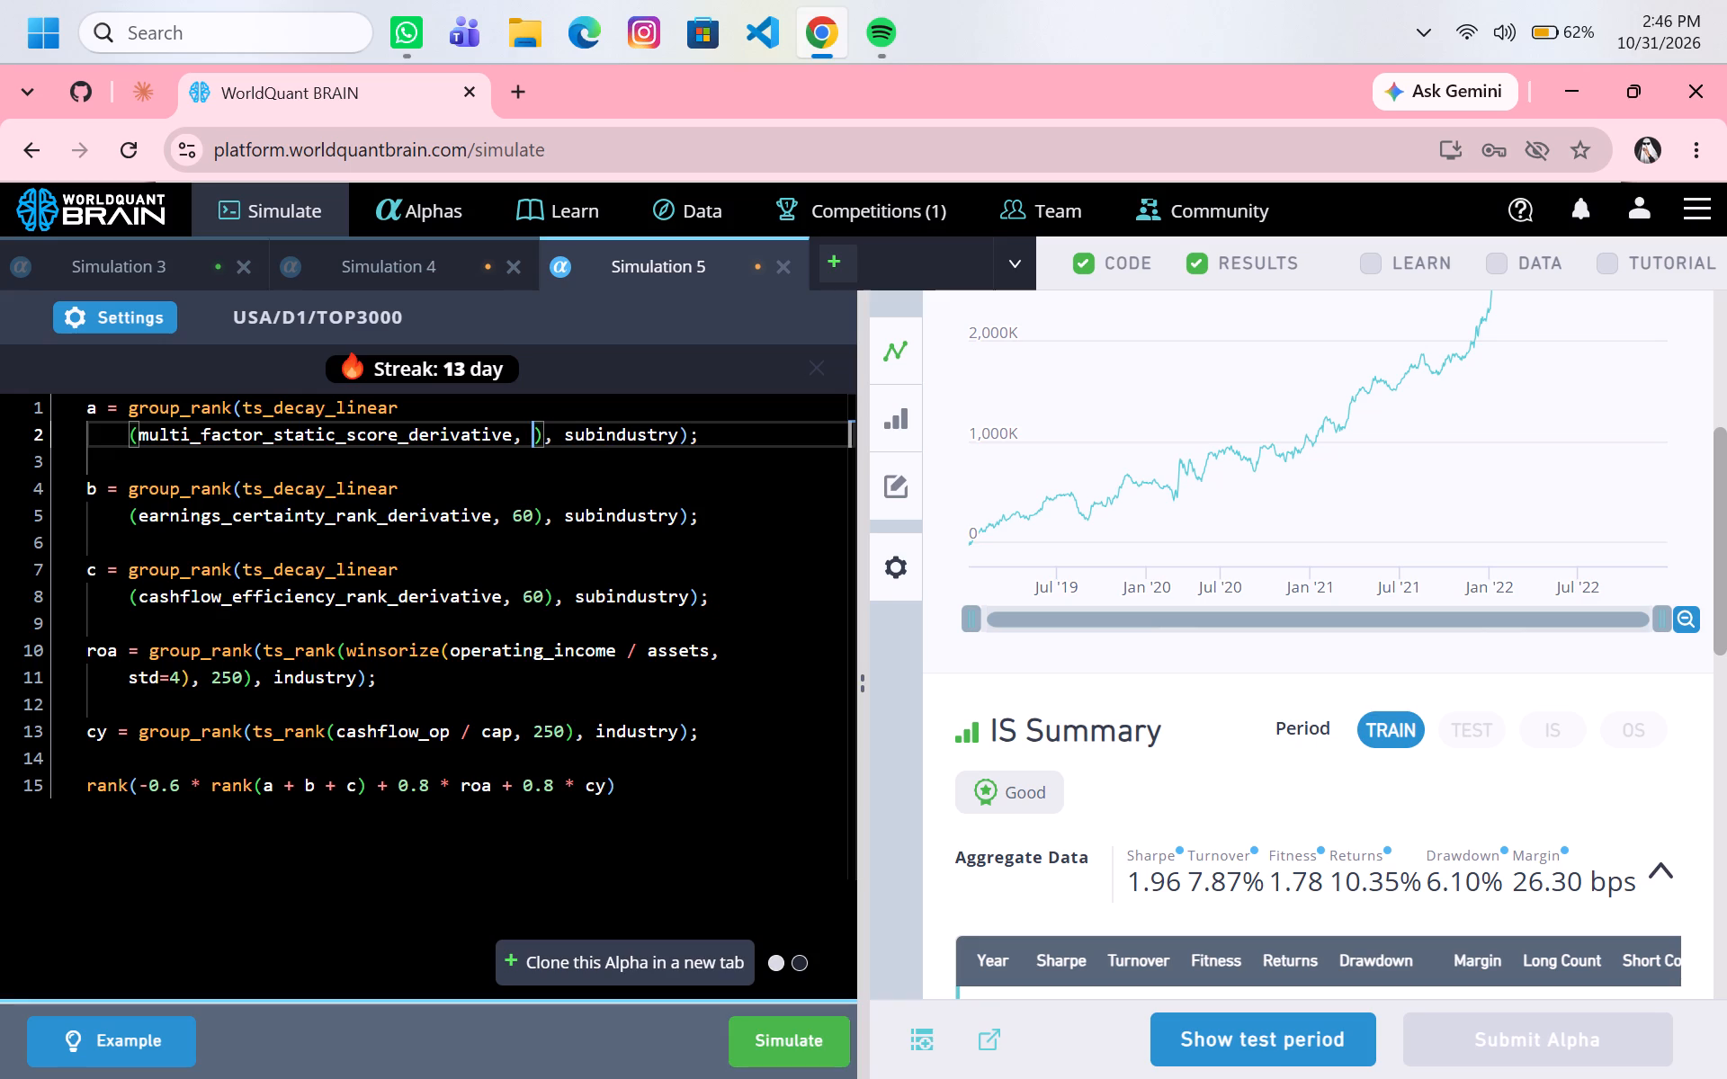
pyautogui.write('69')
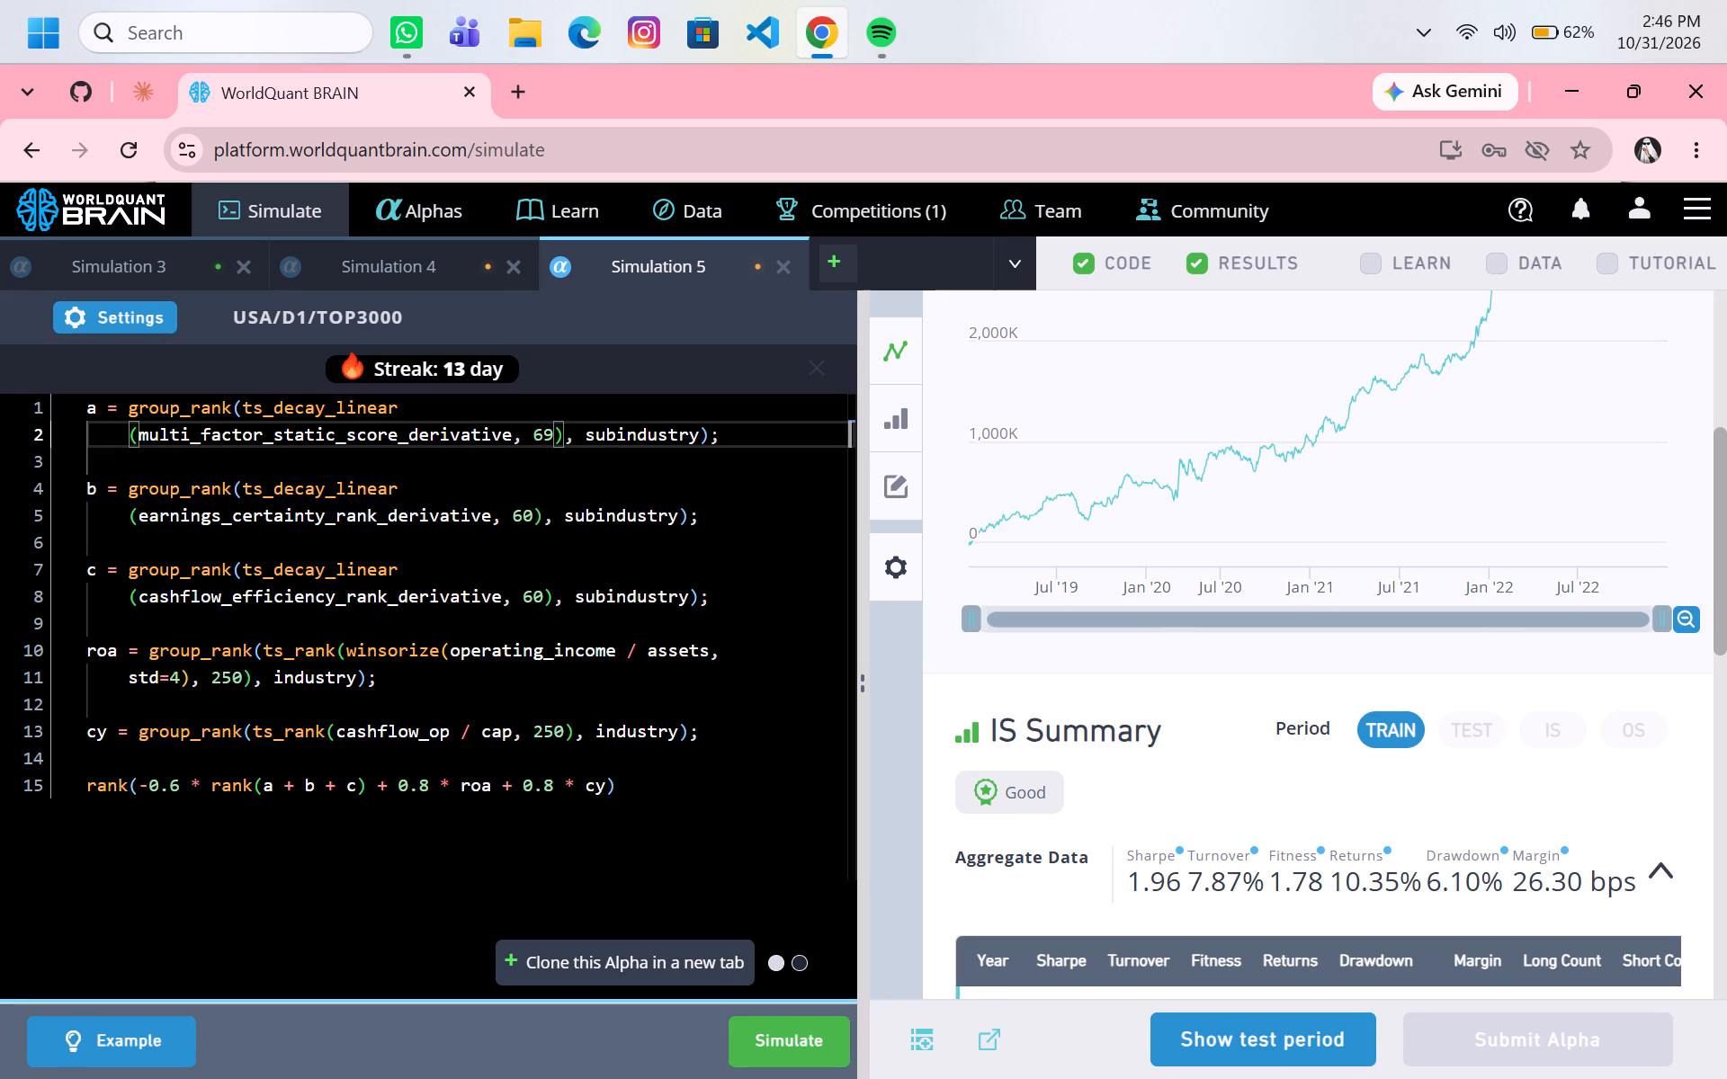
pyautogui.press('BackSpace')
pyautogui.press('0')
# Set Simulation 5's neutralization to Subindustry, truncation to 0.0346 and decay to 8, apply the settings and run the simulation.
pyautogui.click(90, 326)
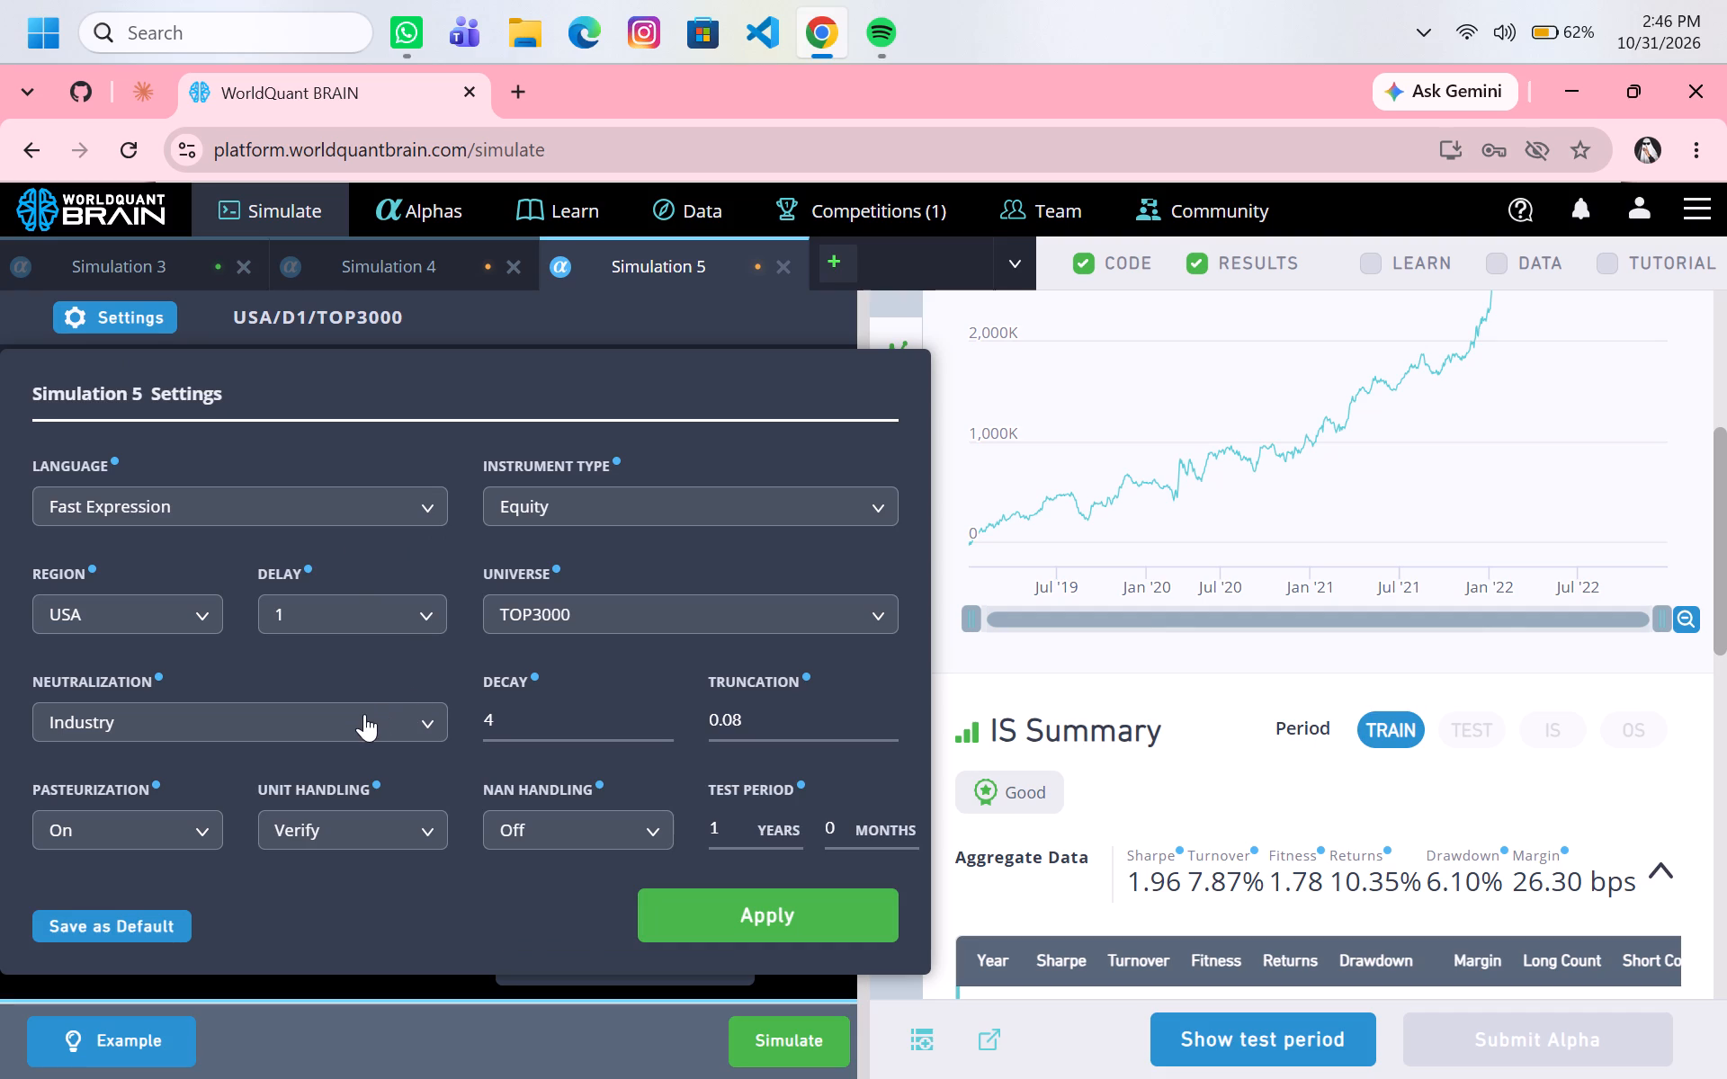
pyautogui.click(364, 714)
pyautogui.click(157, 927)
pyautogui.tripleClick(893, 724)
pyautogui.tripleClick(893, 724)
pyautogui.click(893, 724)
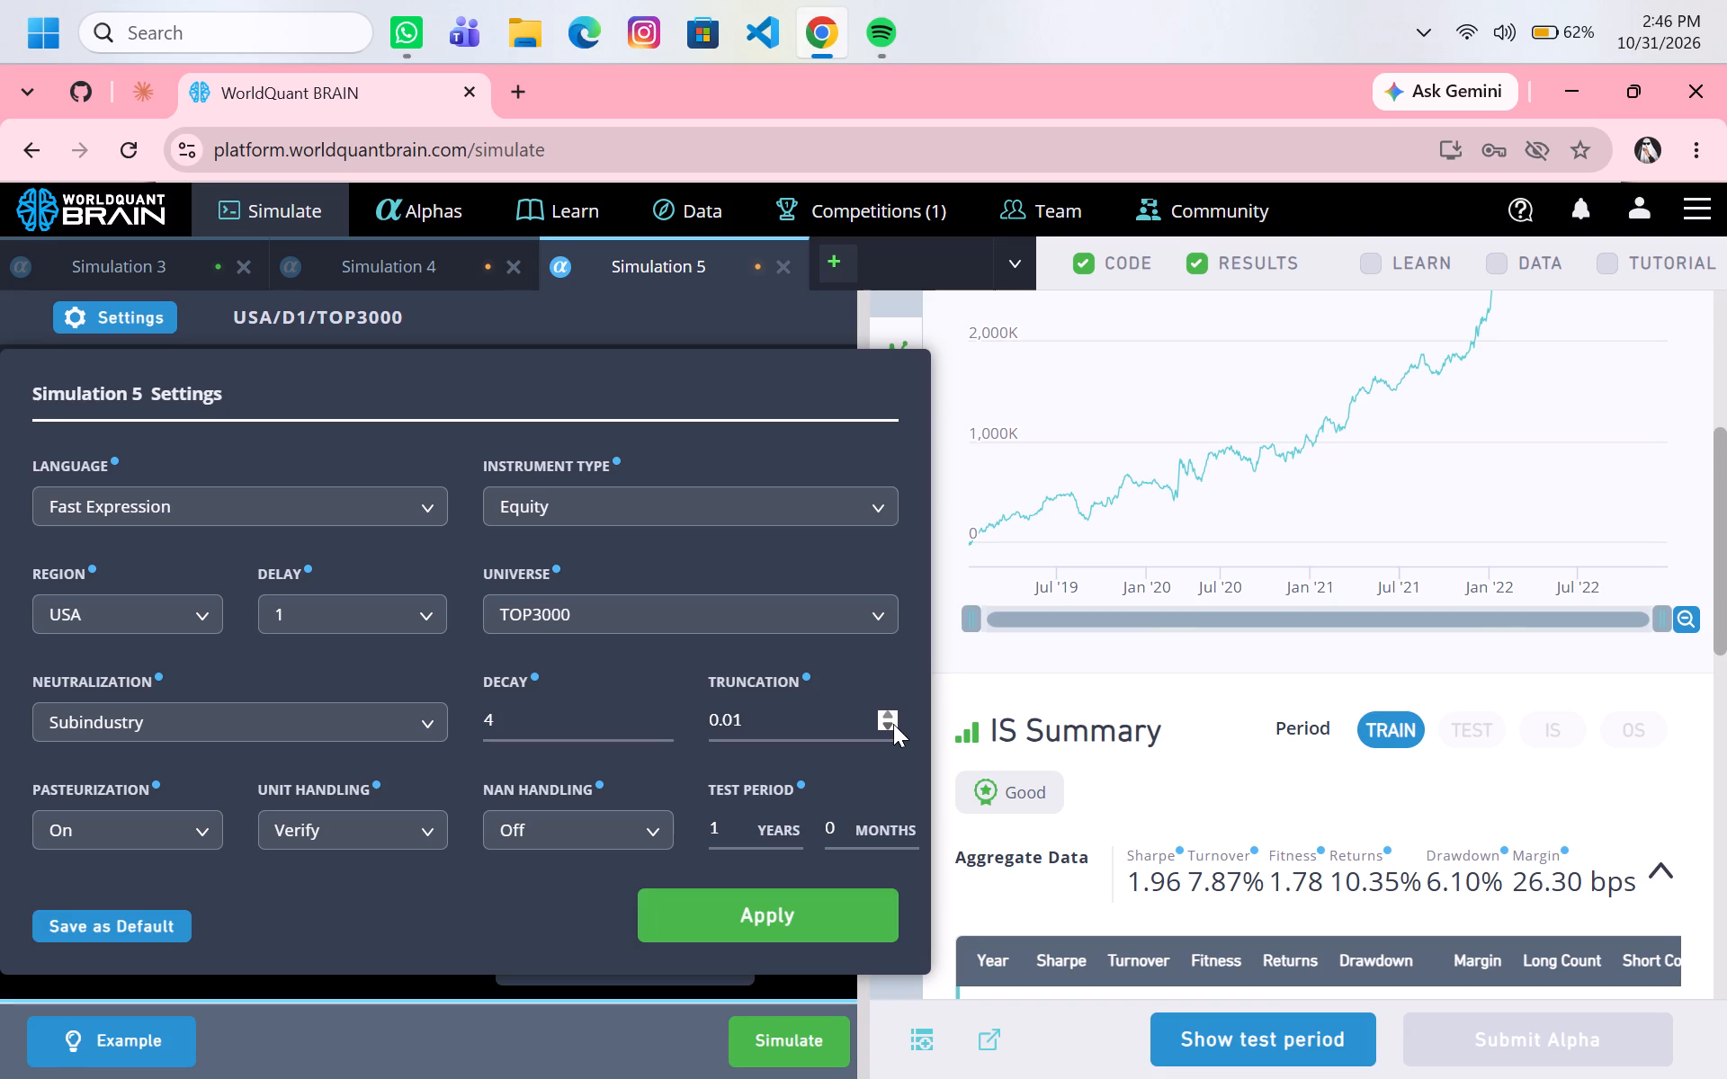
pyautogui.press('BackSpace')
pyautogui.write('346')
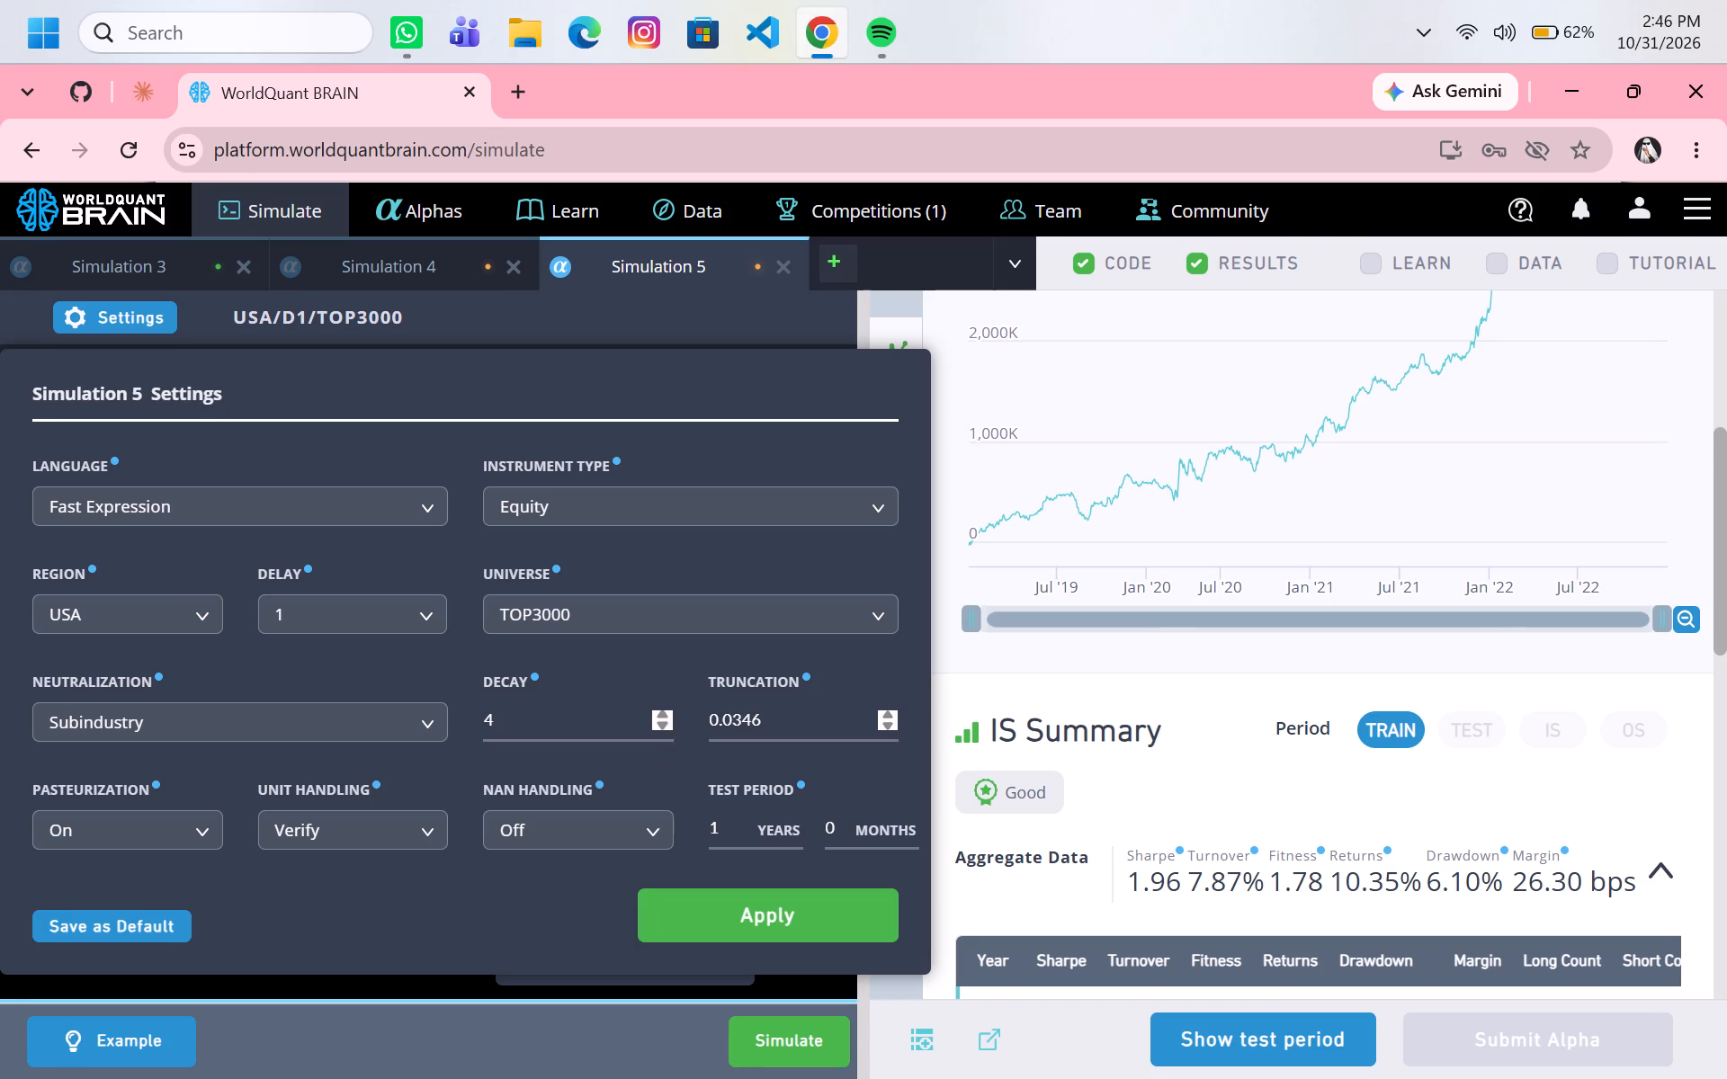
pyautogui.rightClick(664, 718)
pyautogui.tripleClick(664, 718)
pyautogui.click(664, 718)
pyautogui.click(760, 914)
pyautogui.click(789, 1036)
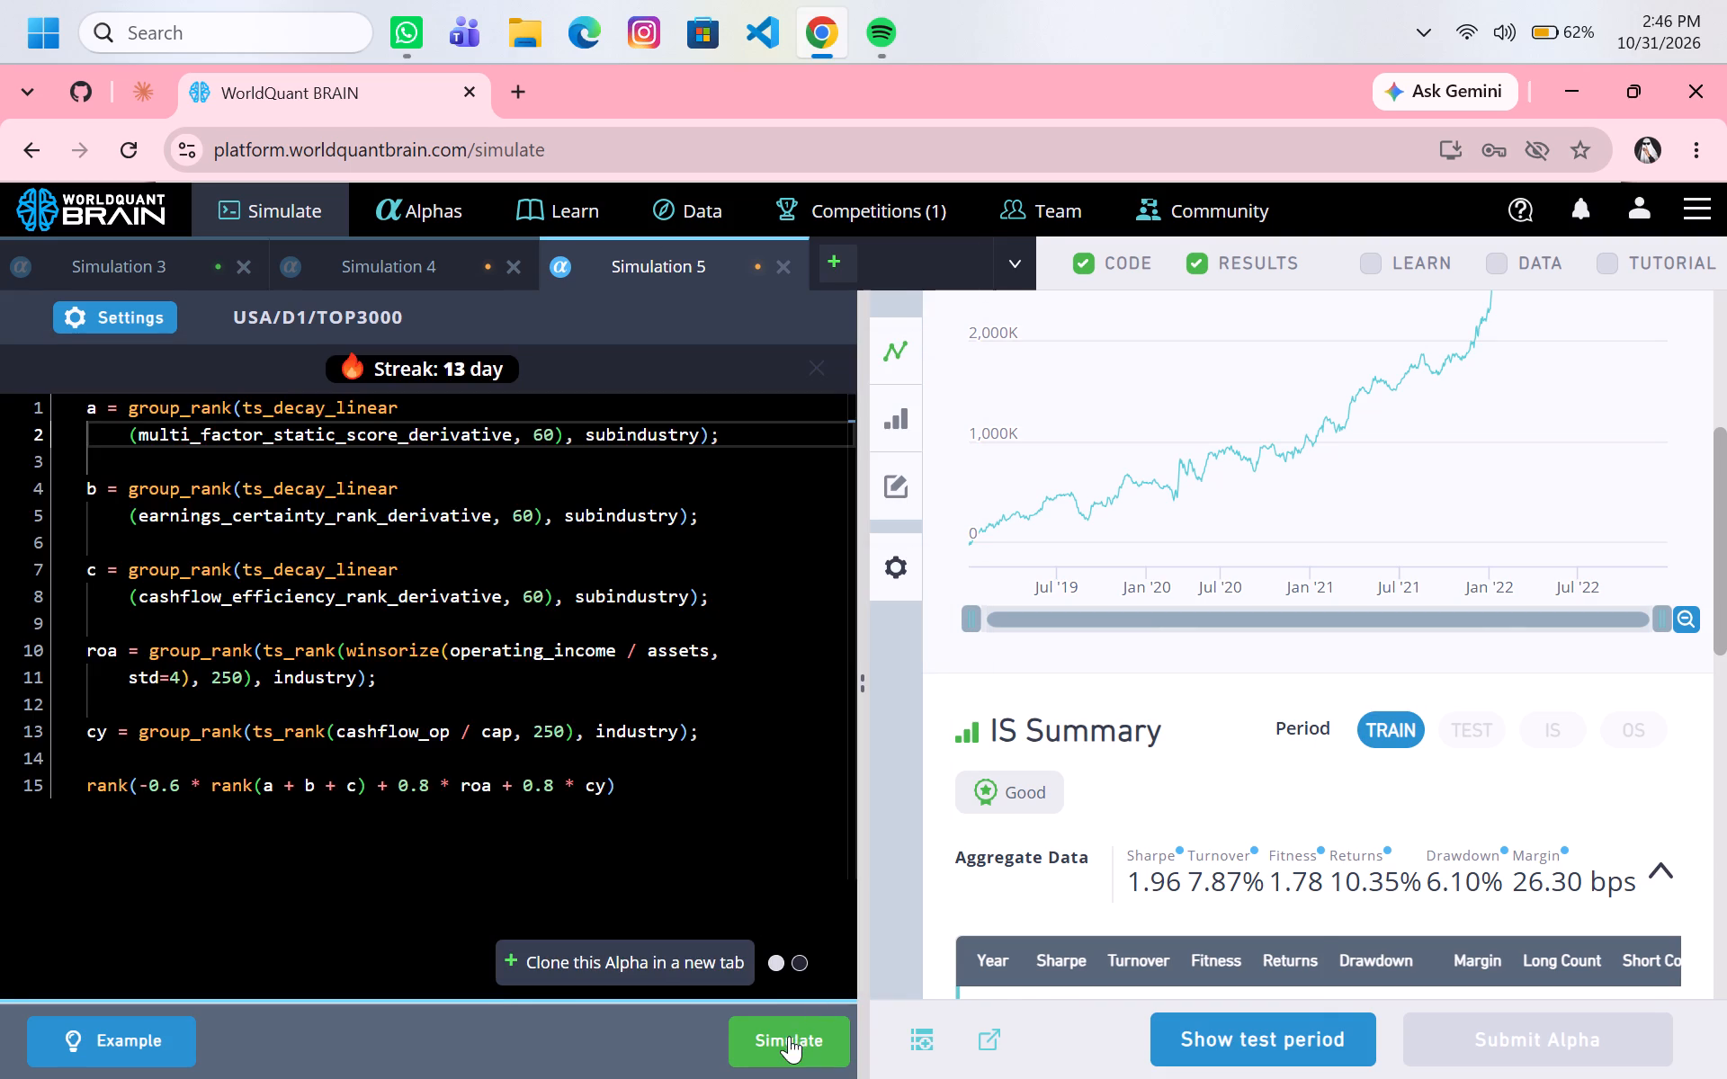
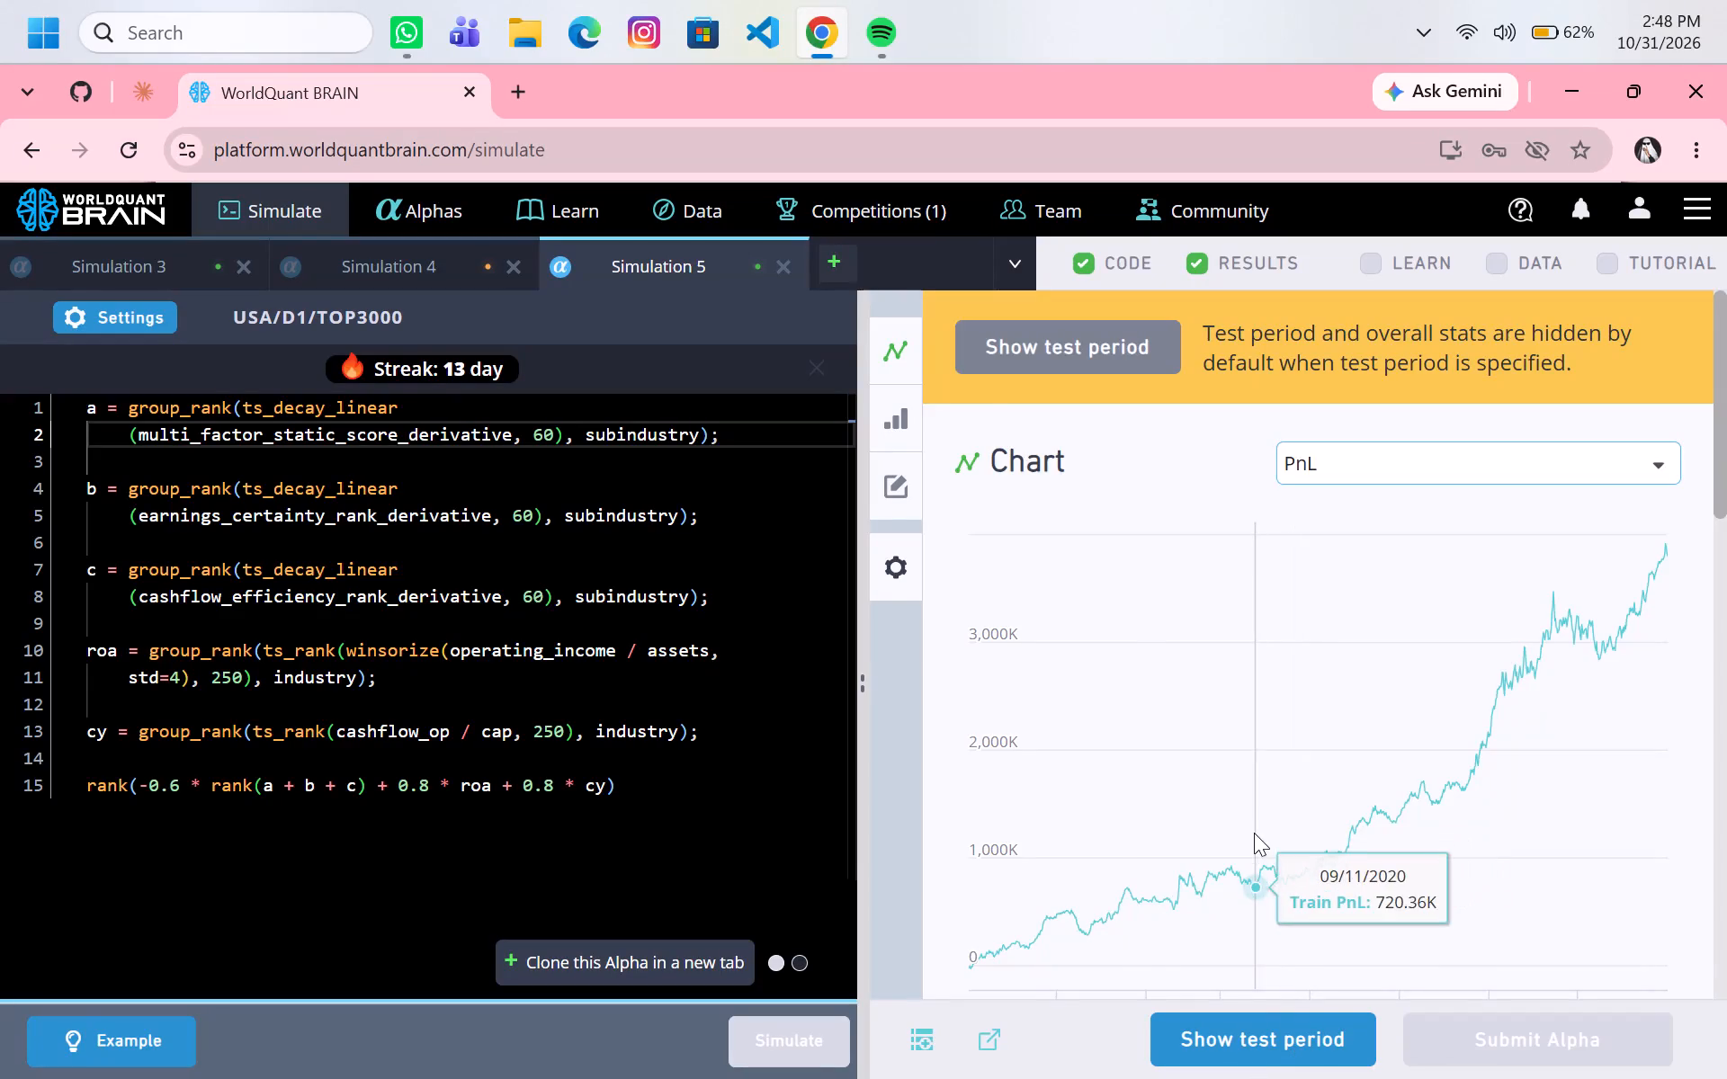
# Set Simulation 5's decay to 62, apply the settings and run the simulation.
pyautogui.scroll(-1, 1108, 631)
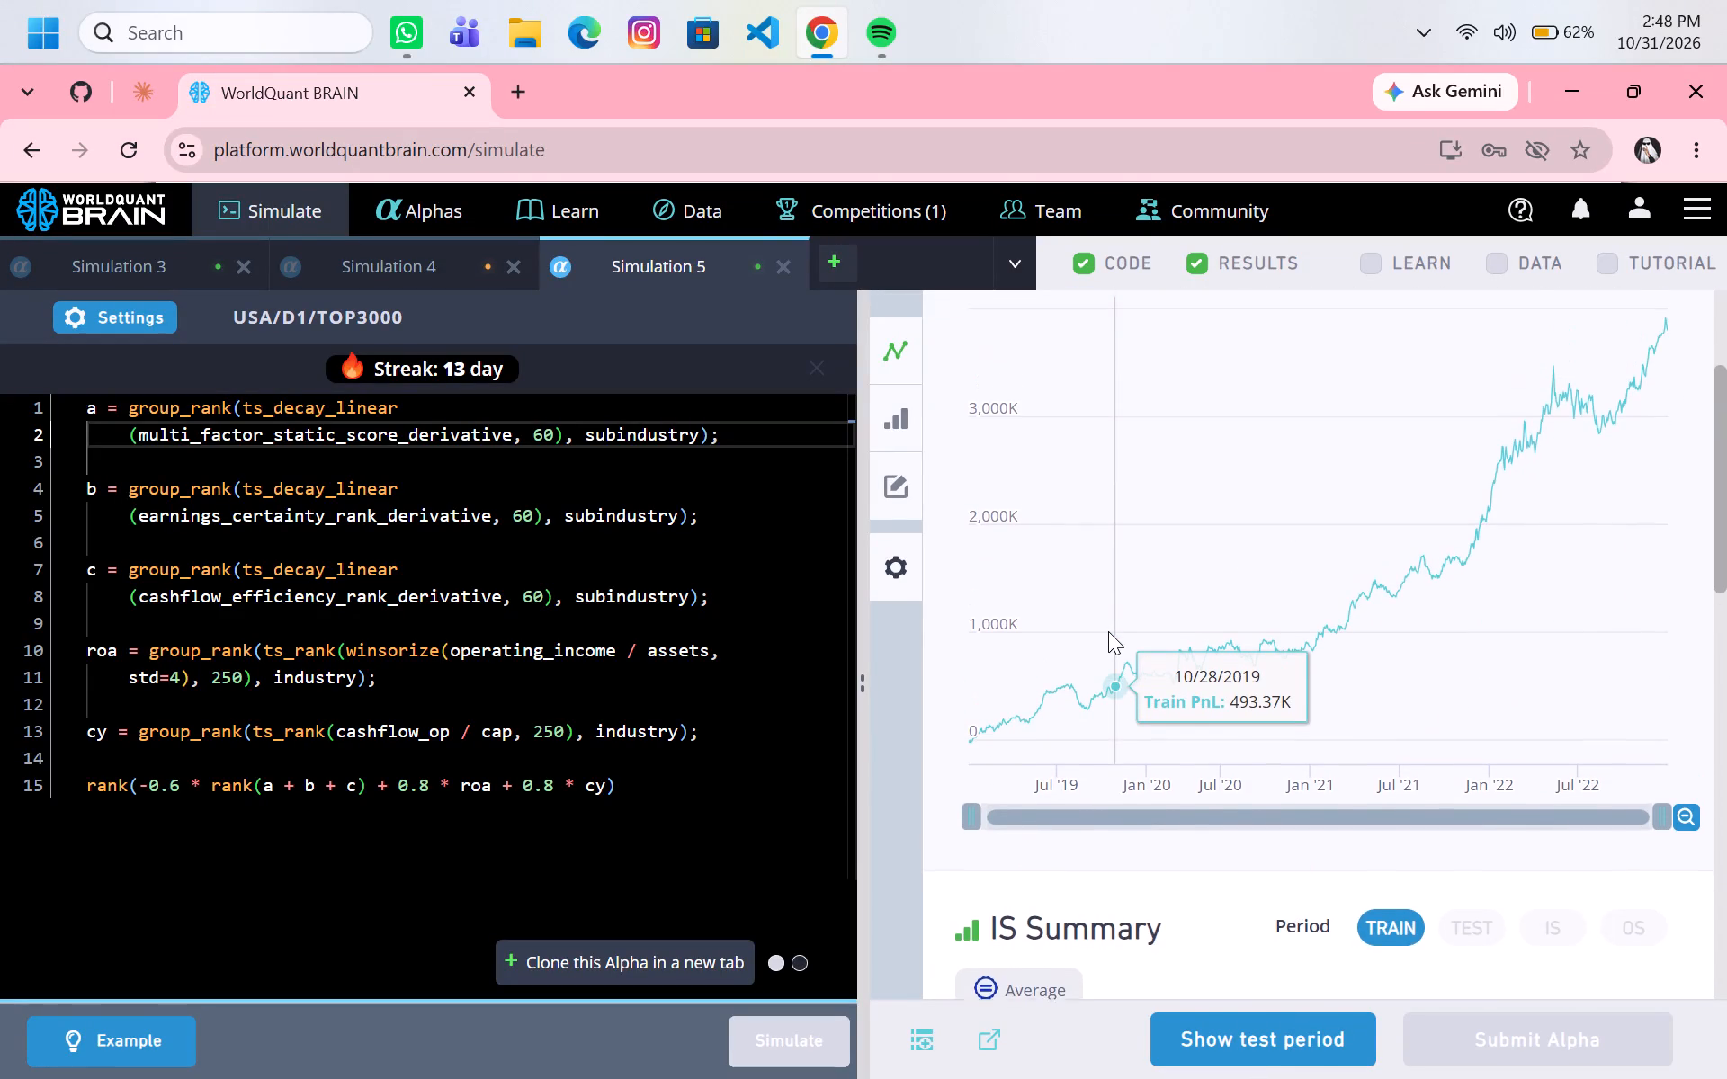
pyautogui.scroll(-1, 1108, 631)
pyautogui.click(128, 324)
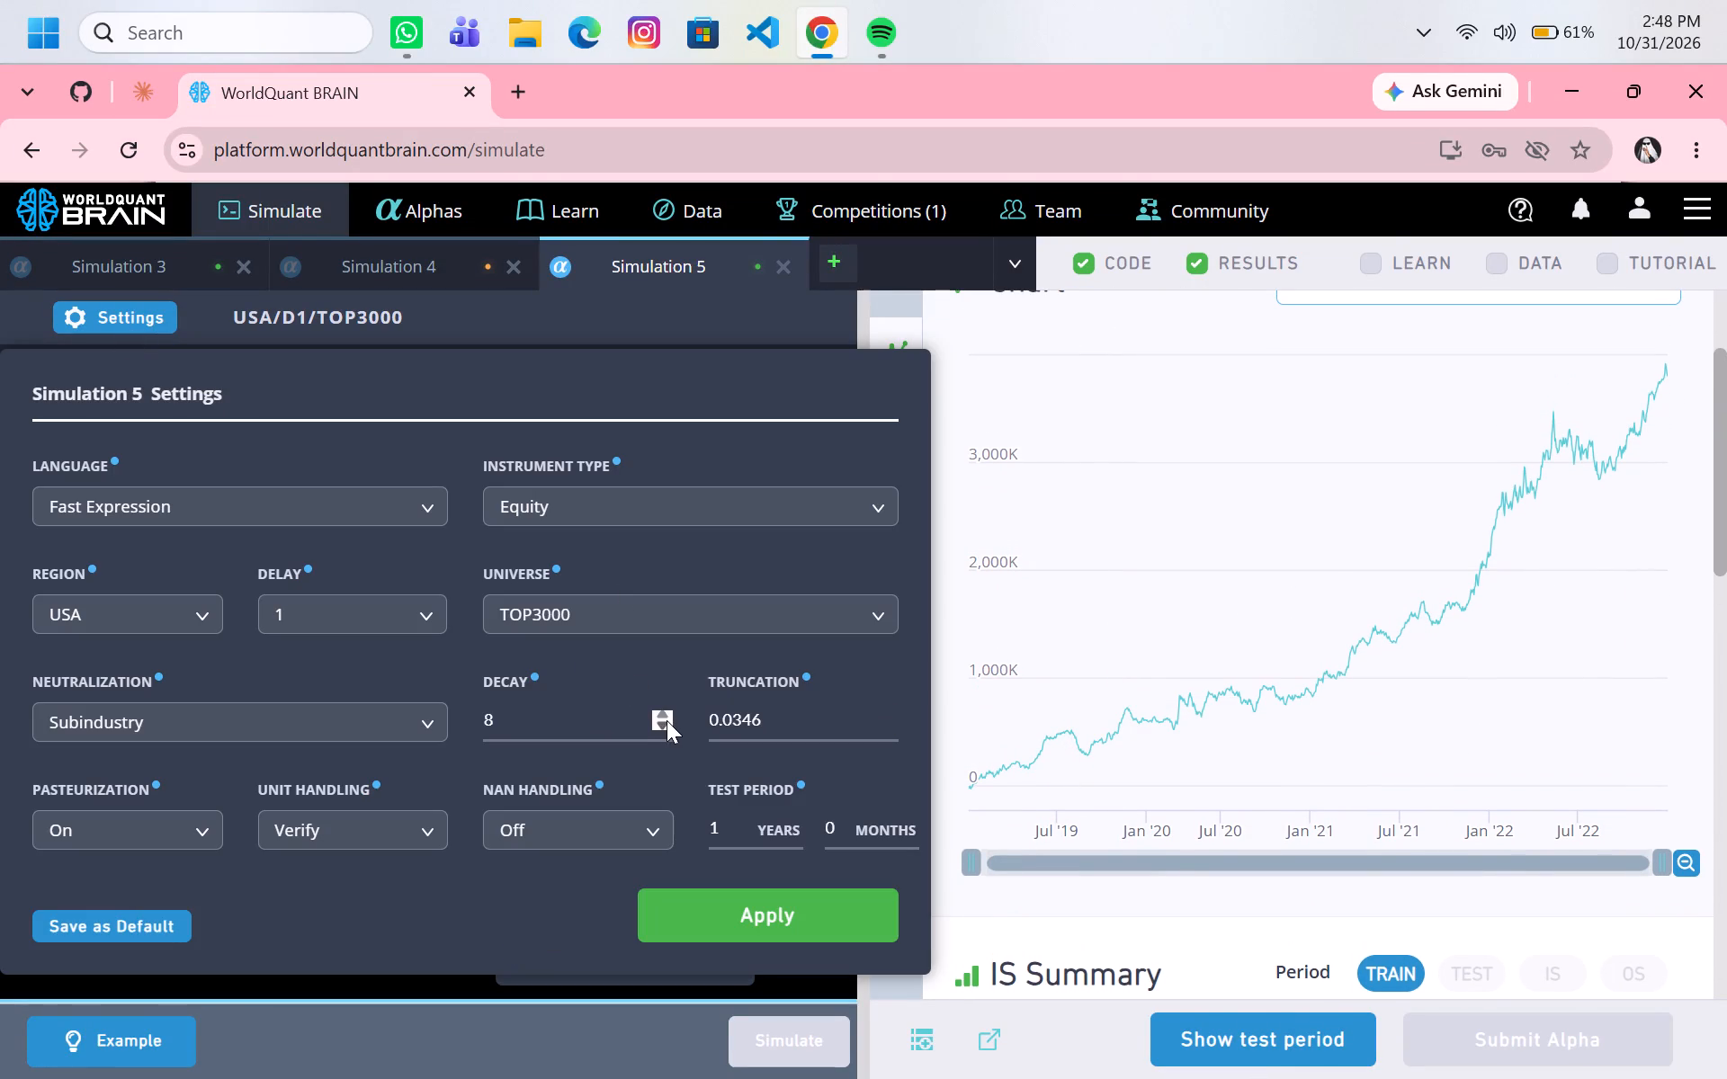
pyautogui.click(664, 716)
pyautogui.click(699, 908)
pyautogui.hscroll(1, 699, 908)
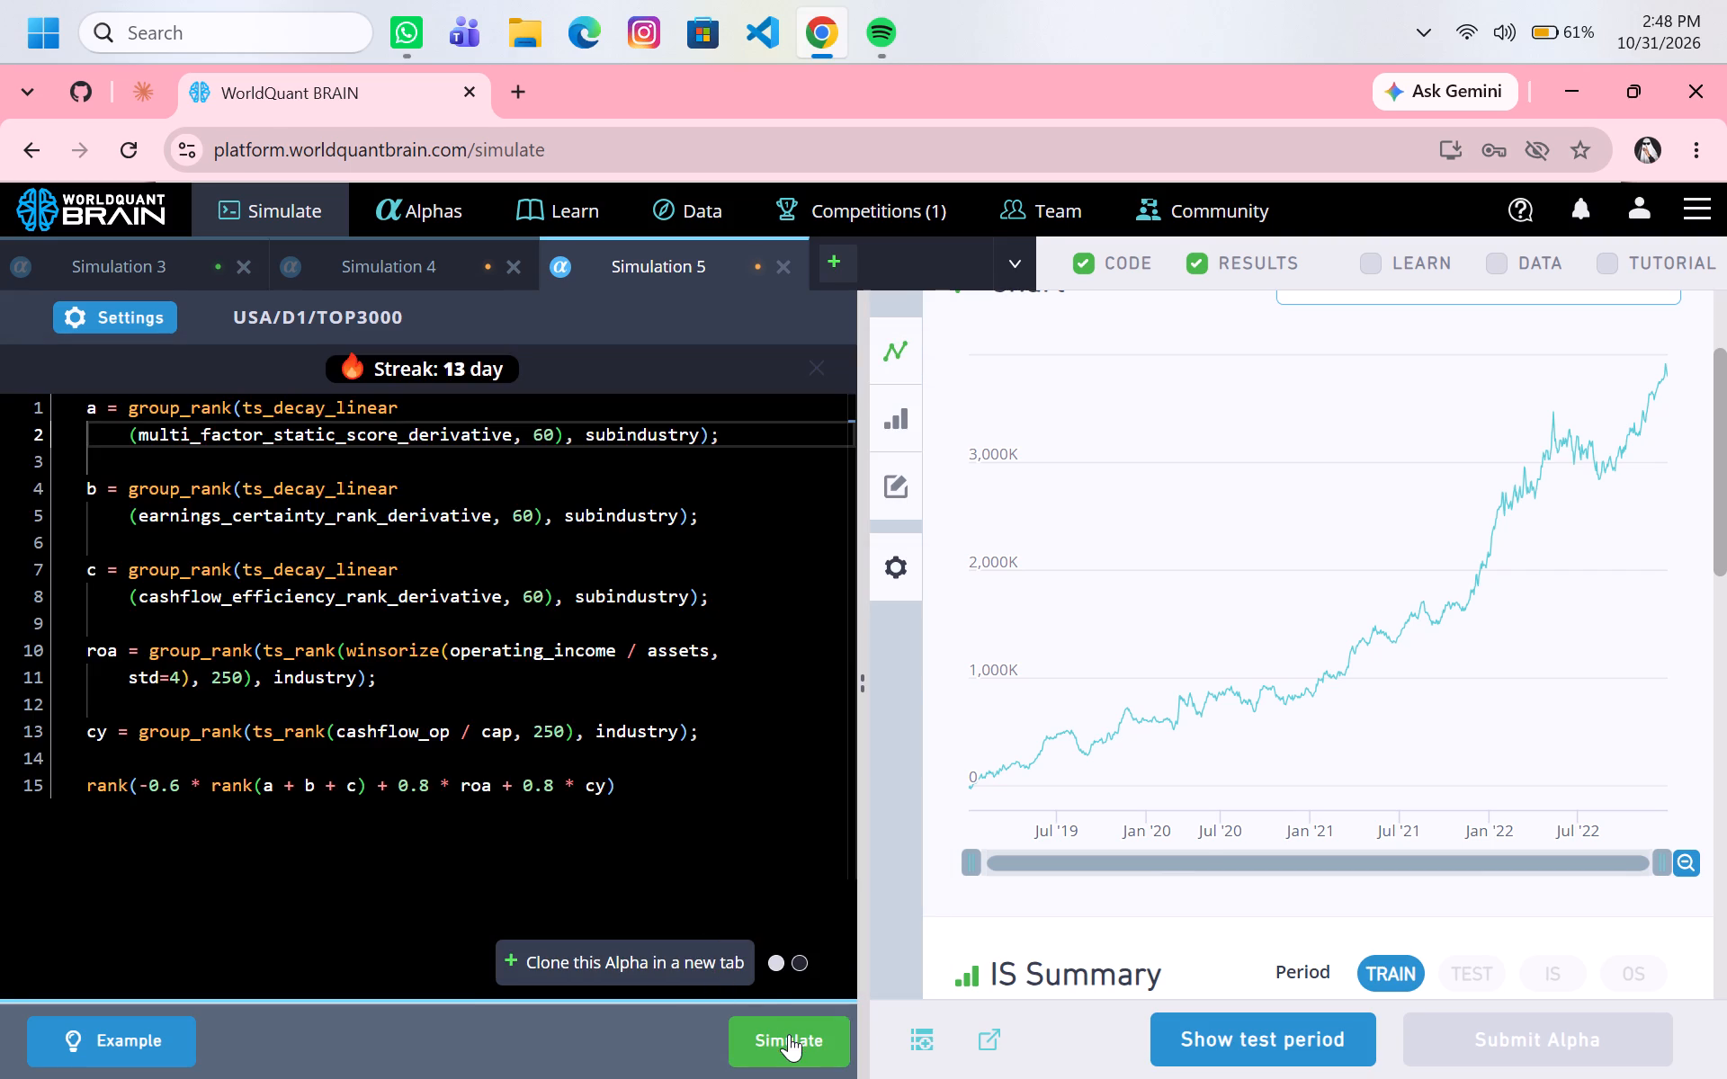
pyautogui.click(789, 1034)
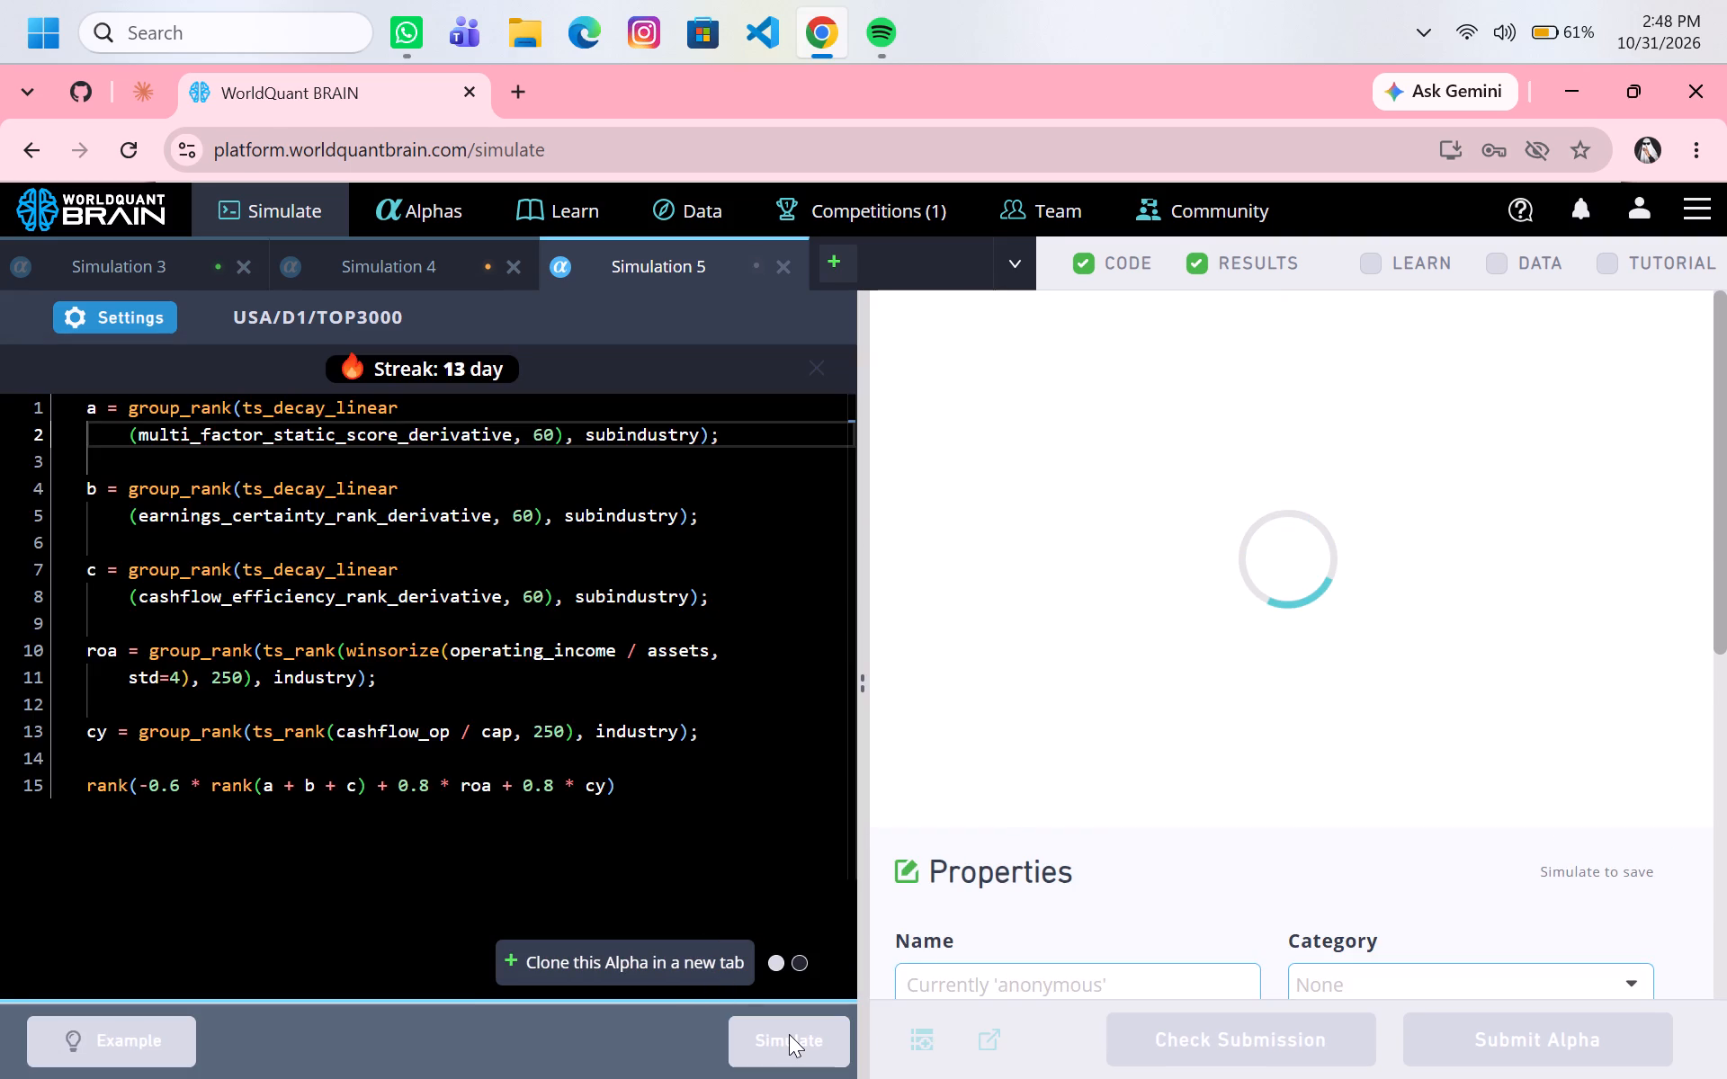
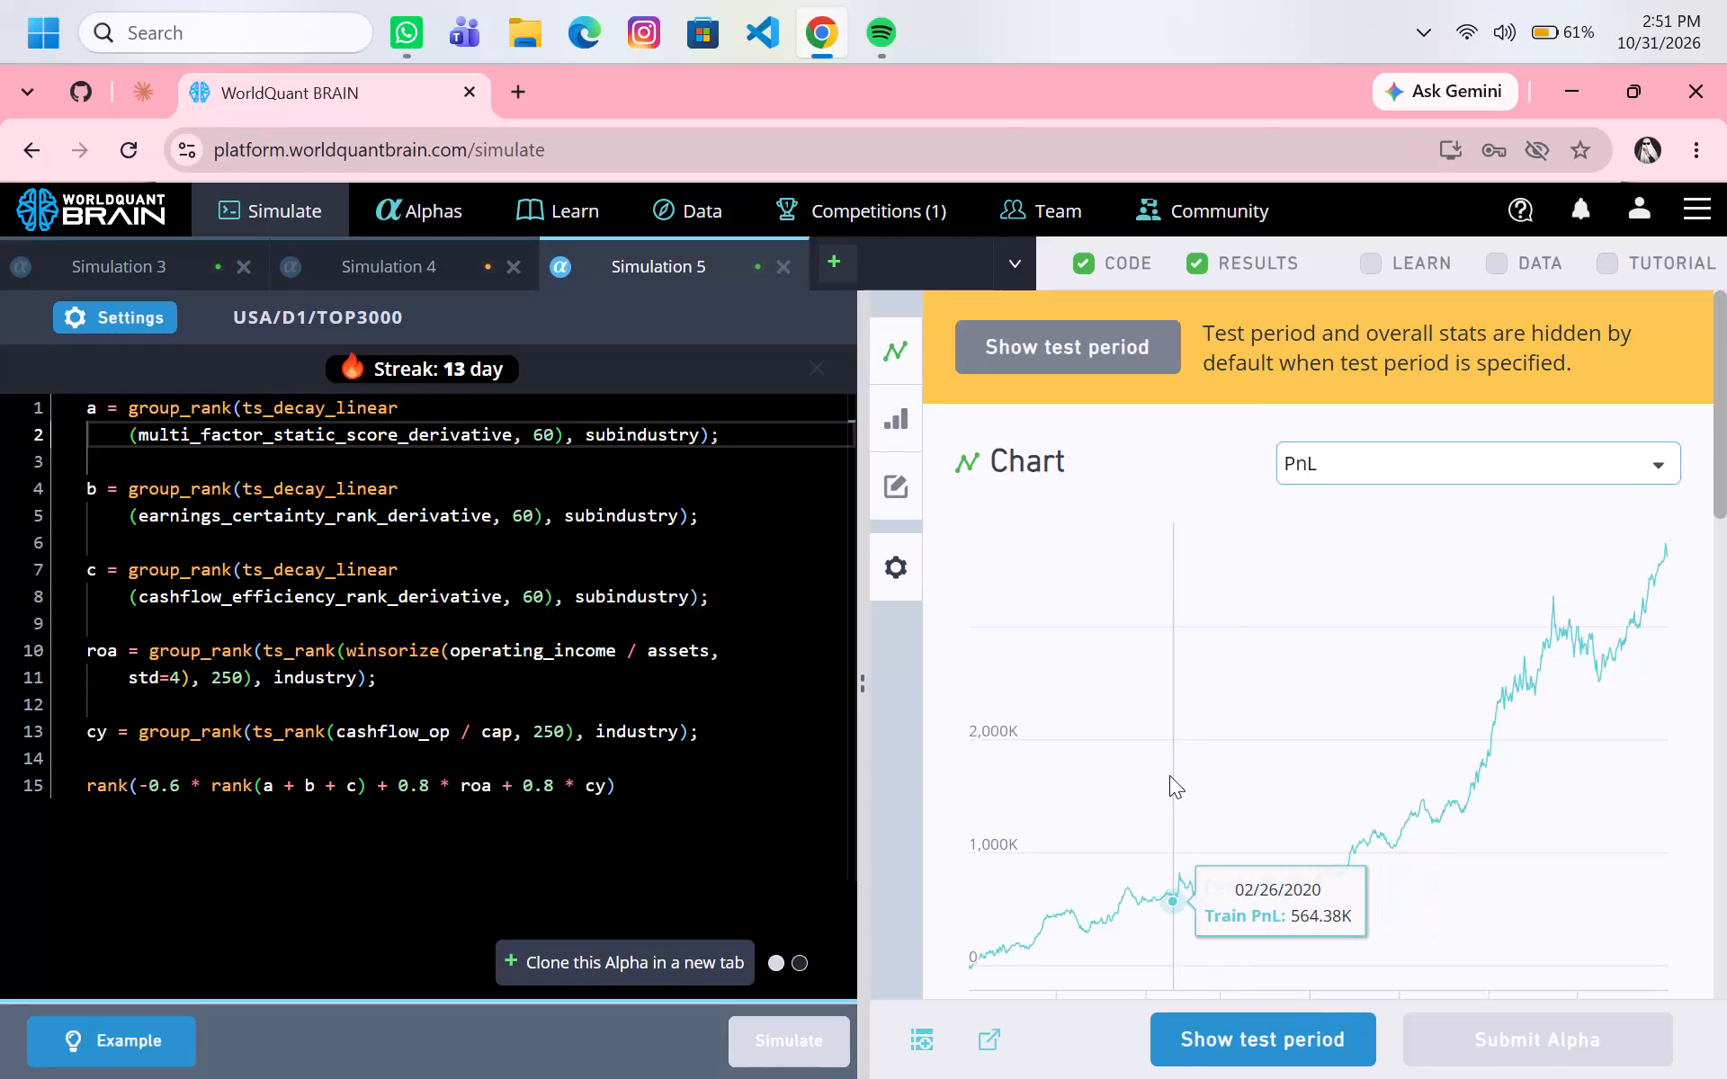
# Set Simulation 5's decay to 45, apply the settings and run the simulation.
pyautogui.scroll(-3, 1169, 775)
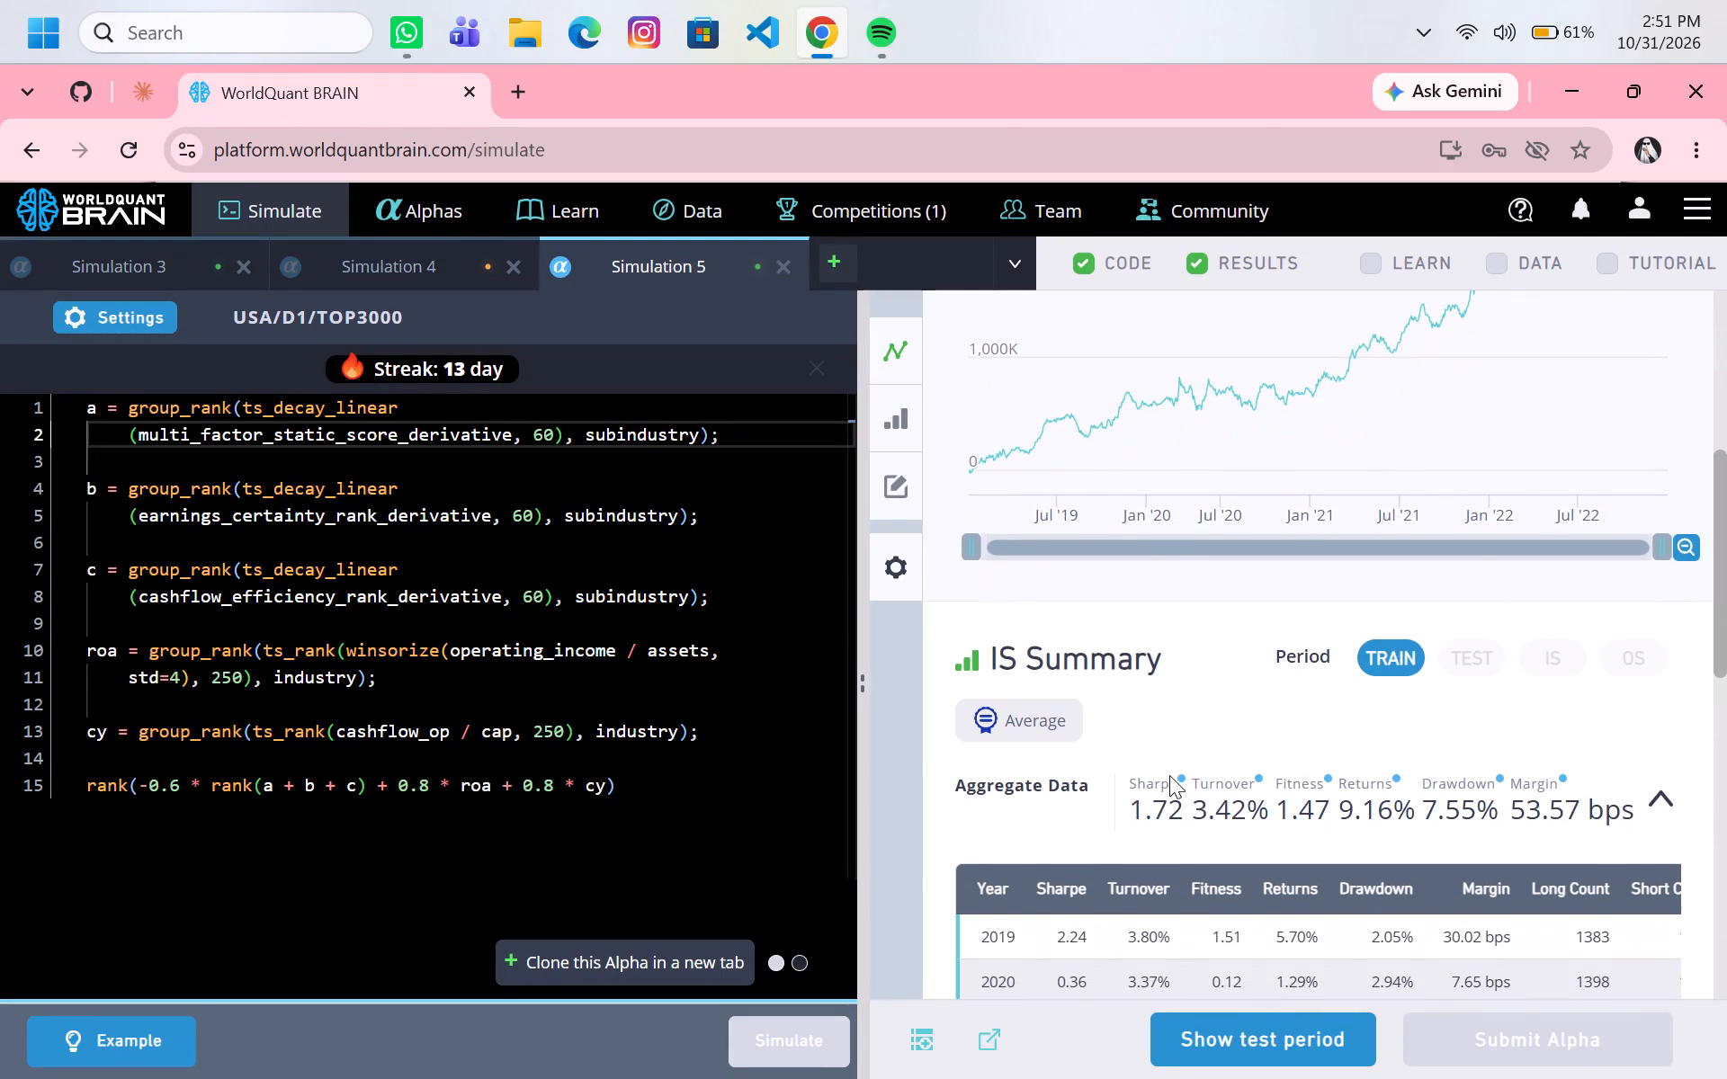
pyautogui.scroll(-1, 1169, 775)
pyautogui.click(94, 317)
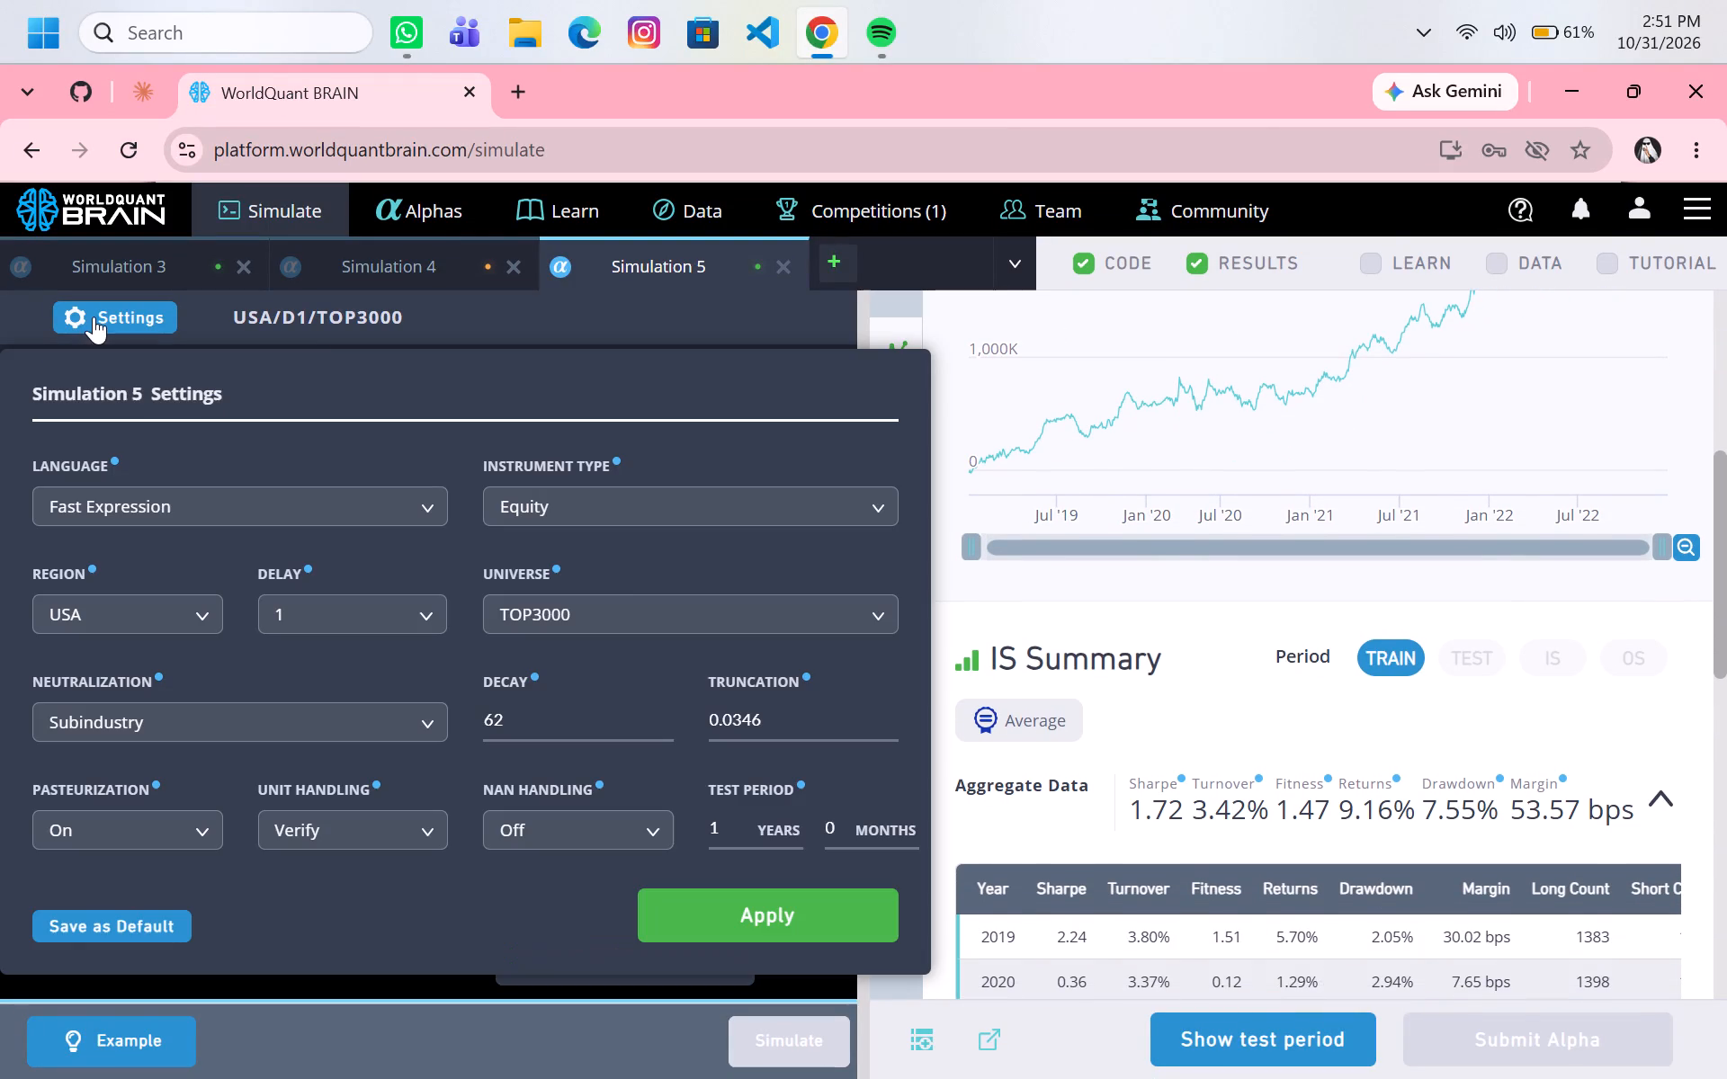
pyautogui.click(622, 593)
pyautogui.scroll(1, 626, 603)
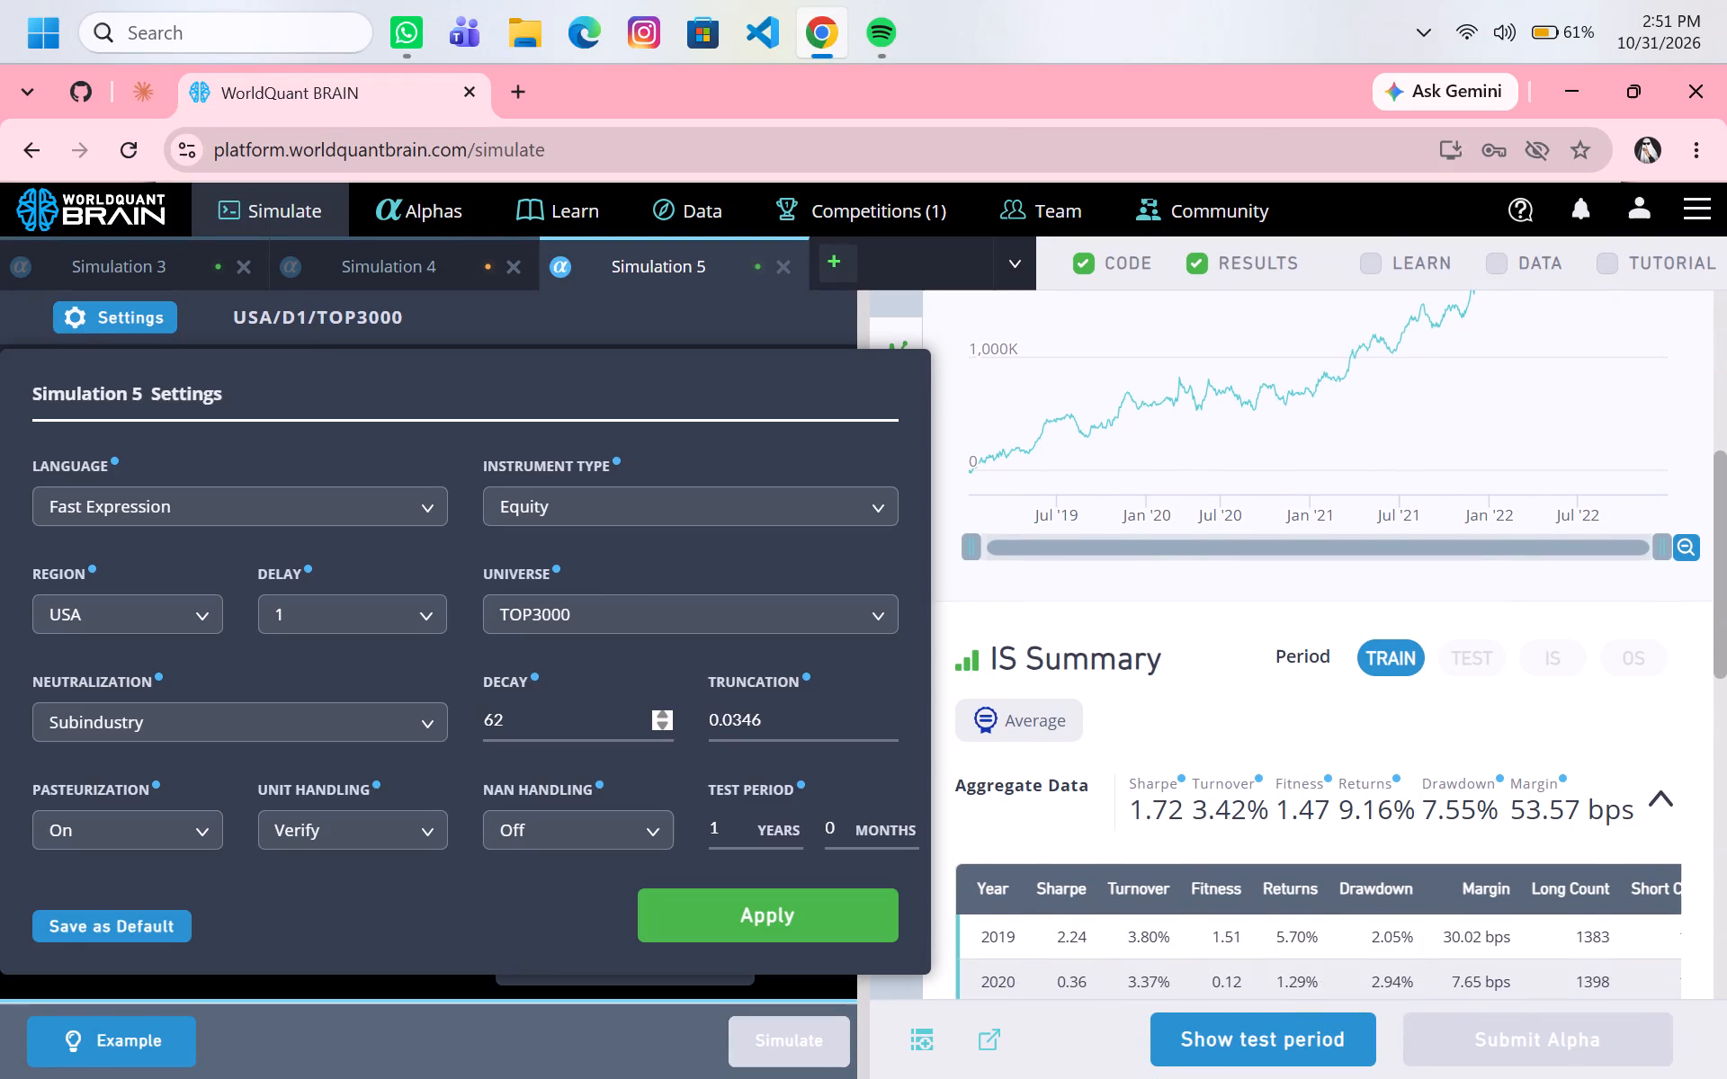
pyautogui.scroll(1, 670, 731)
pyautogui.click(662, 726)
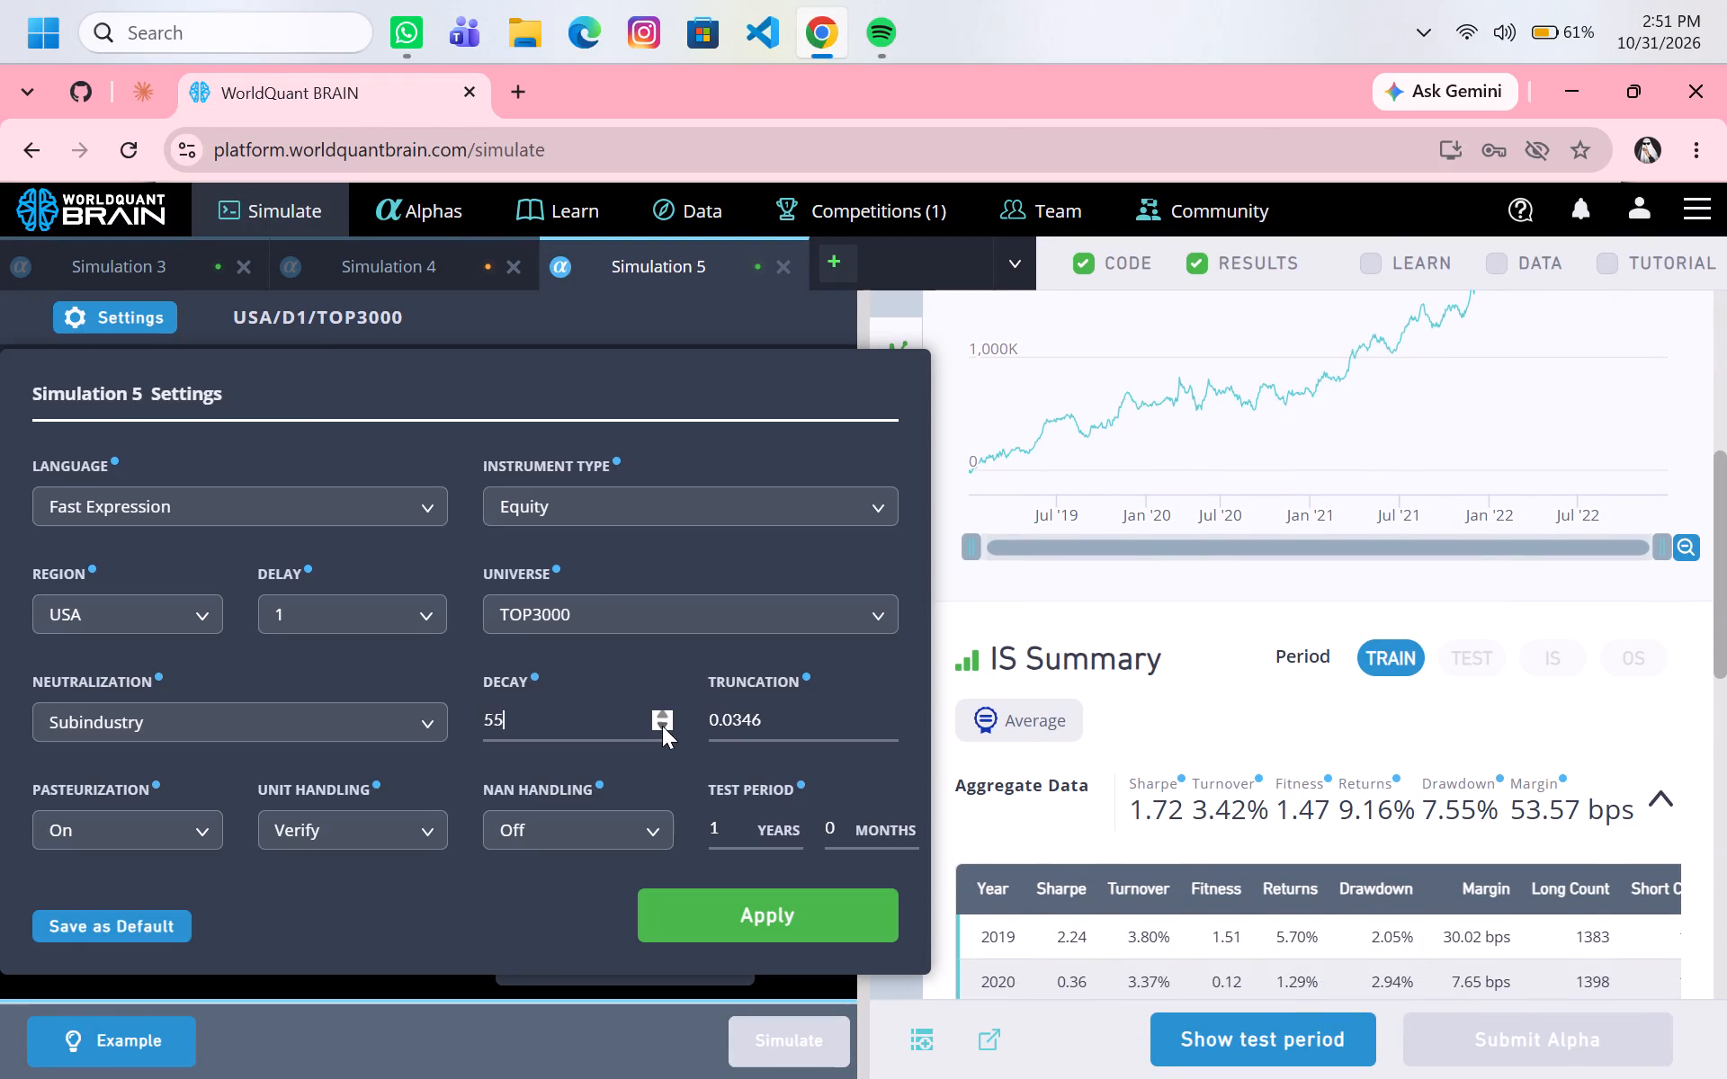
pyautogui.doubleClick(662, 726)
pyautogui.tripleClick(662, 726)
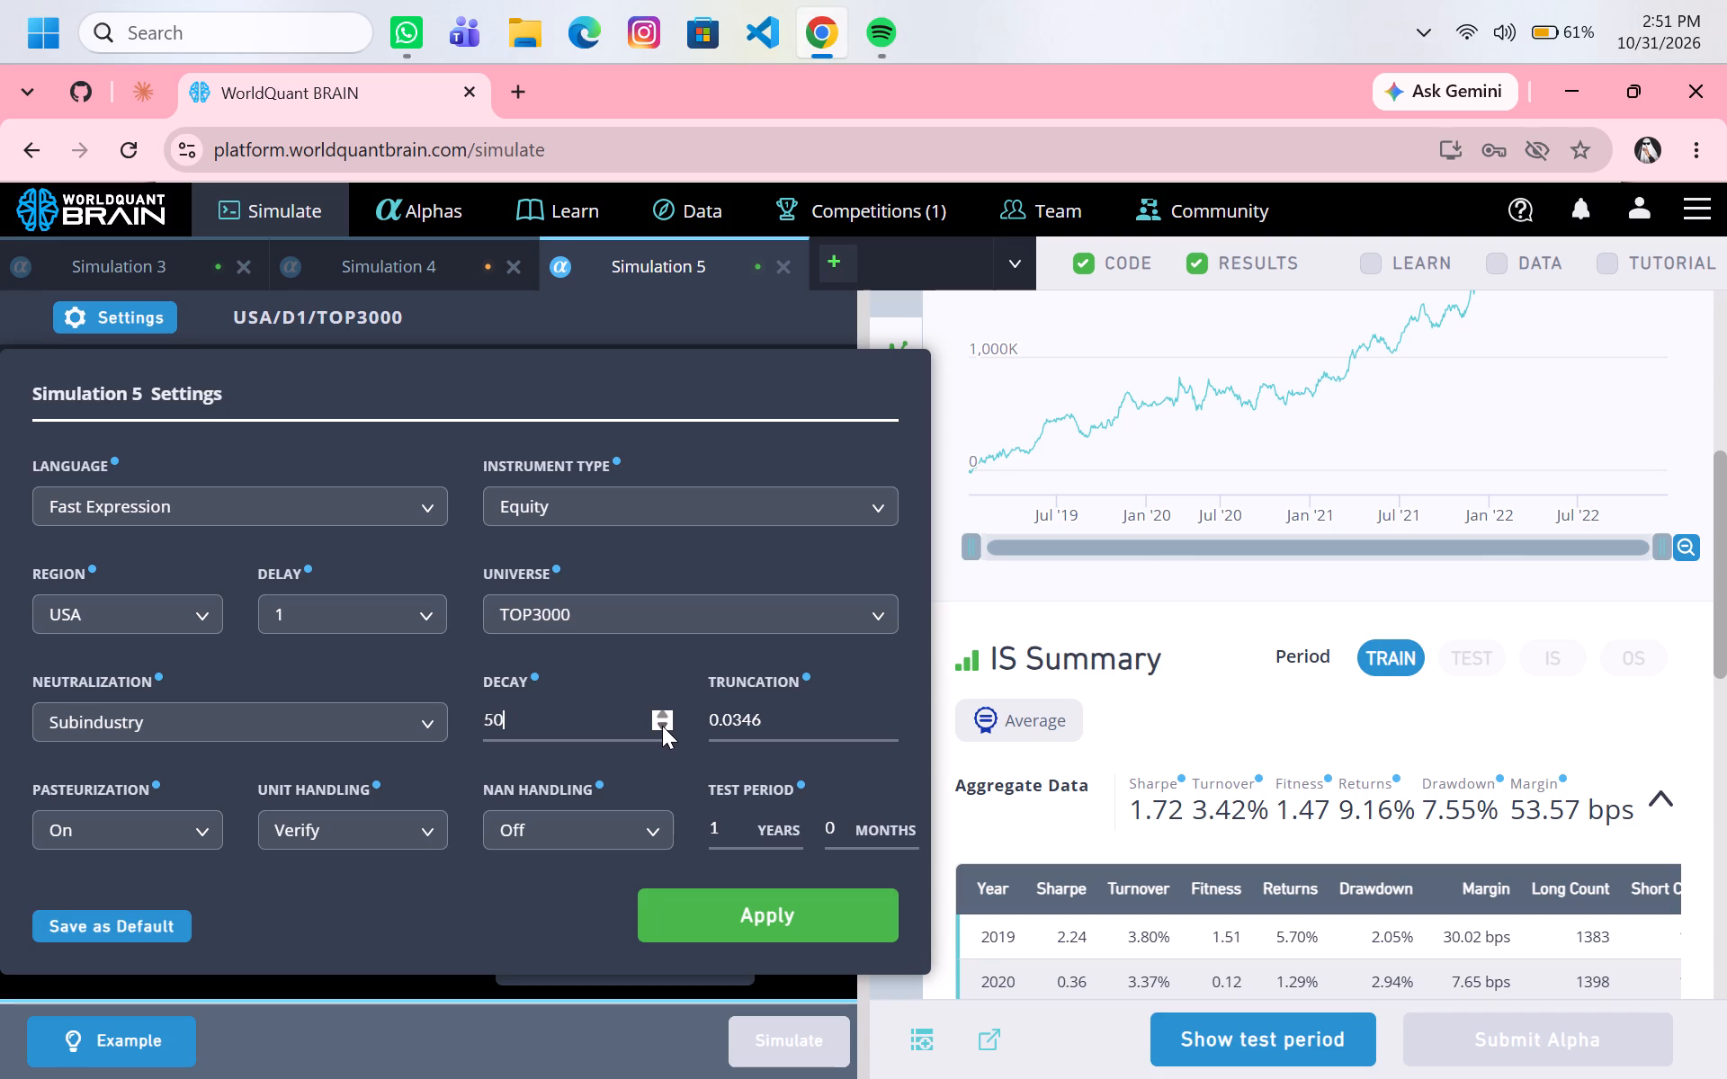
pyautogui.tripleClick(662, 726)
pyautogui.click(662, 726)
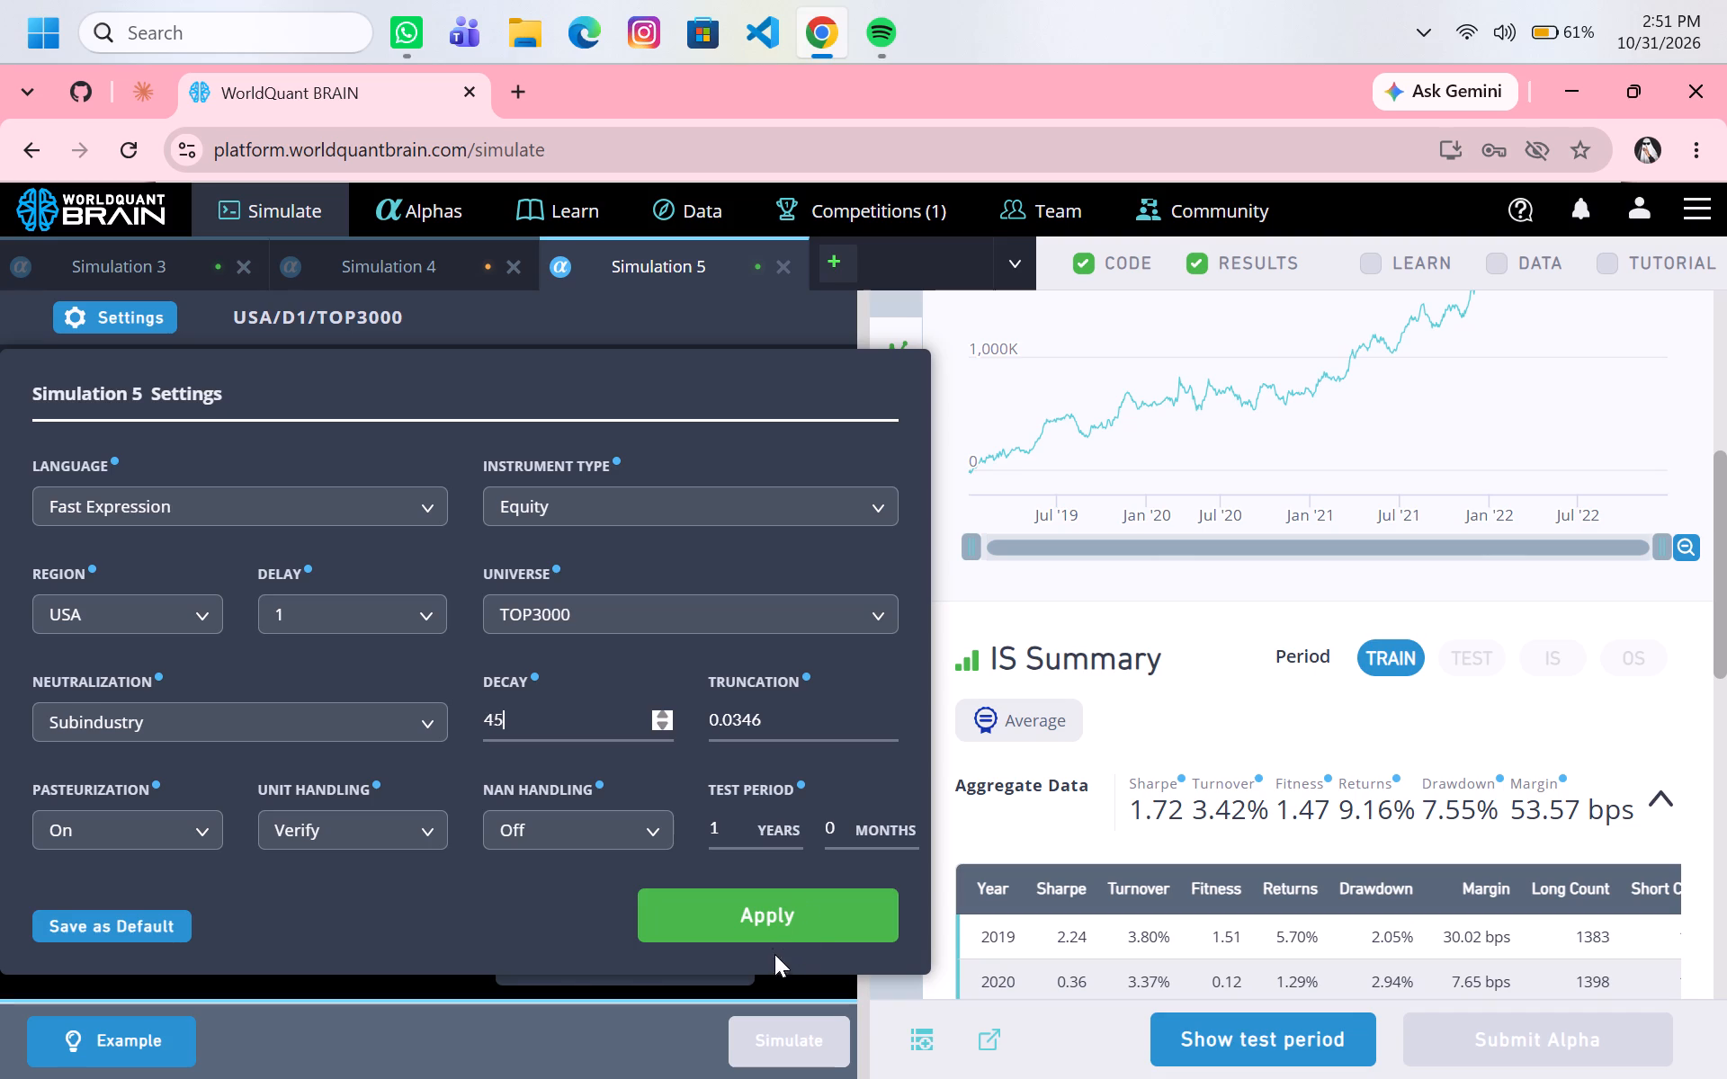
pyautogui.click(765, 934)
pyautogui.click(756, 1043)
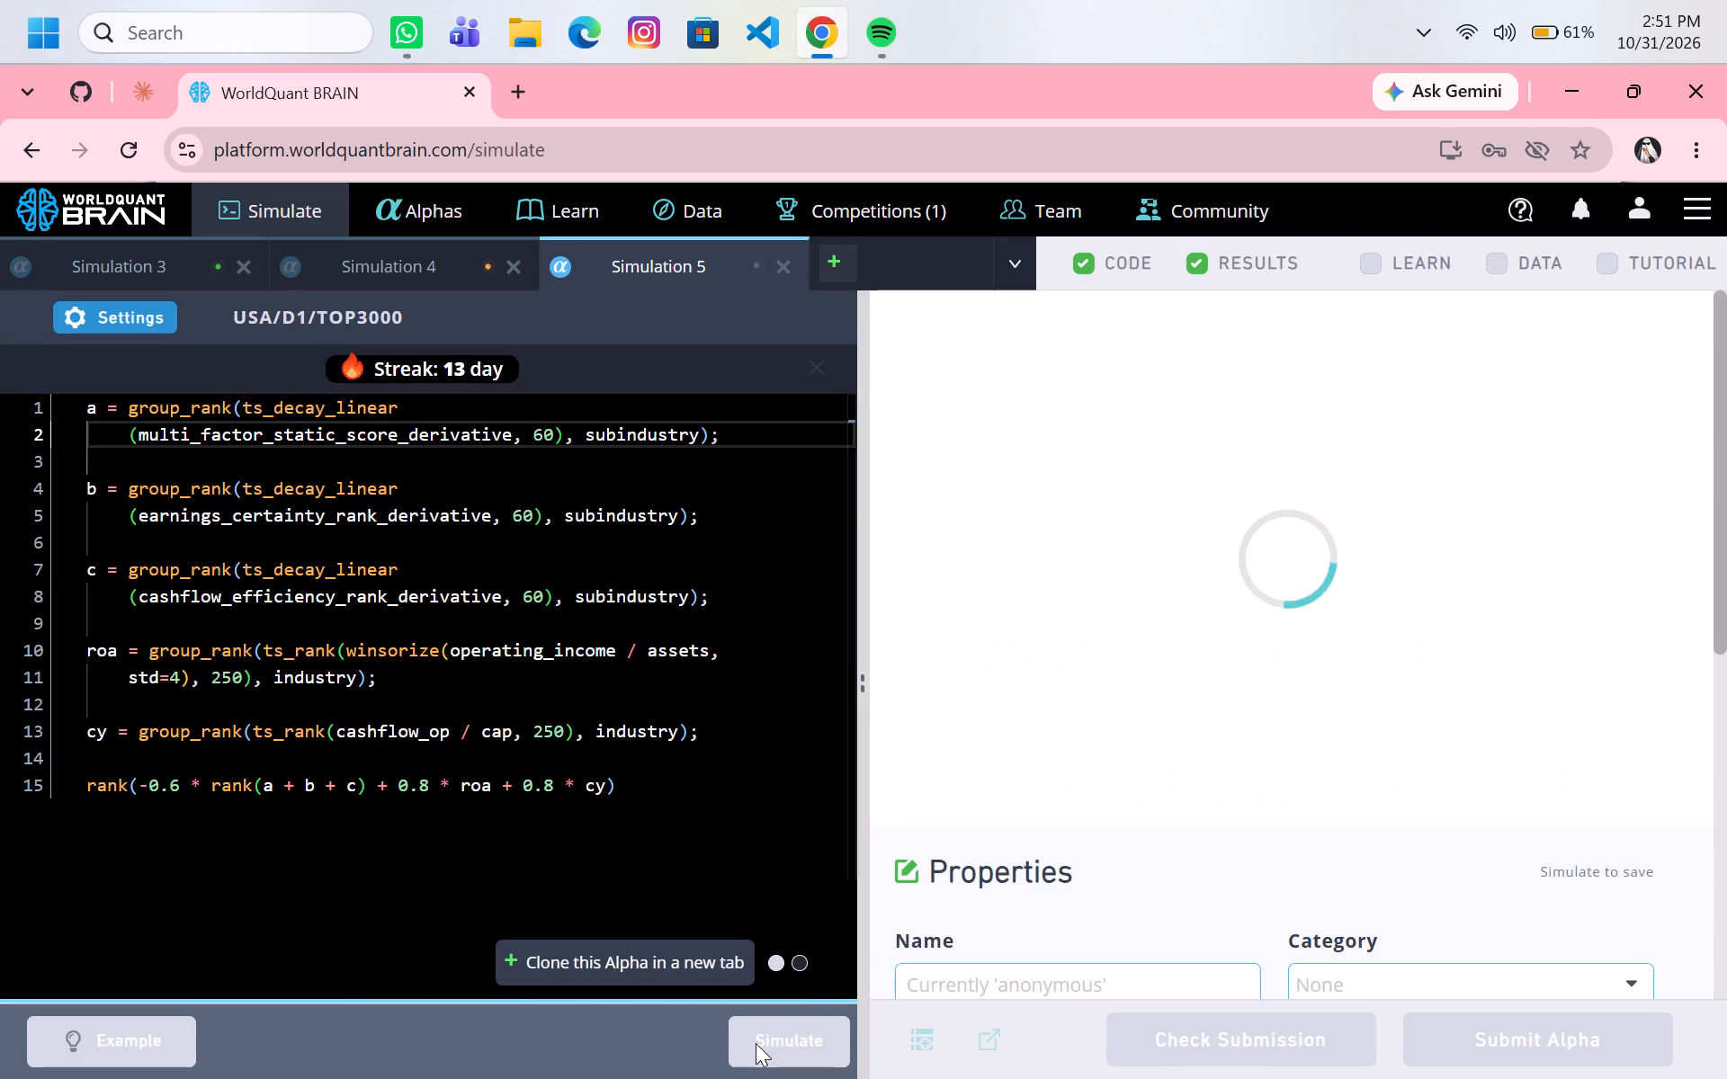
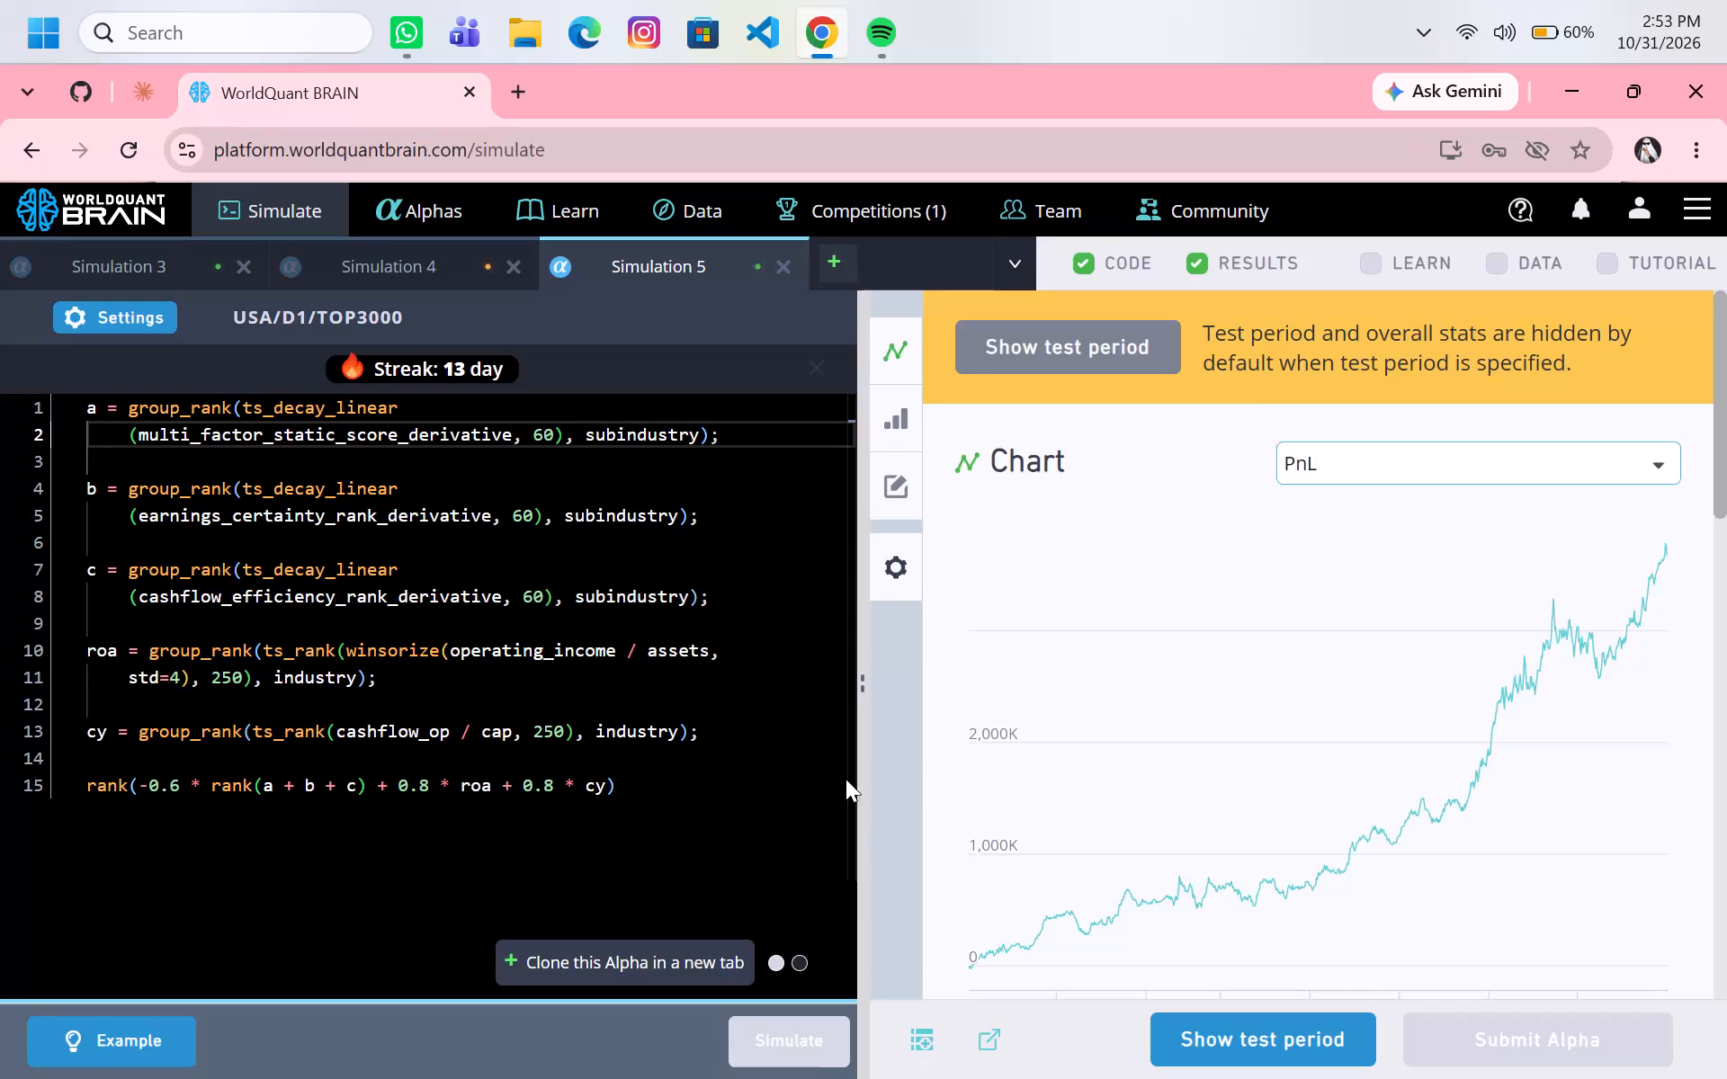
# Set Simulation 5's decay to 6, apply the settings and run the simulation.
pyautogui.scroll(-3, 1303, 584)
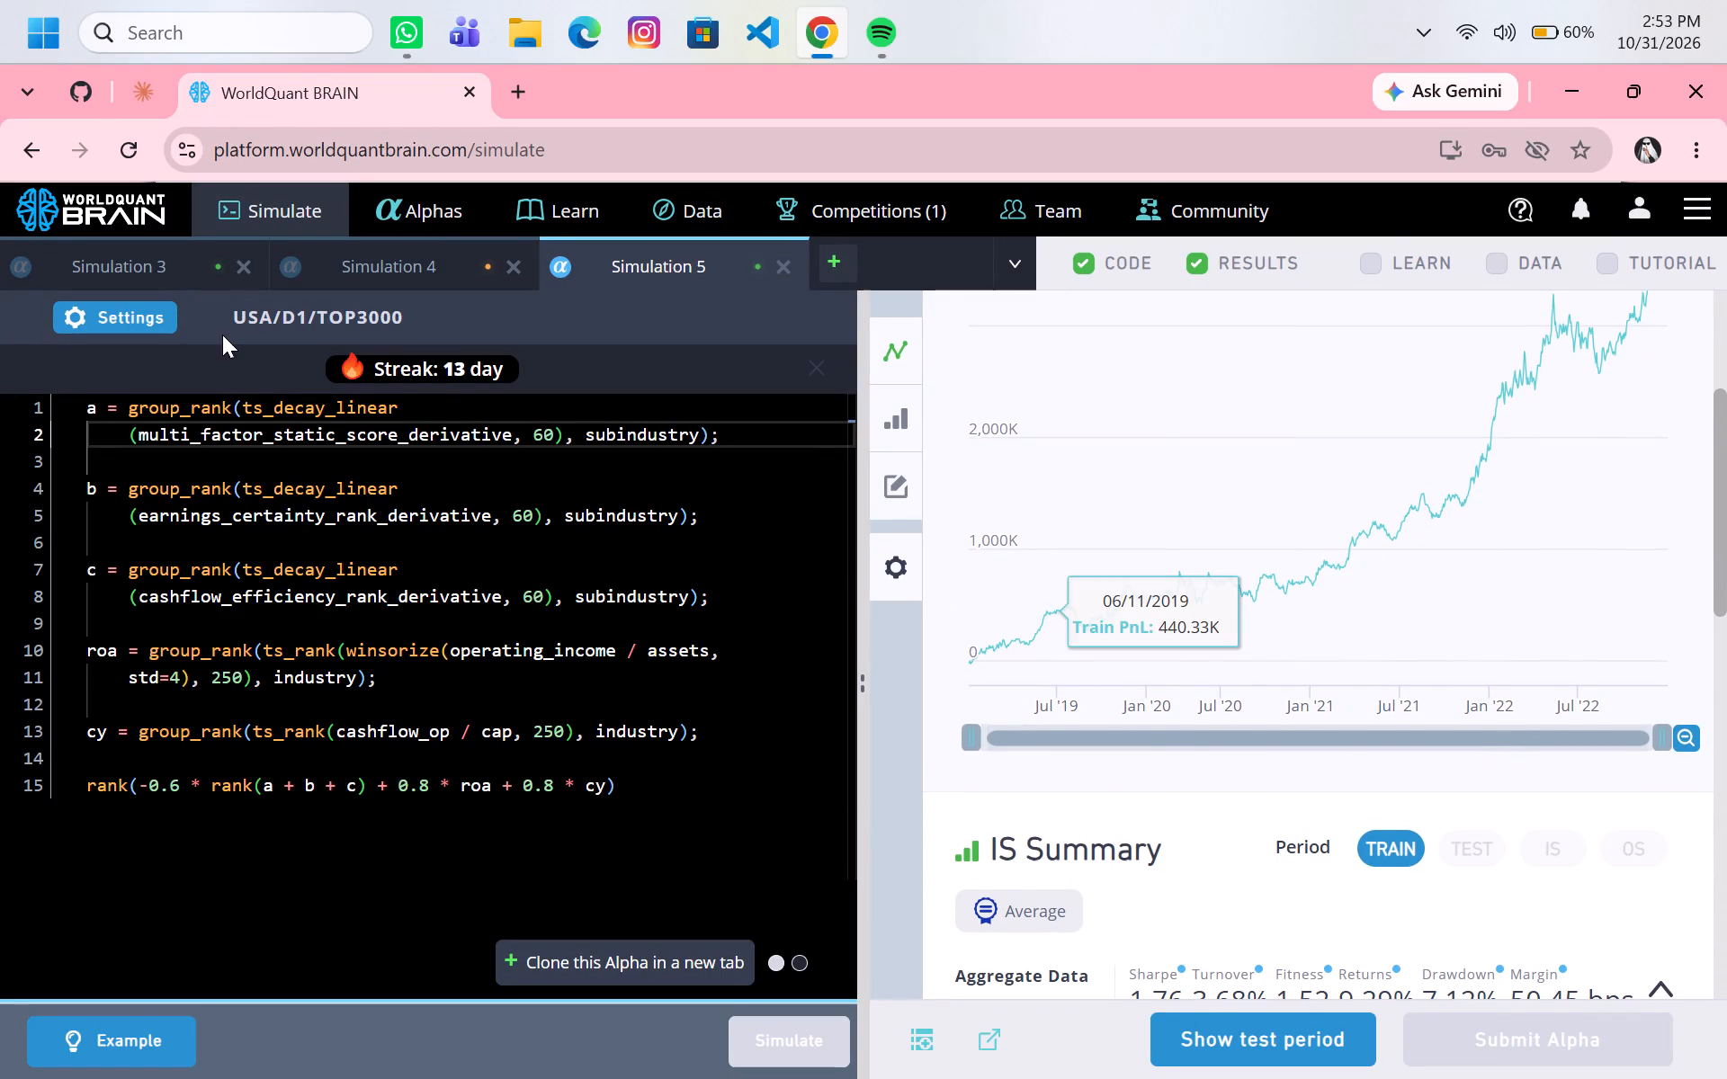
pyautogui.click(137, 314)
pyautogui.moveTo(137, 314); pyautogui.dragTo(729, 780)
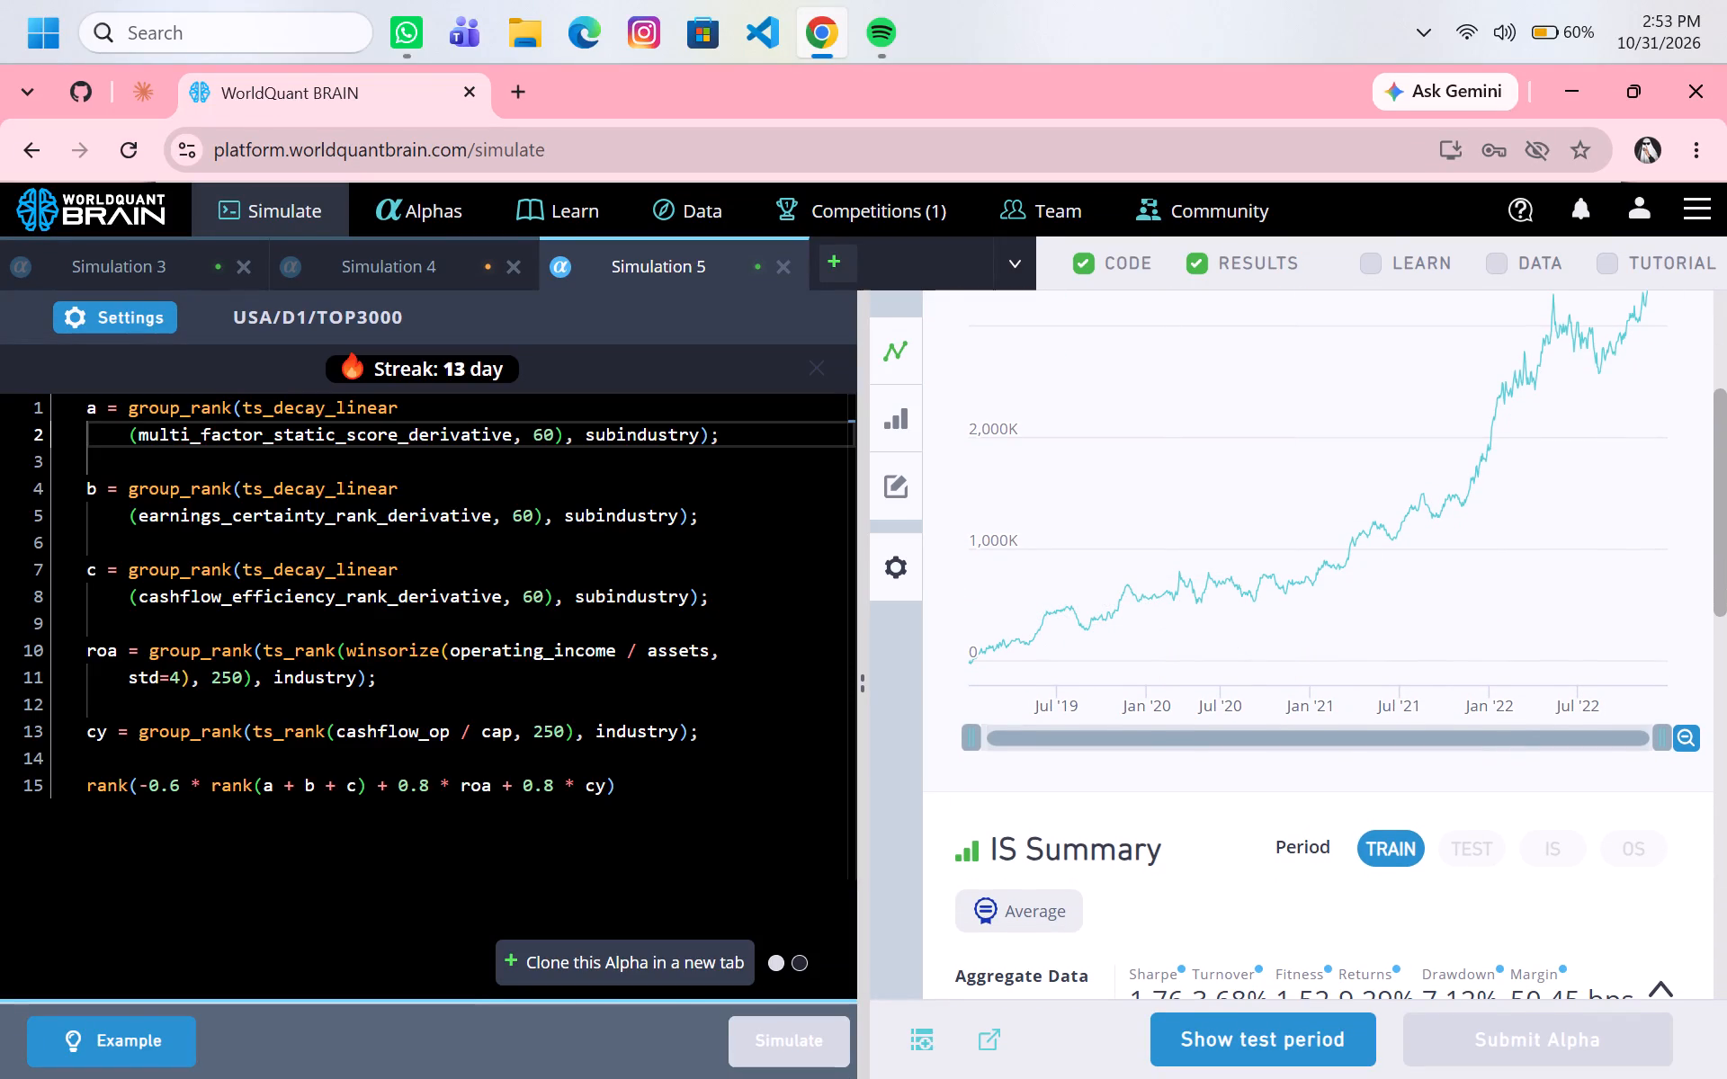
pyautogui.click(156, 326)
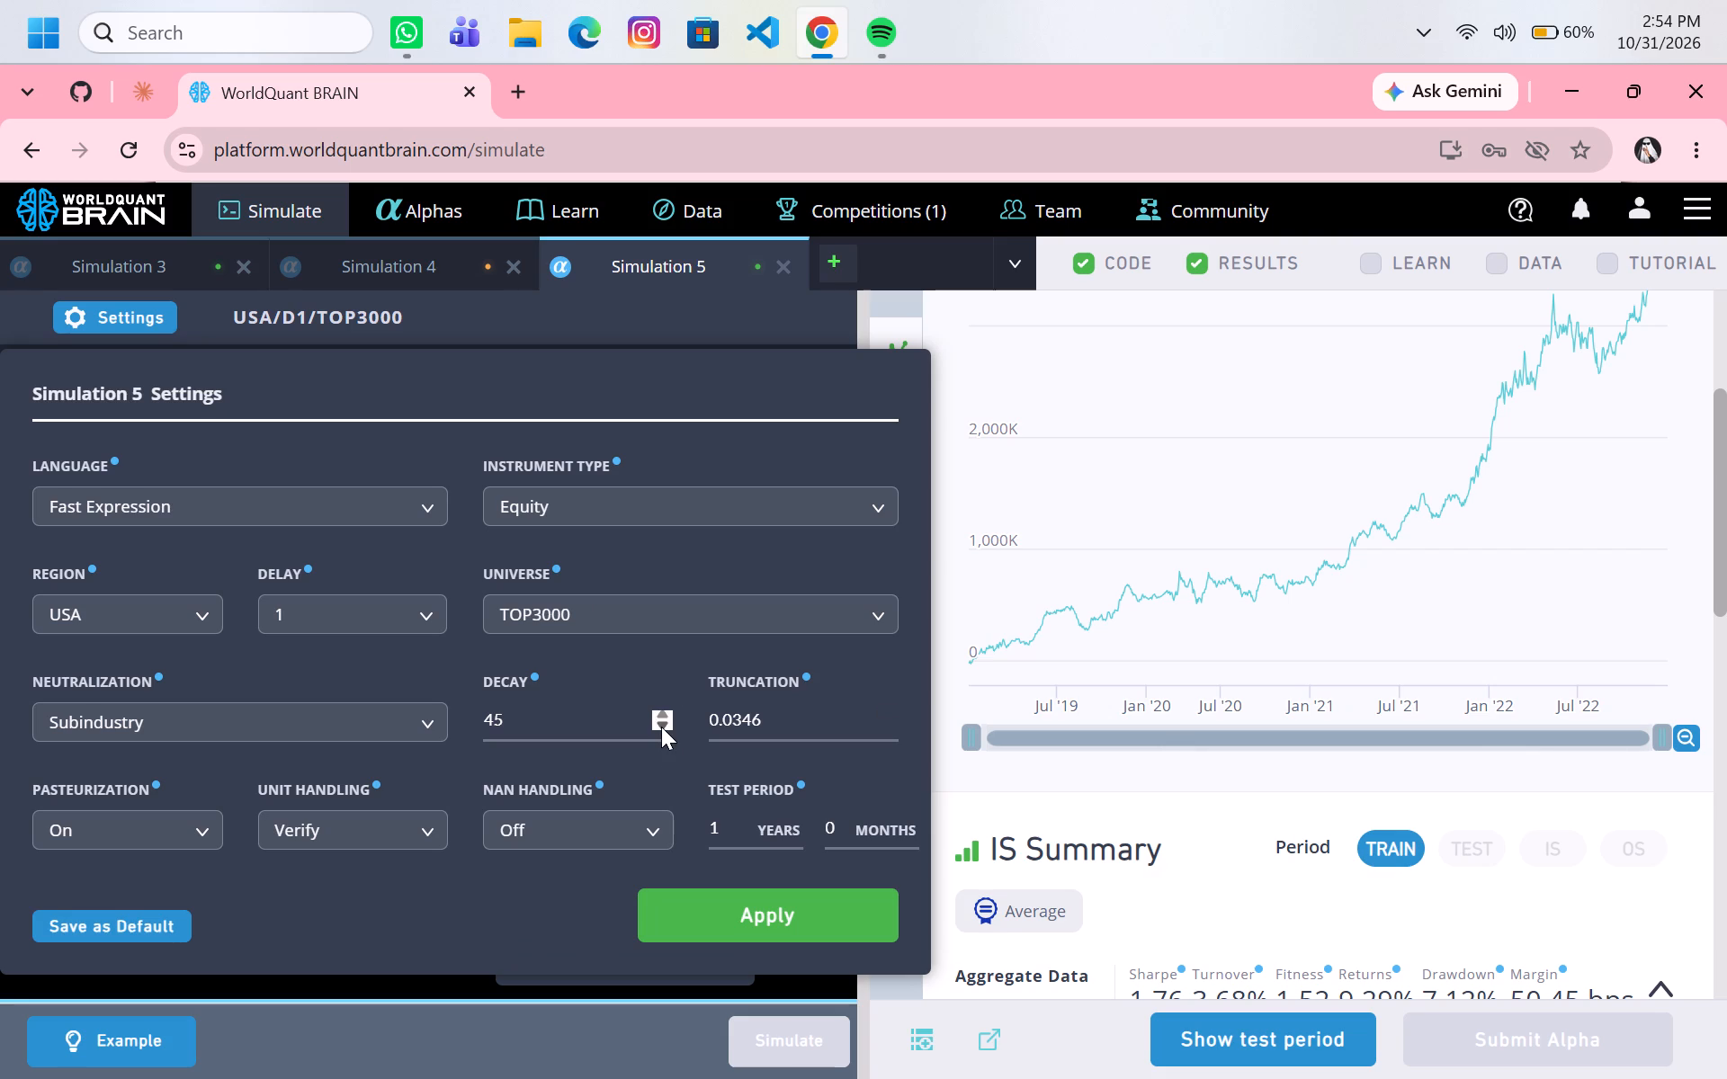
pyautogui.click(661, 727)
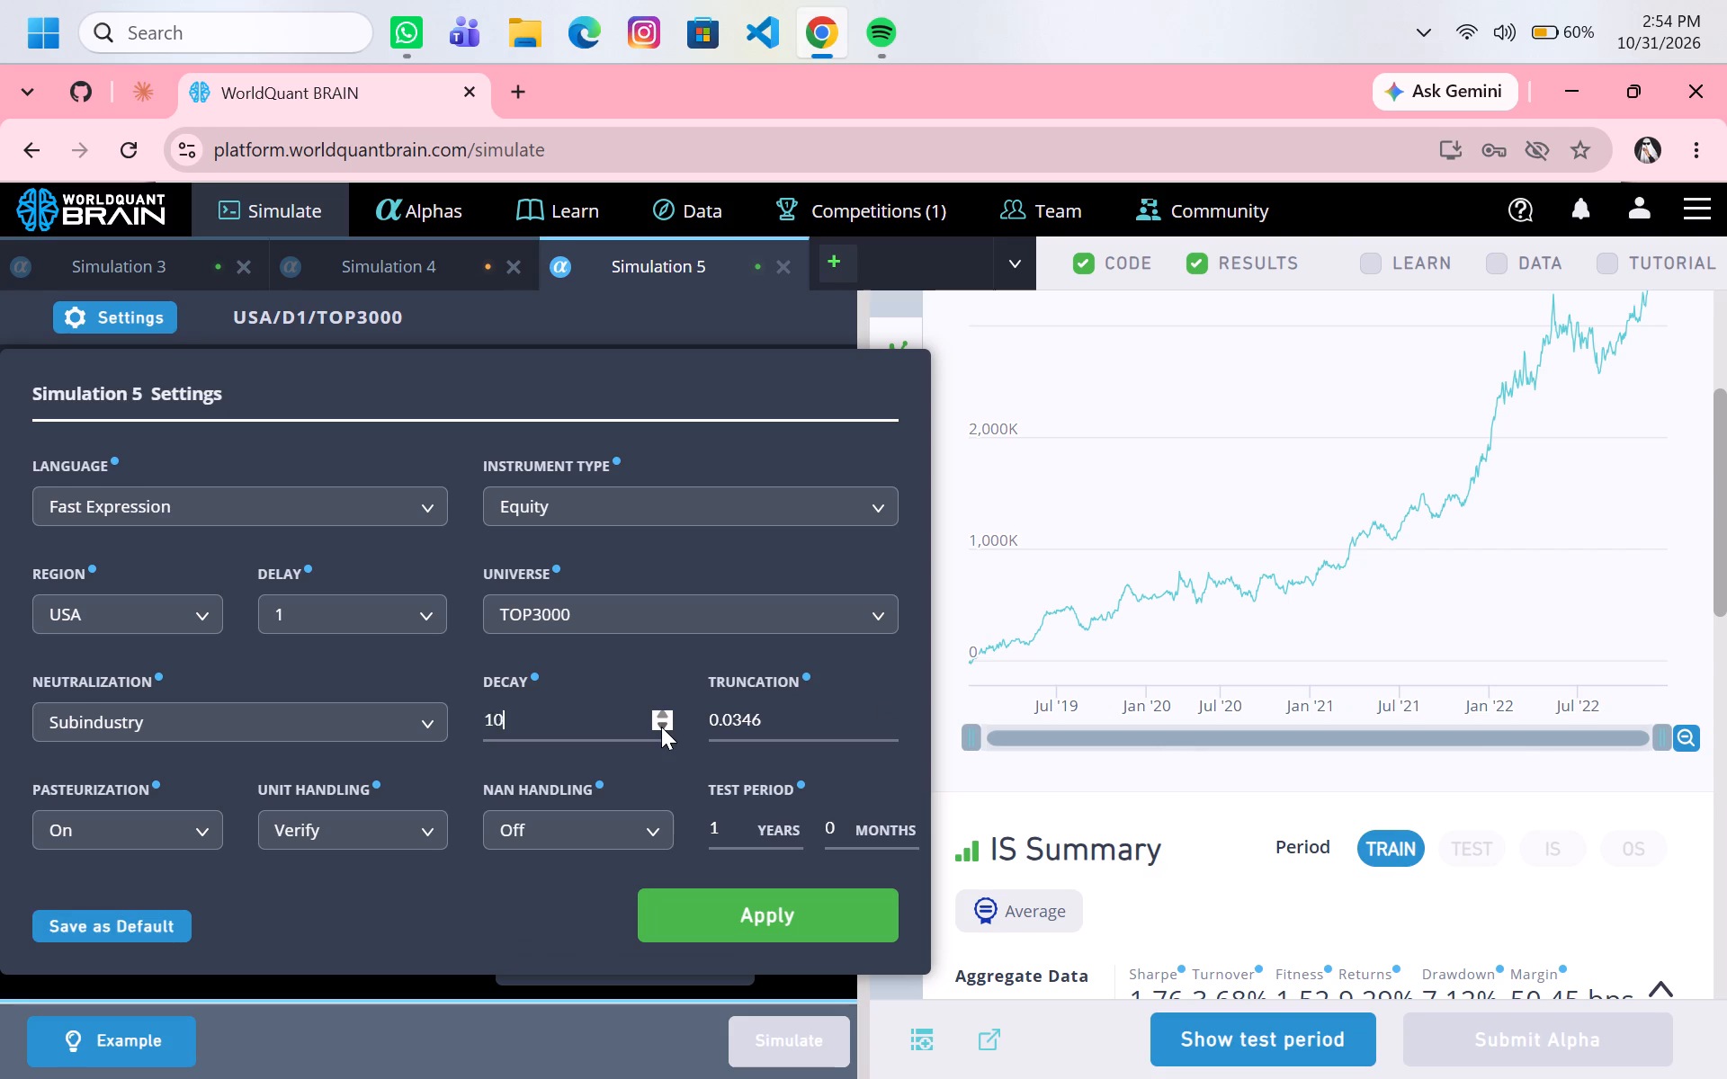
pyautogui.doubleClick(664, 714)
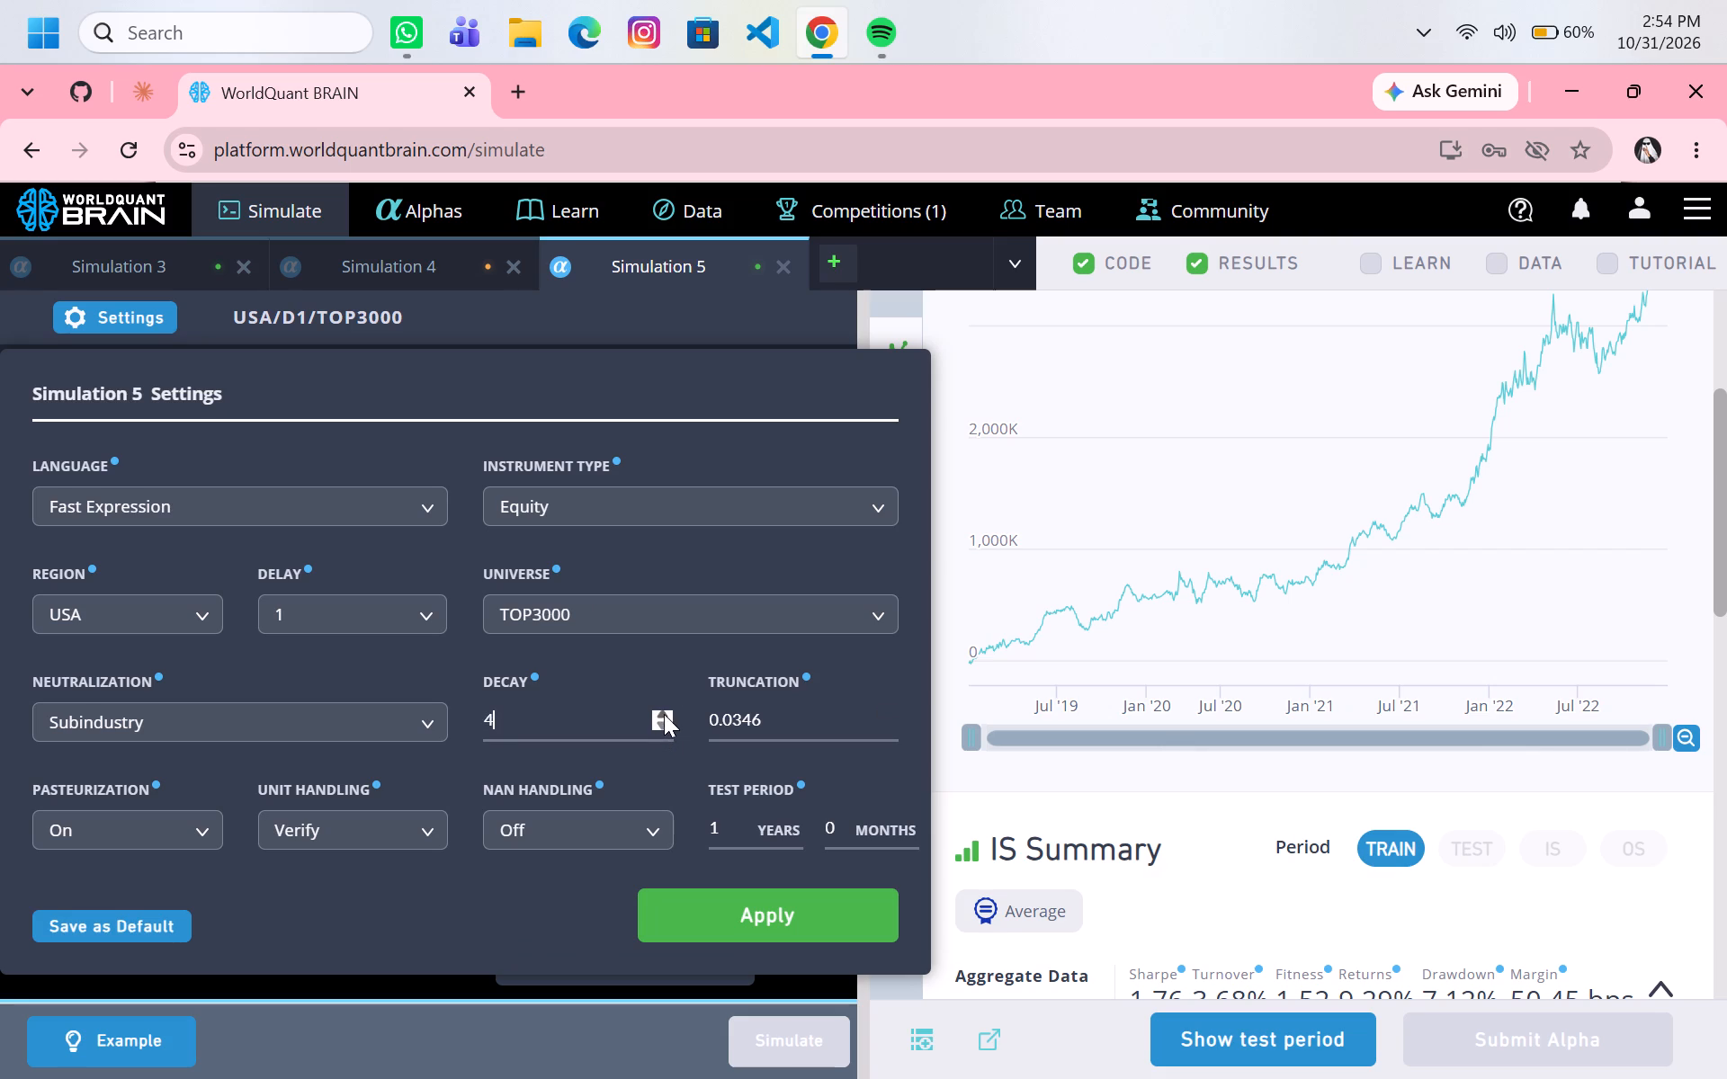
pyautogui.click(664, 714)
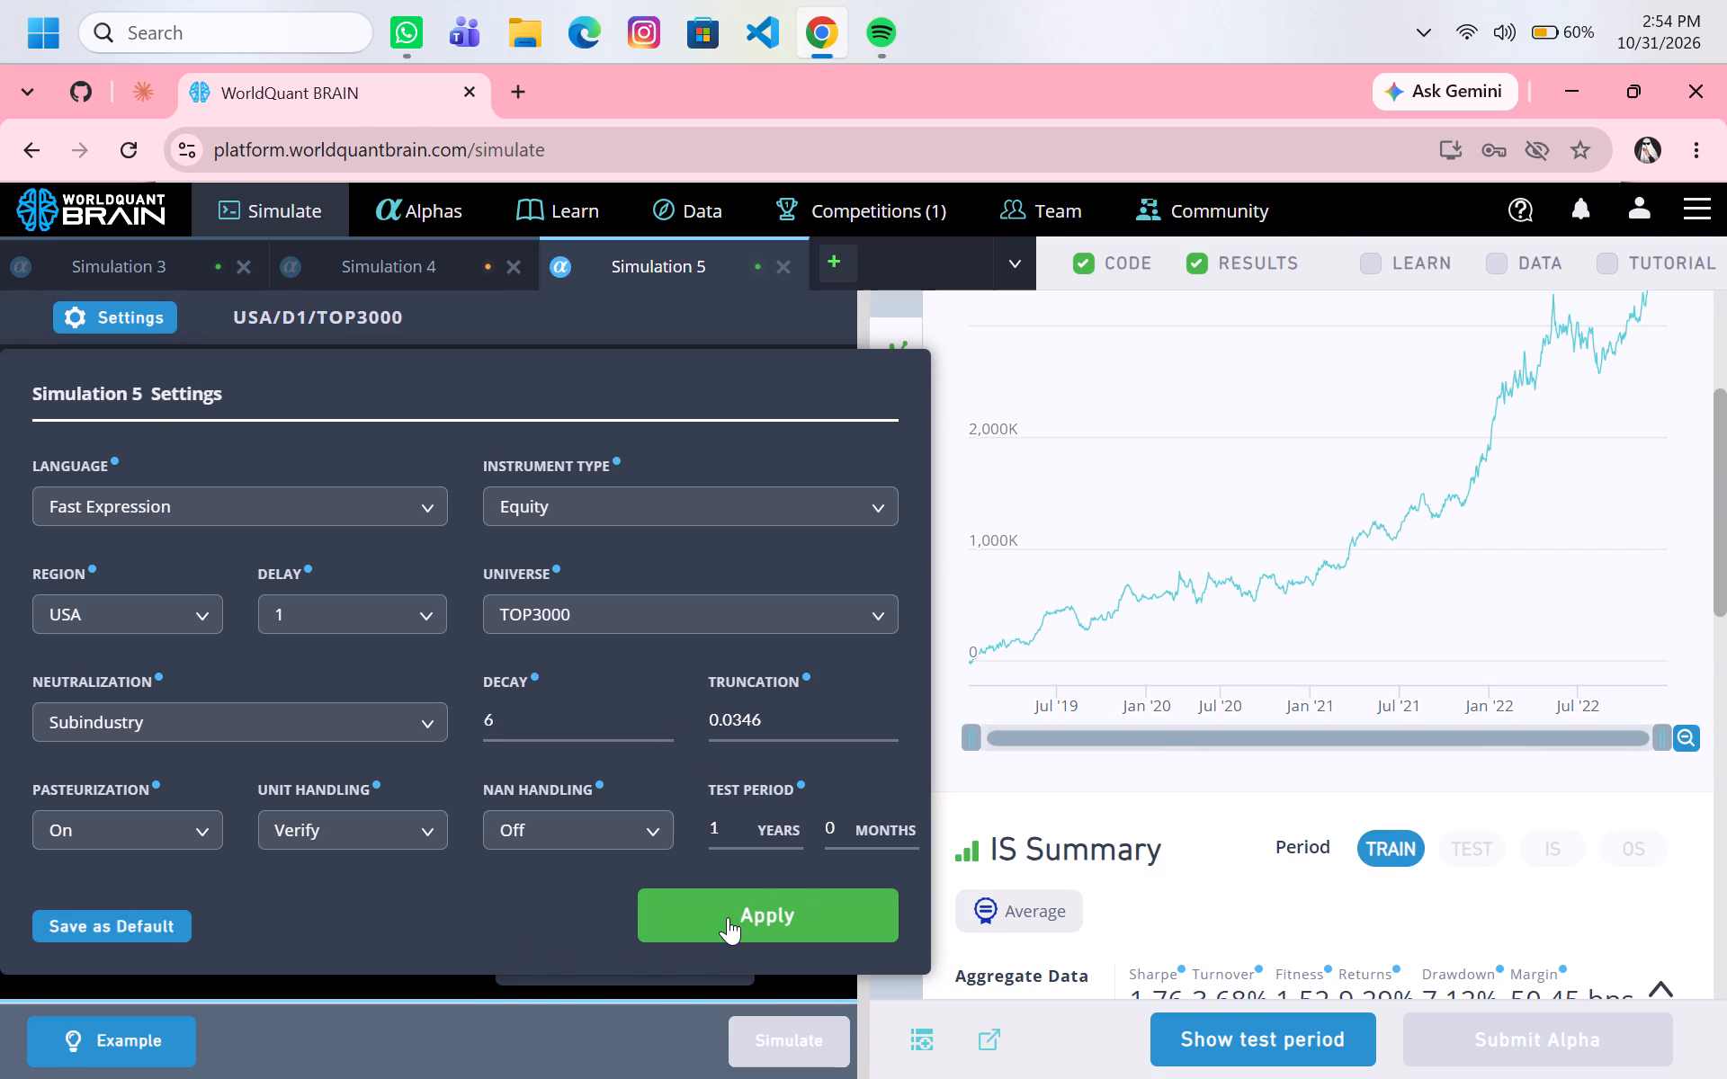
pyautogui.click(728, 917)
pyautogui.click(806, 1038)
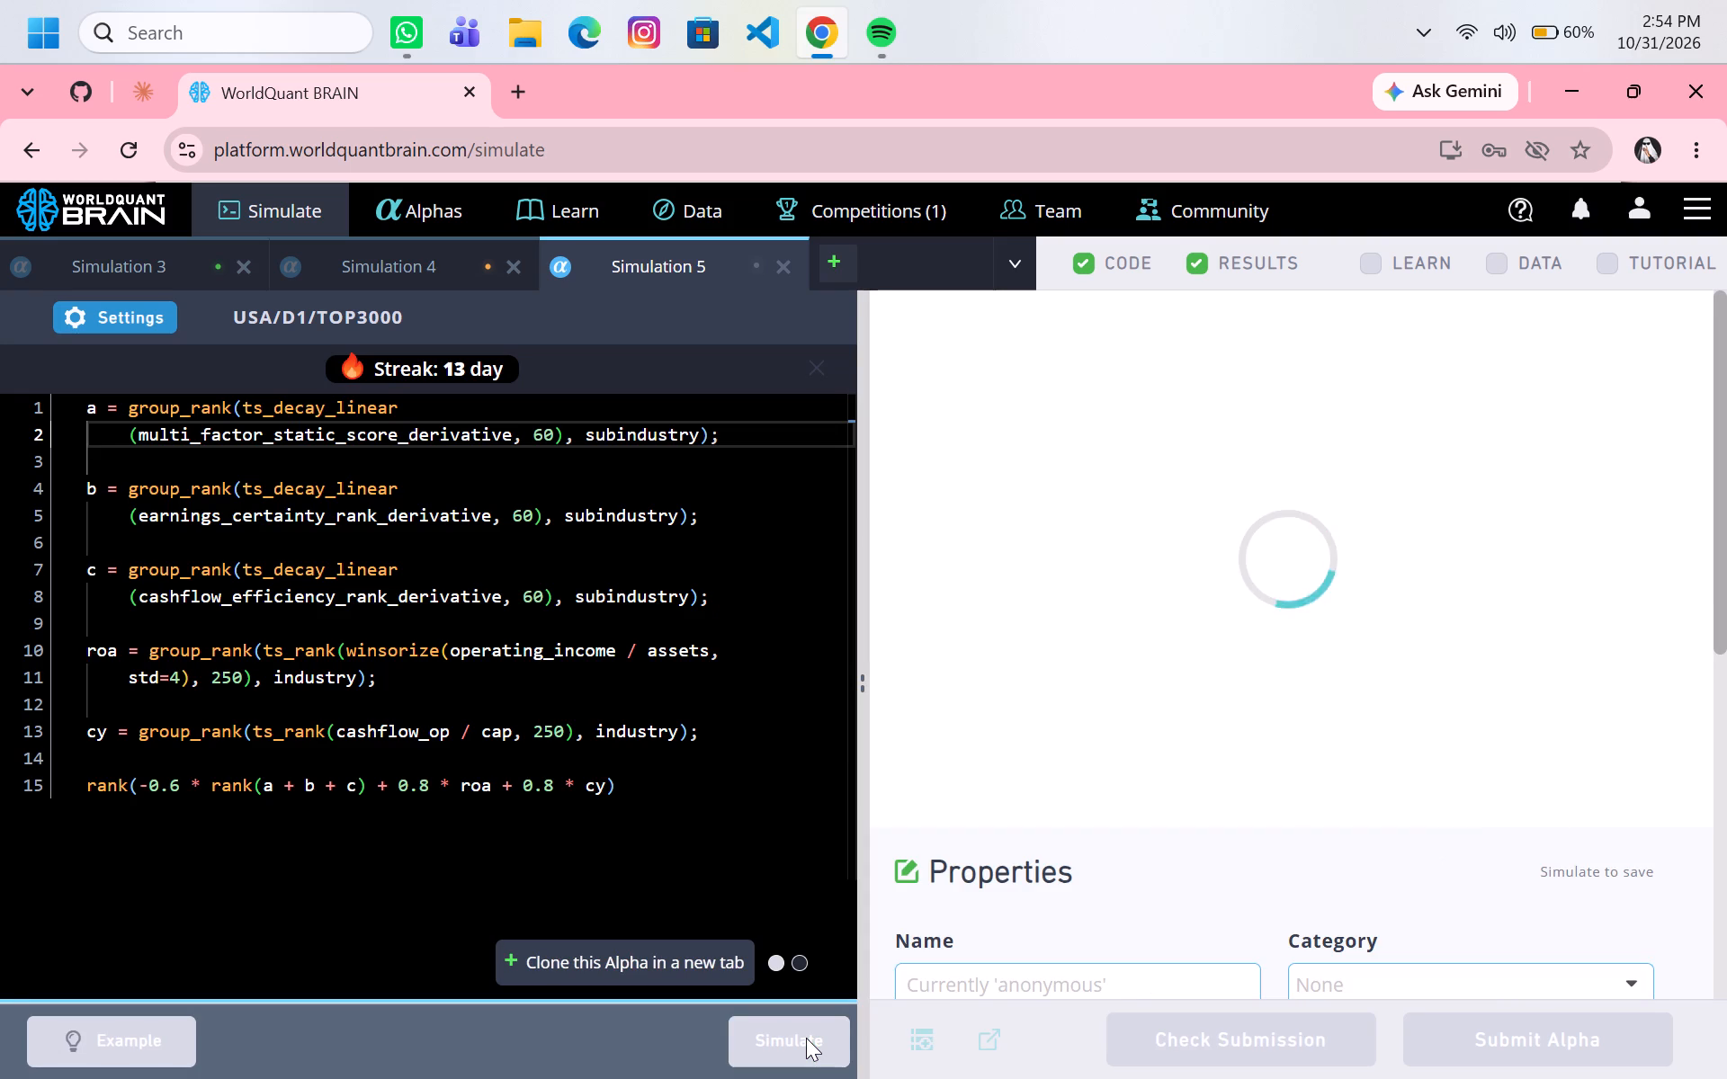
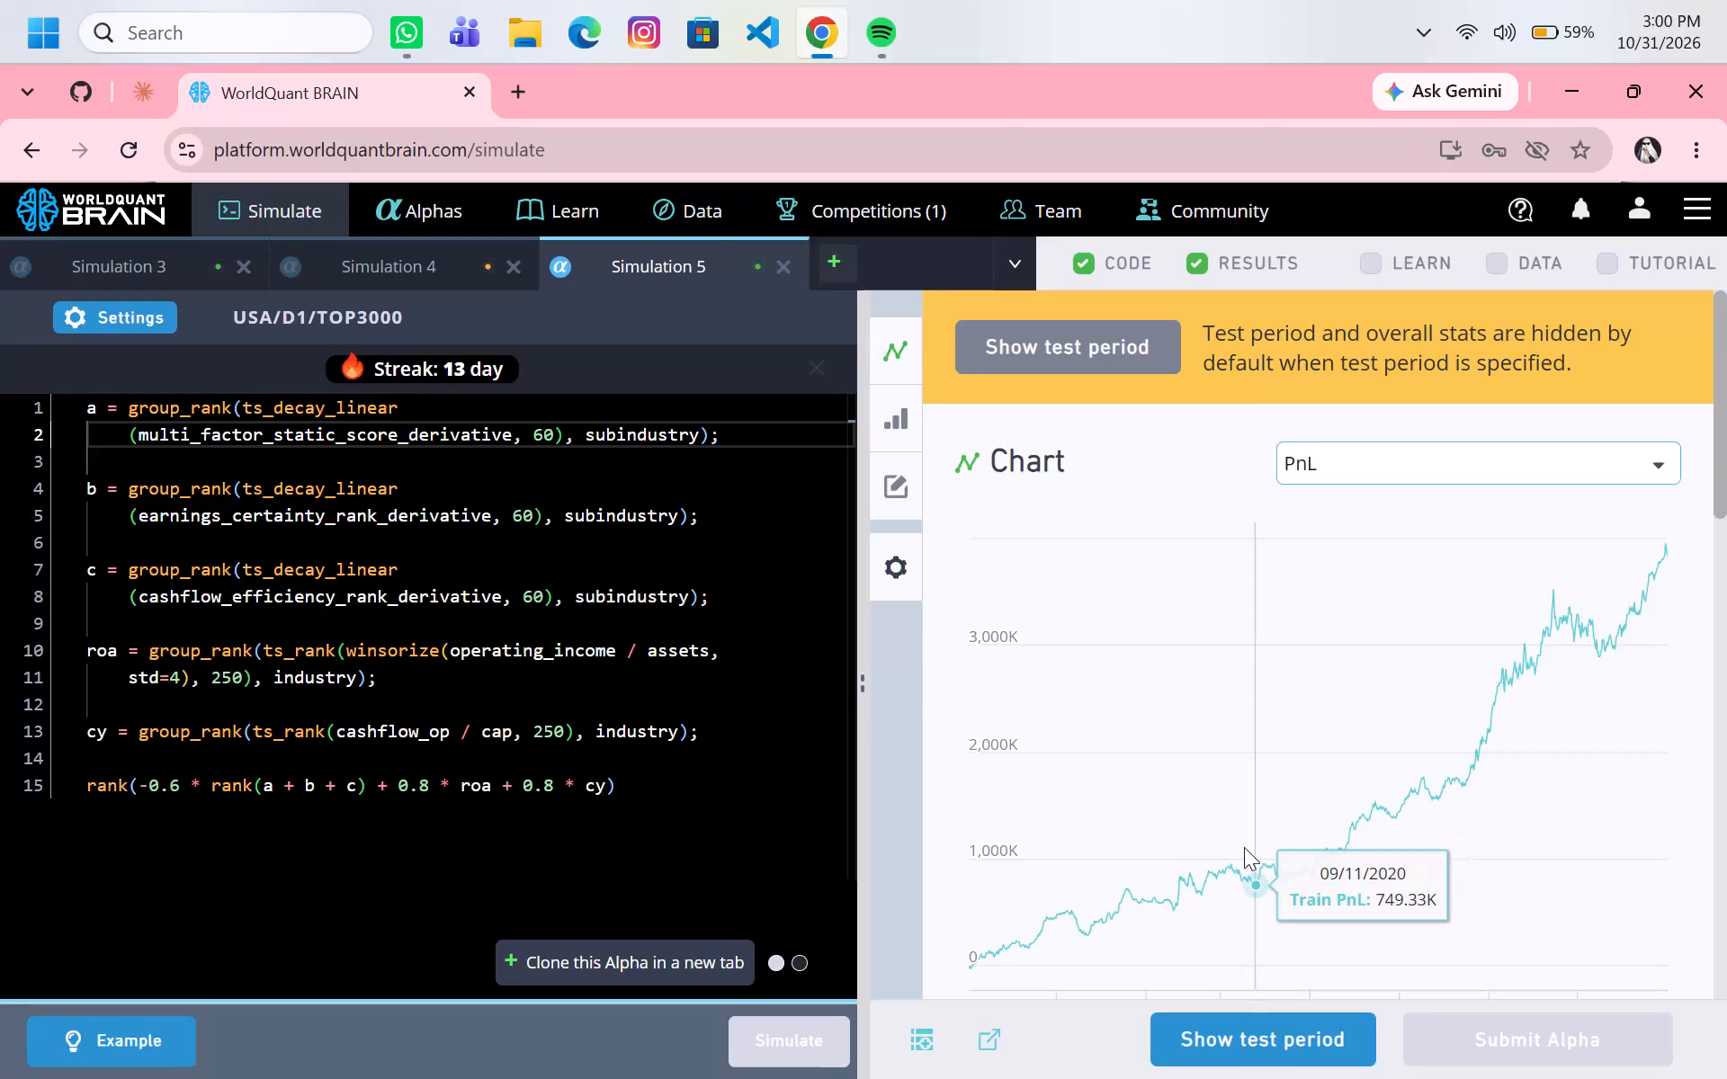
# Set Simulation 5's decay to 8 and truncation to 0.08, apply the settings and run the simulation.
pyautogui.scroll(-3, 1244, 847)
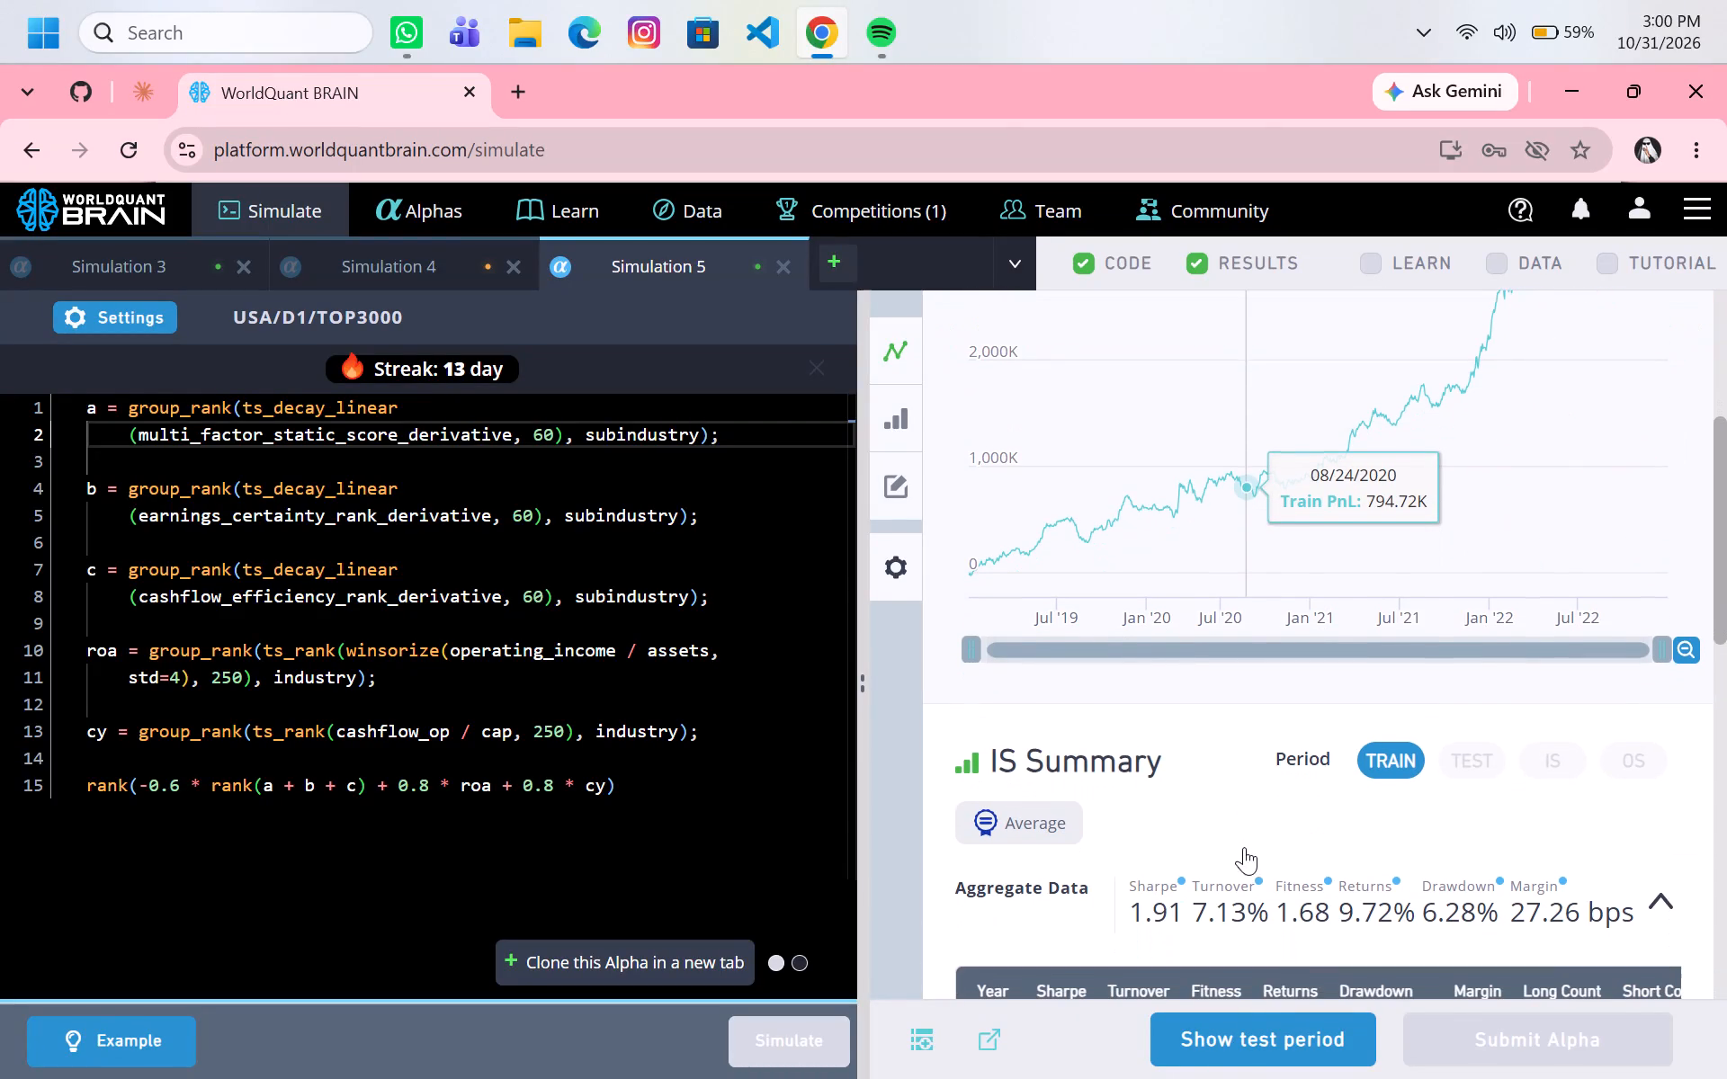
pyautogui.click(115, 325)
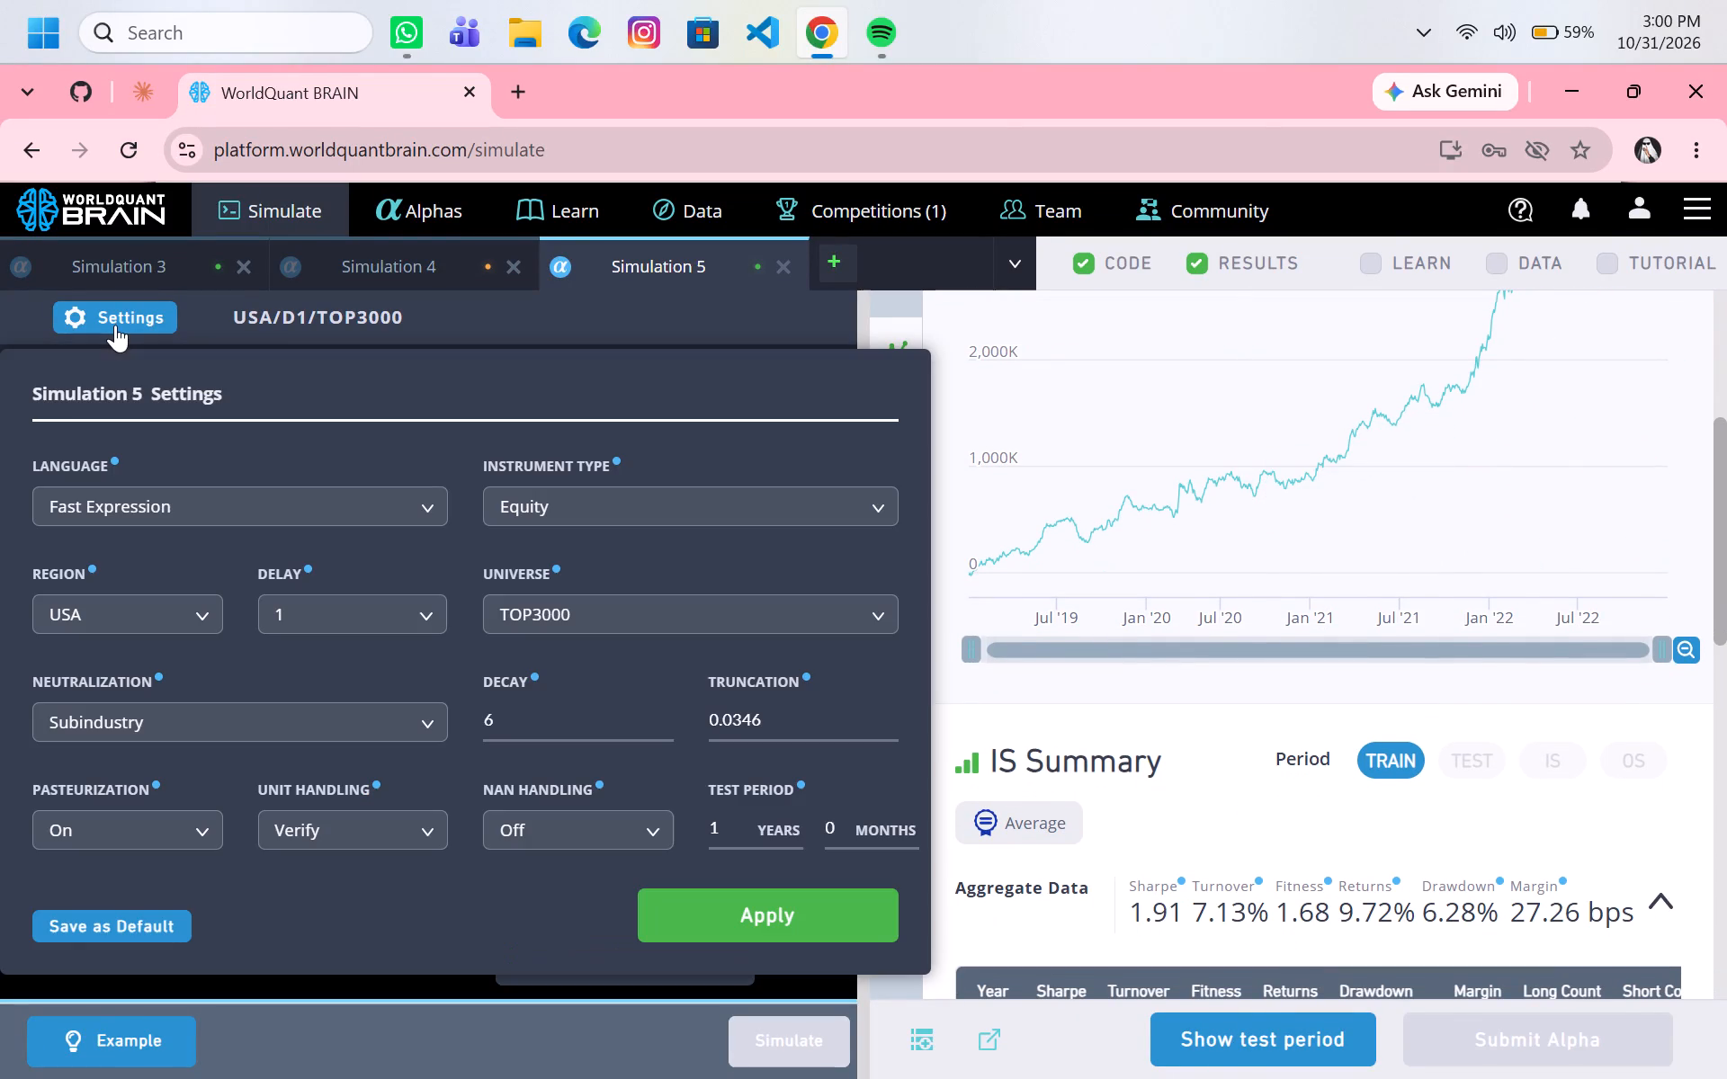
pyautogui.doubleClick(667, 716)
pyautogui.click(890, 718)
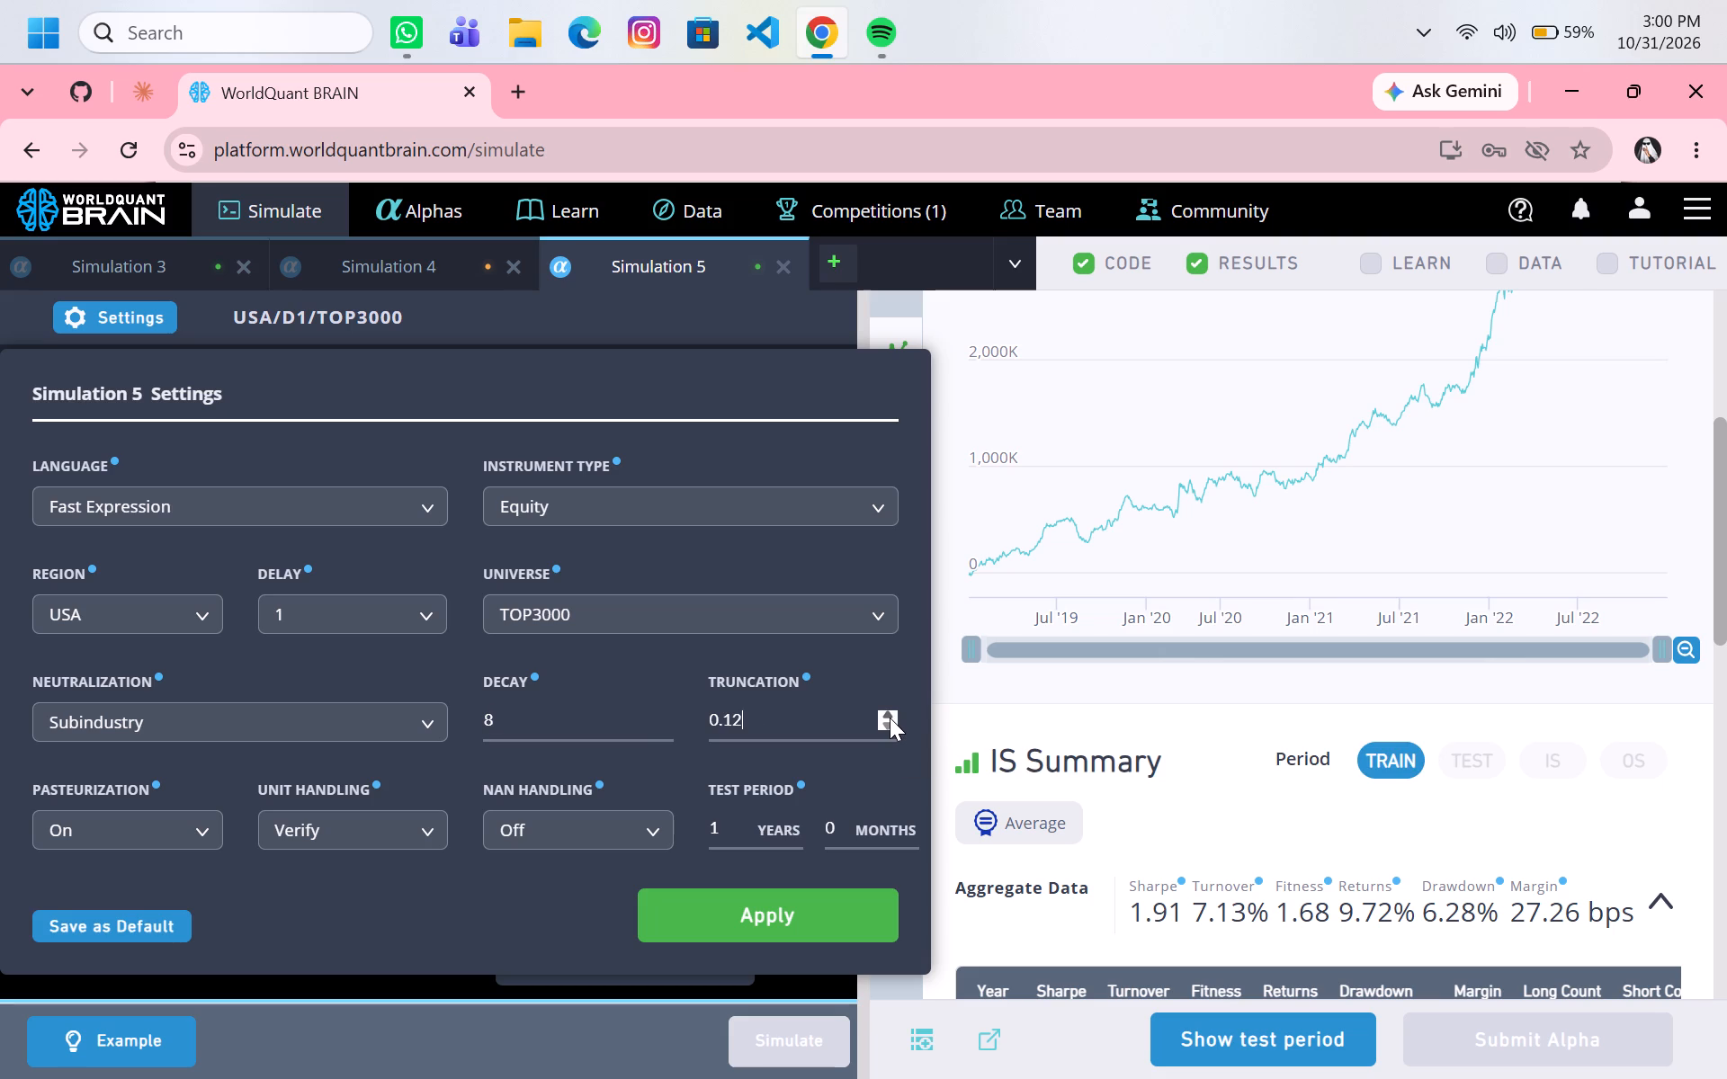
pyautogui.doubleClick(884, 725)
pyautogui.click(884, 725)
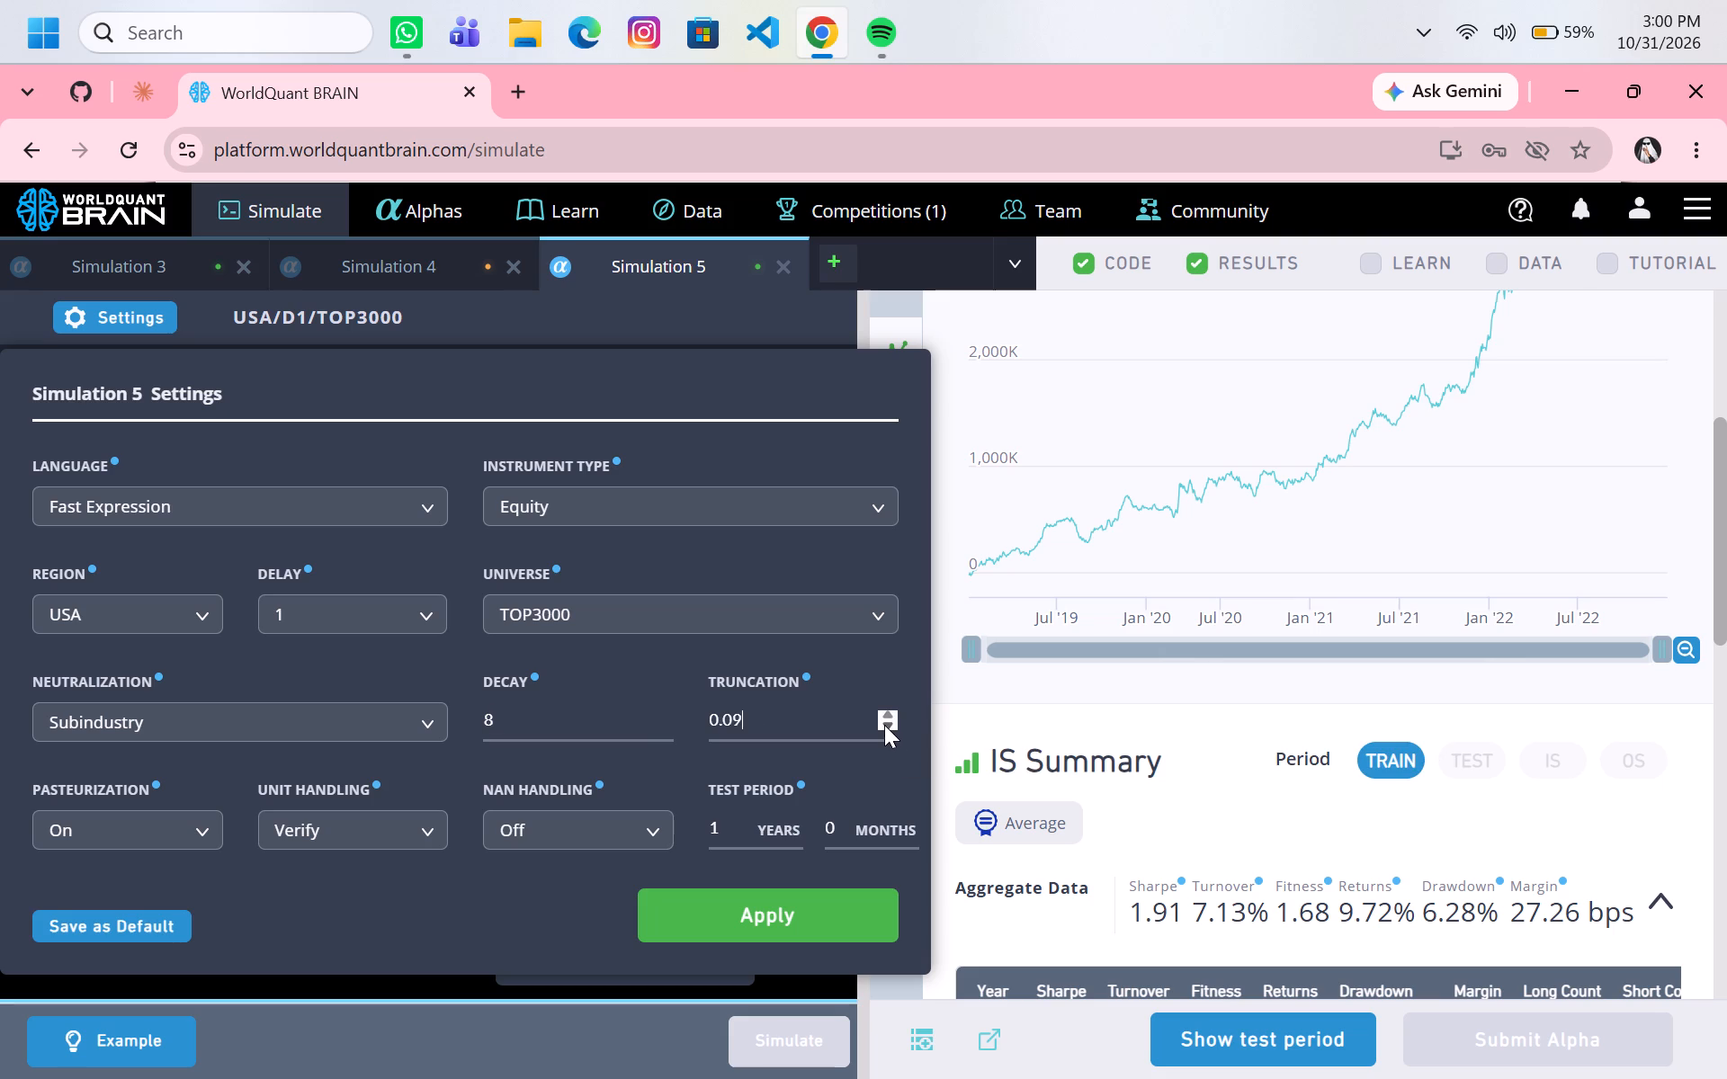
pyautogui.click(884, 725)
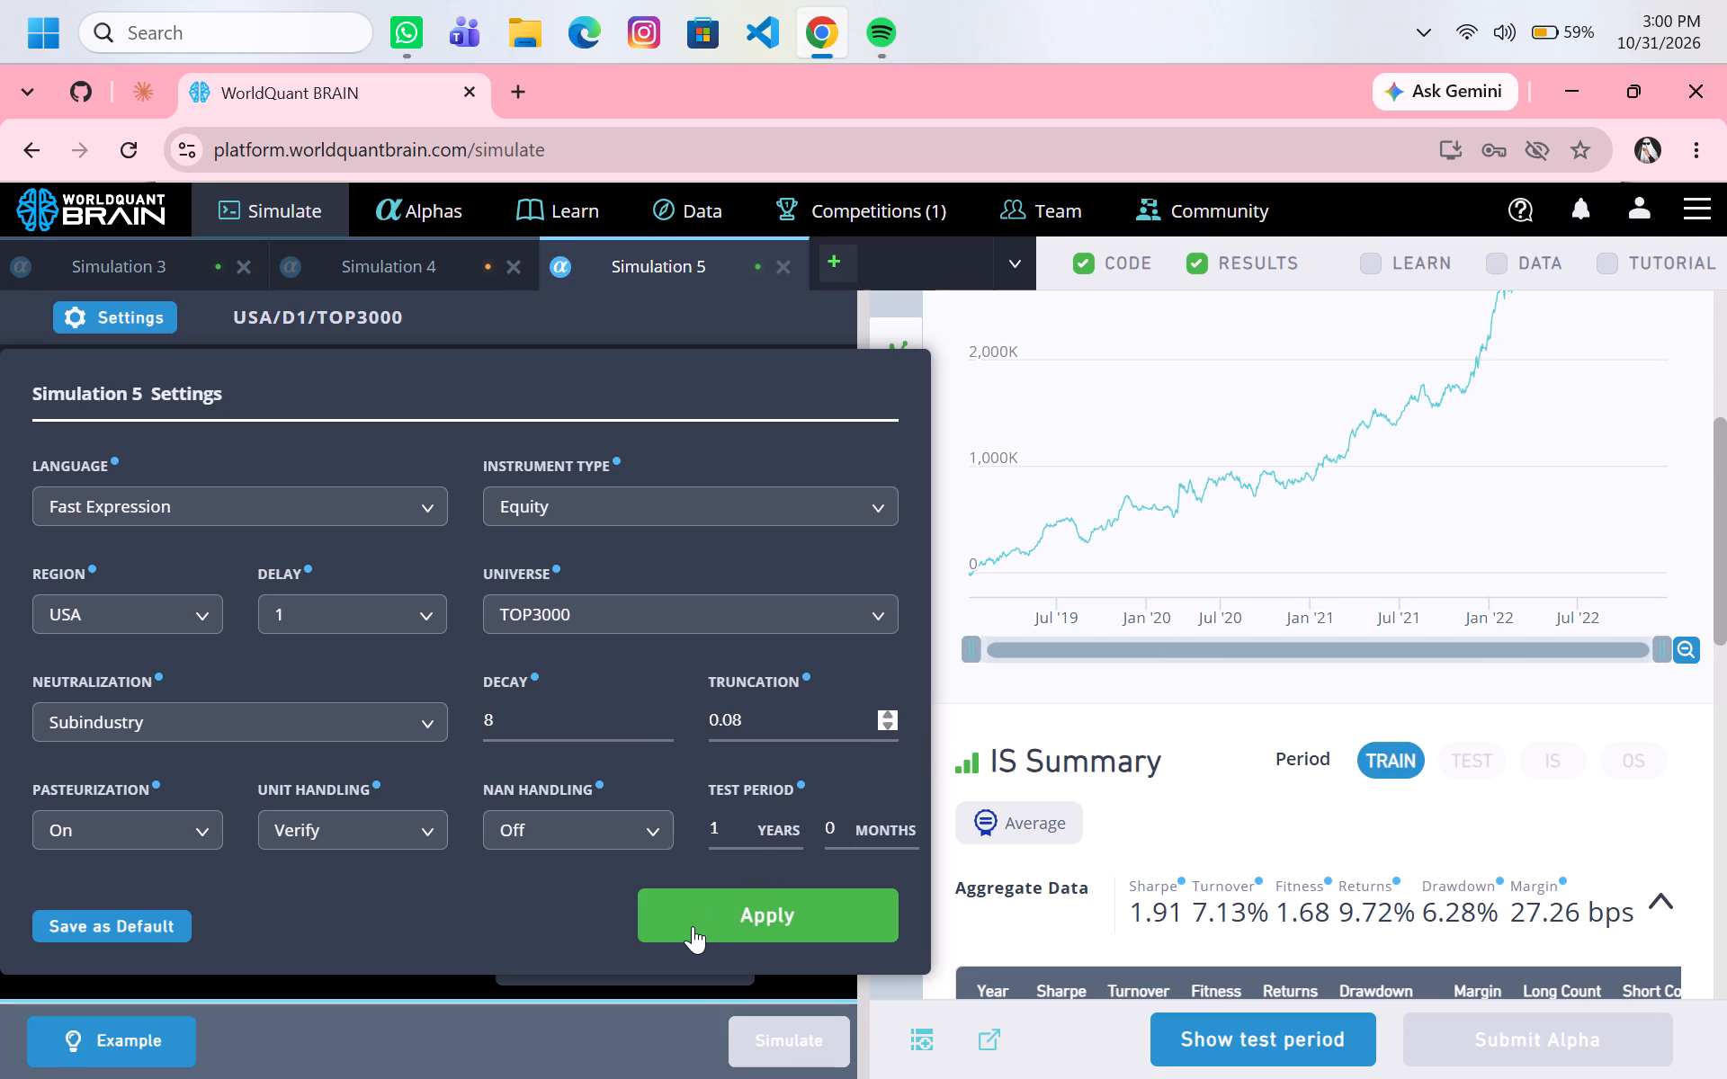
pyautogui.click(693, 926)
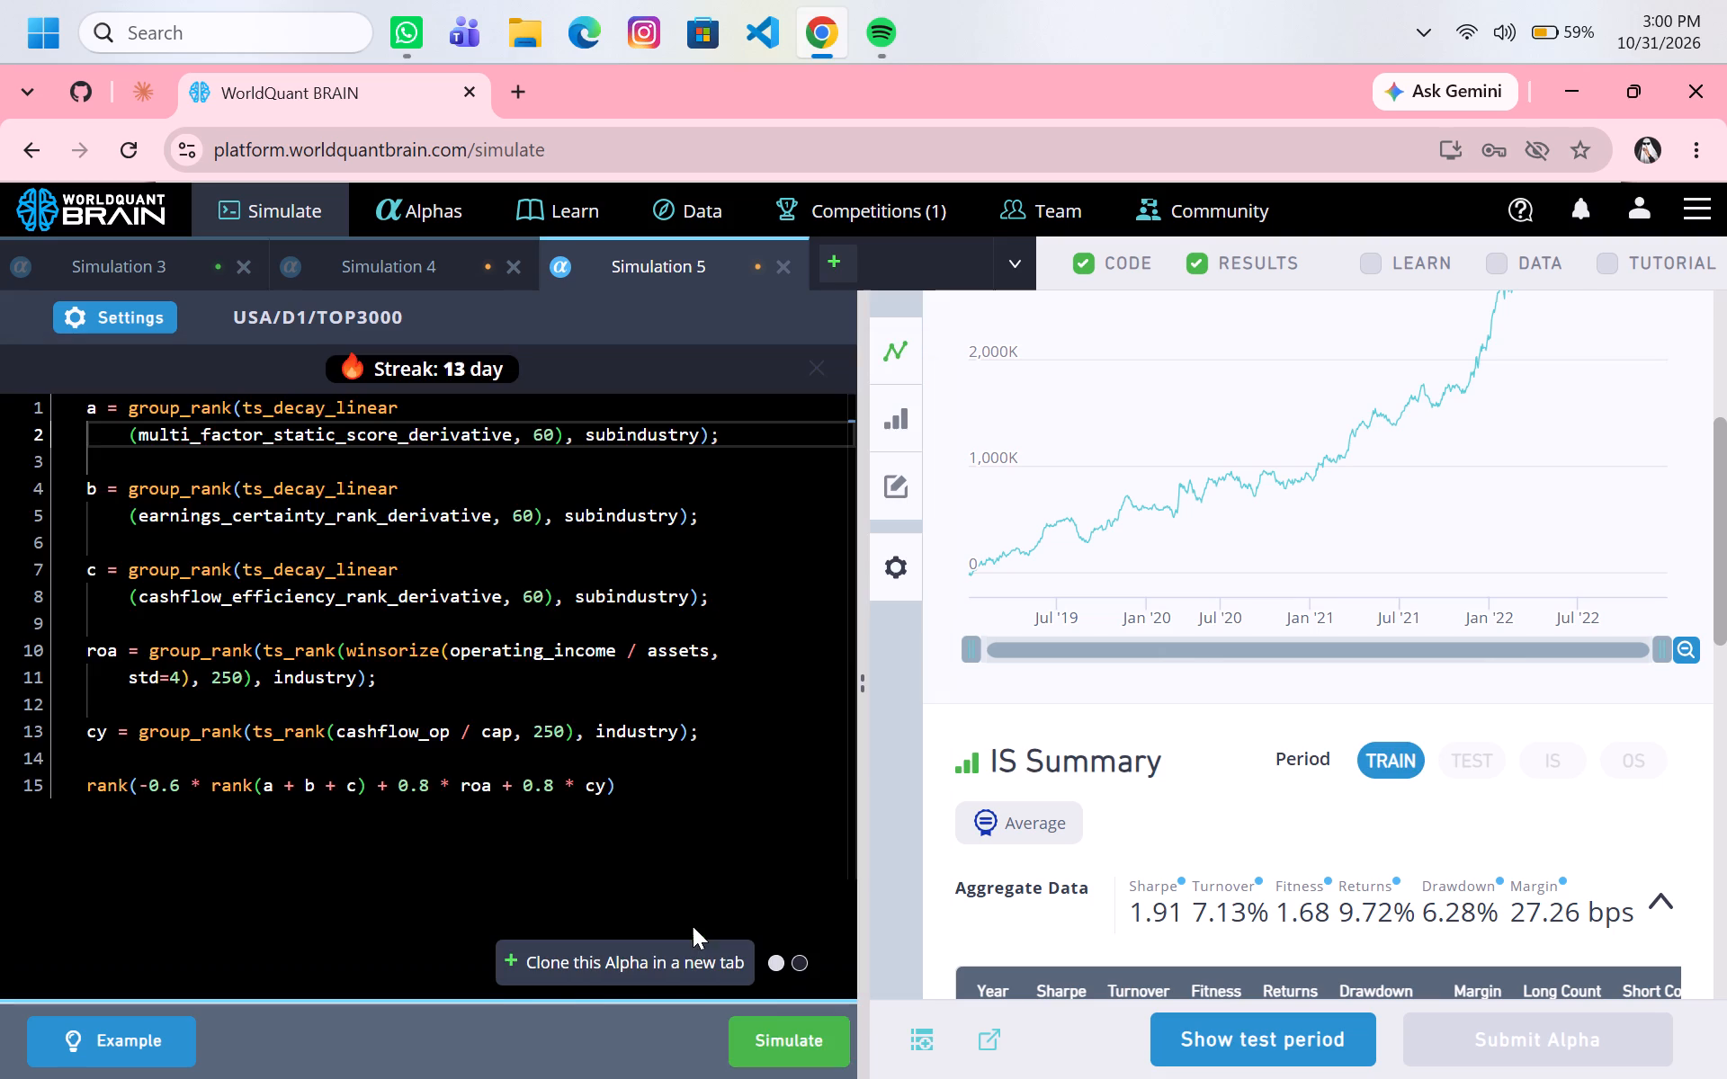
pyautogui.click(768, 1041)
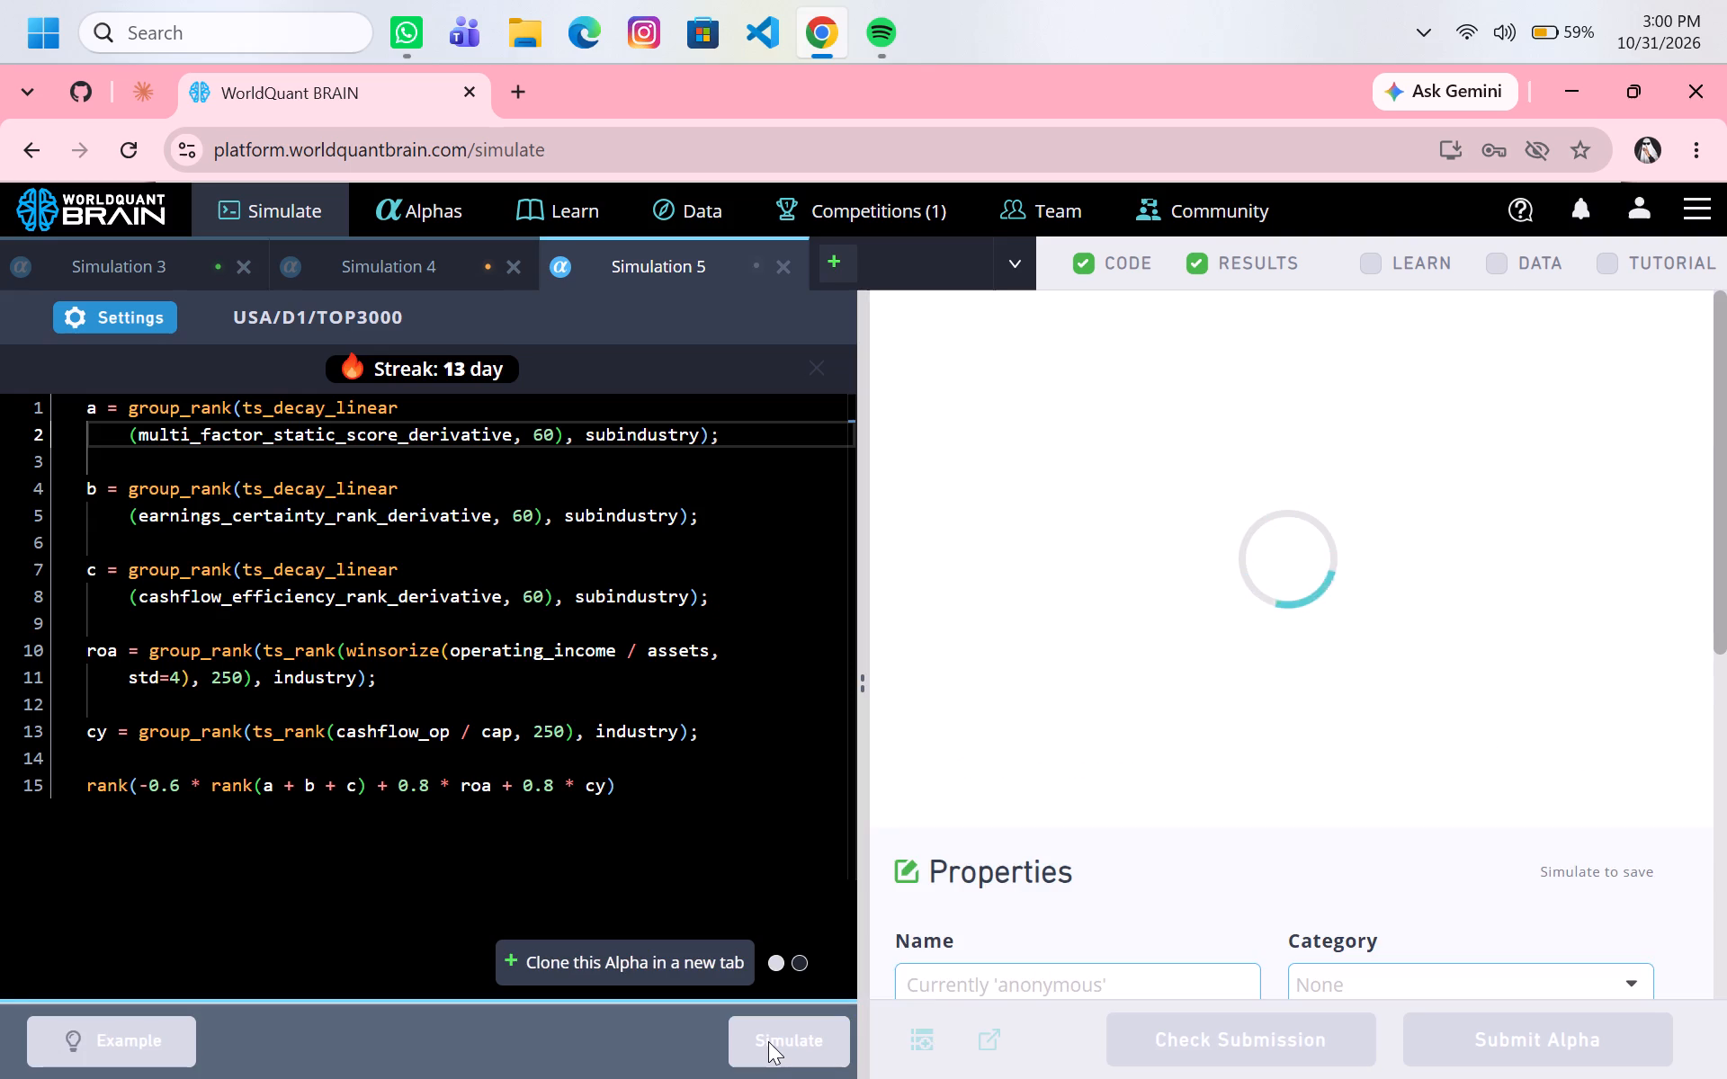
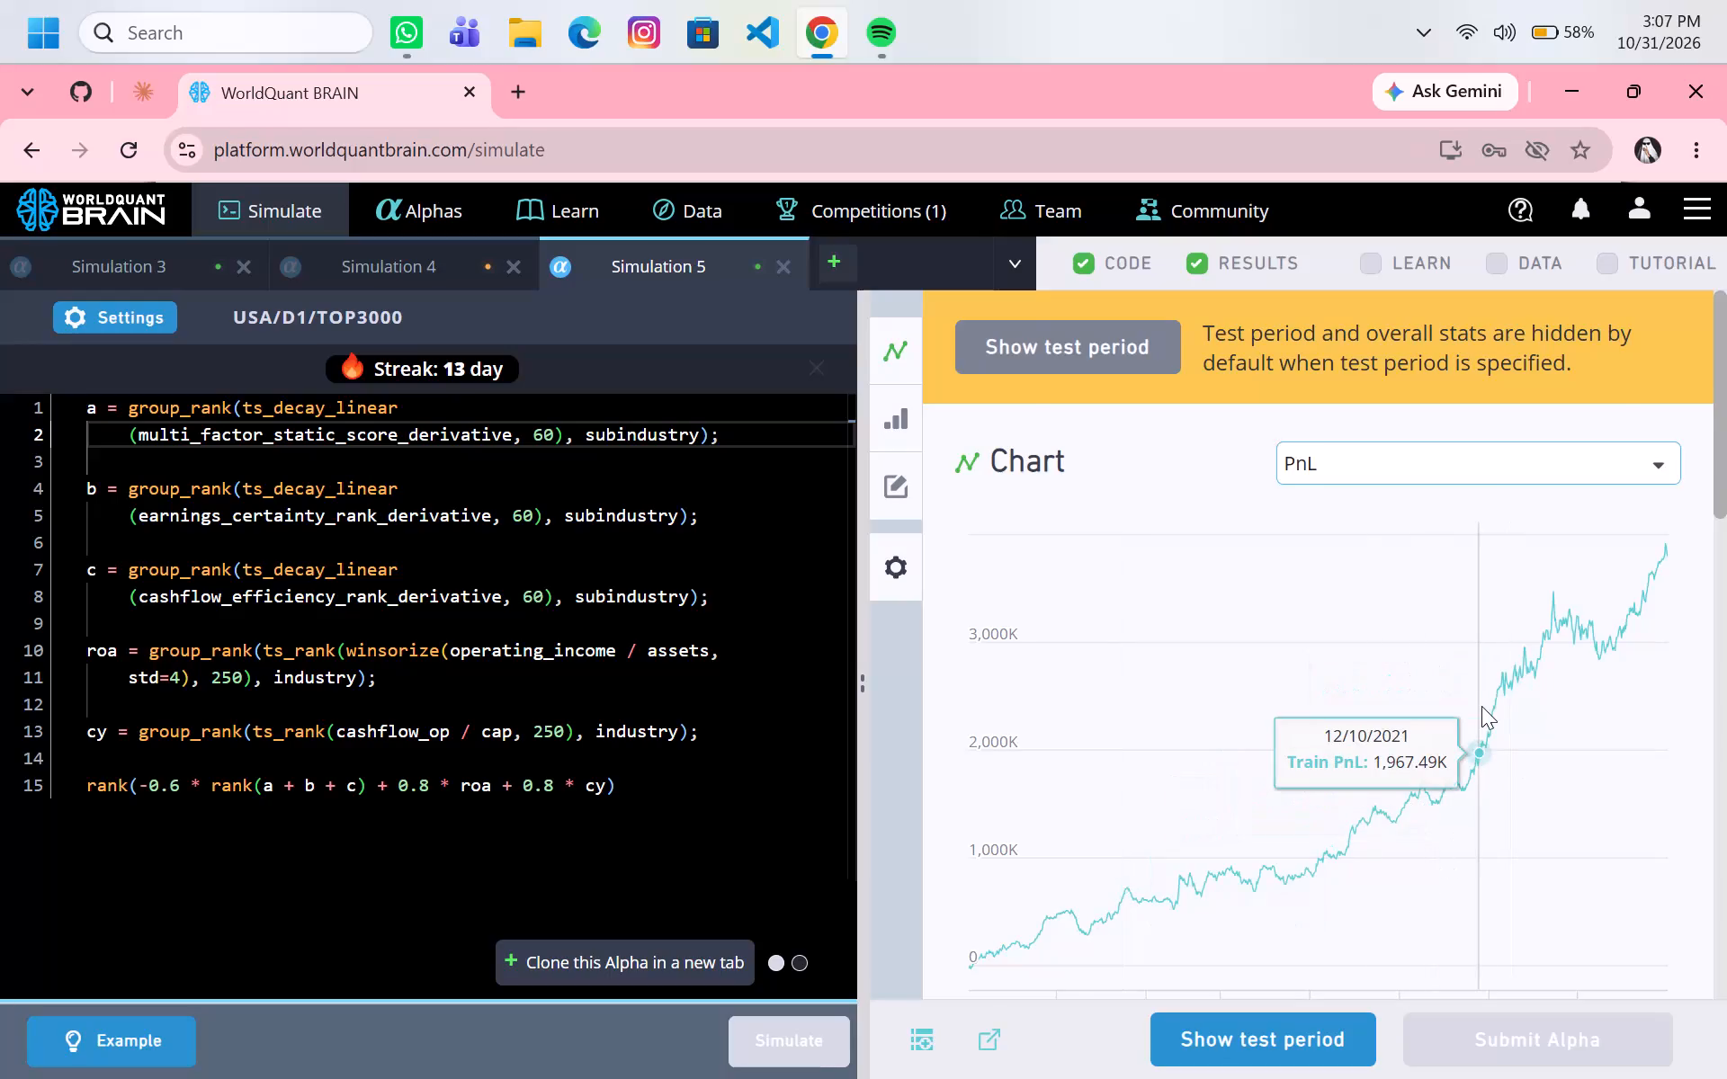
# Set Simulation 5's neutralization to Market, apply the settings and run the simulation.
pyautogui.scroll(-2, 1481, 706)
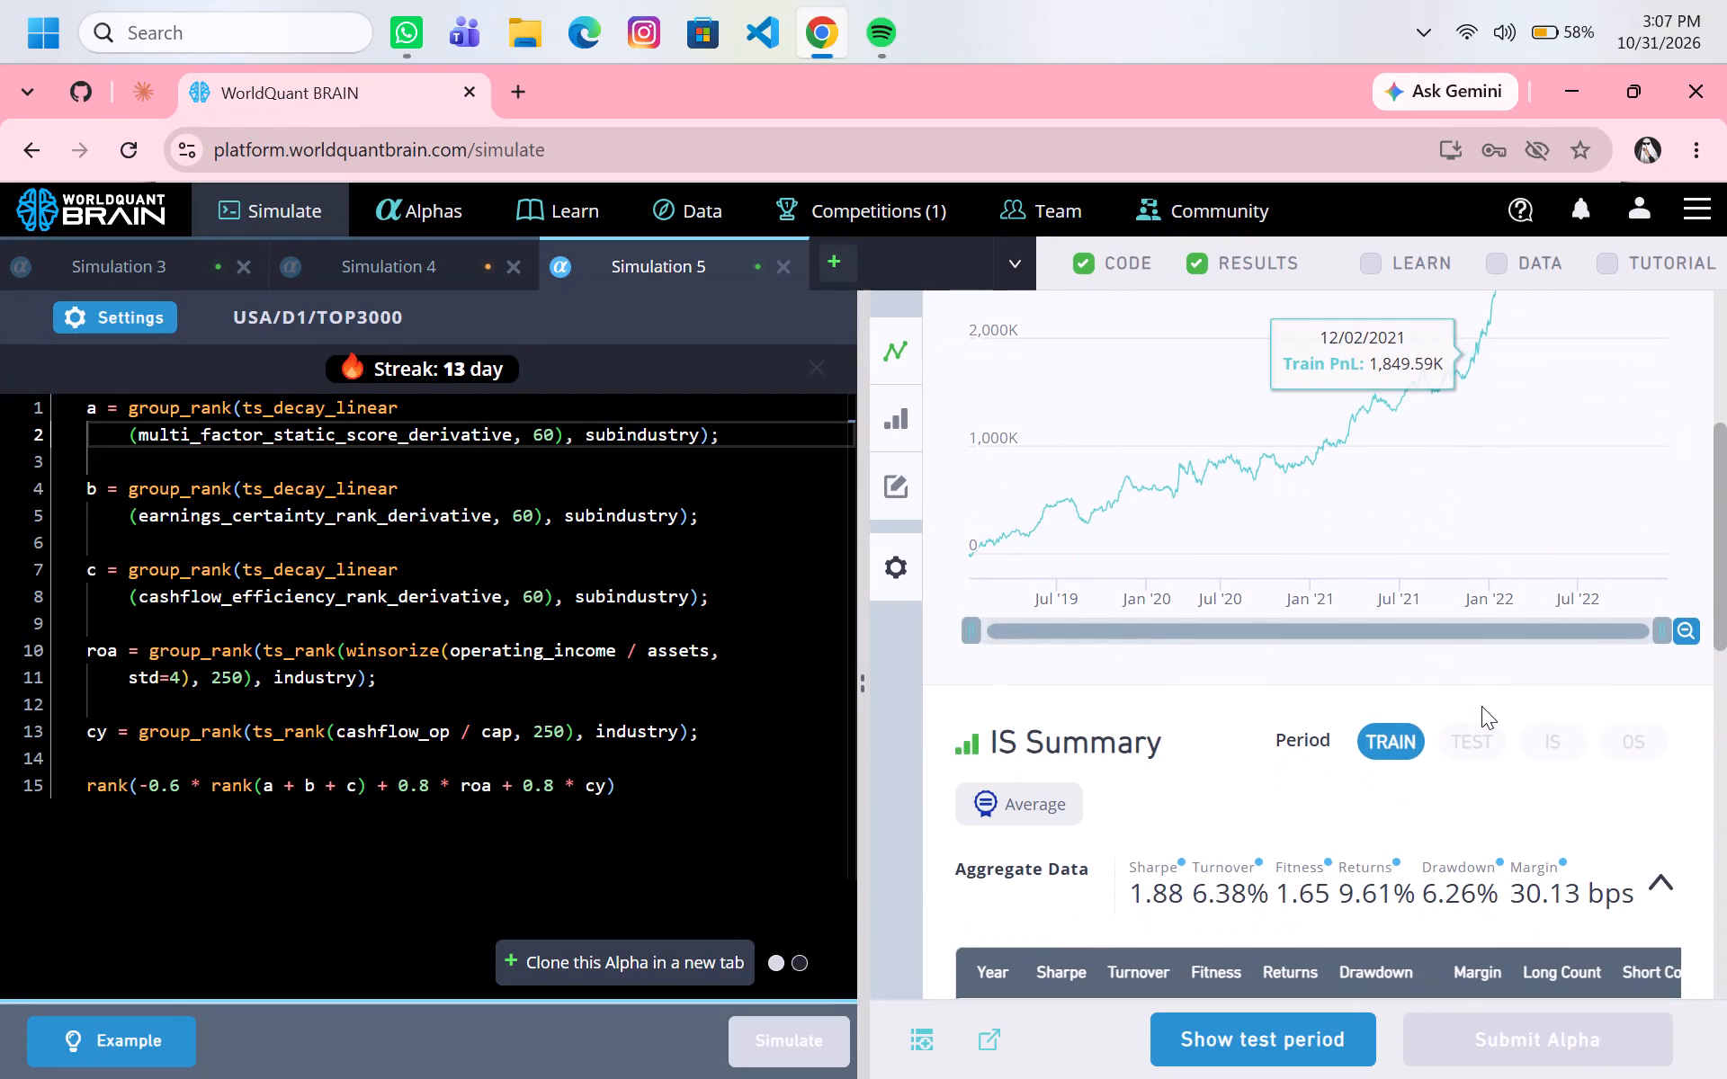
pyautogui.scroll(-1, 1481, 706)
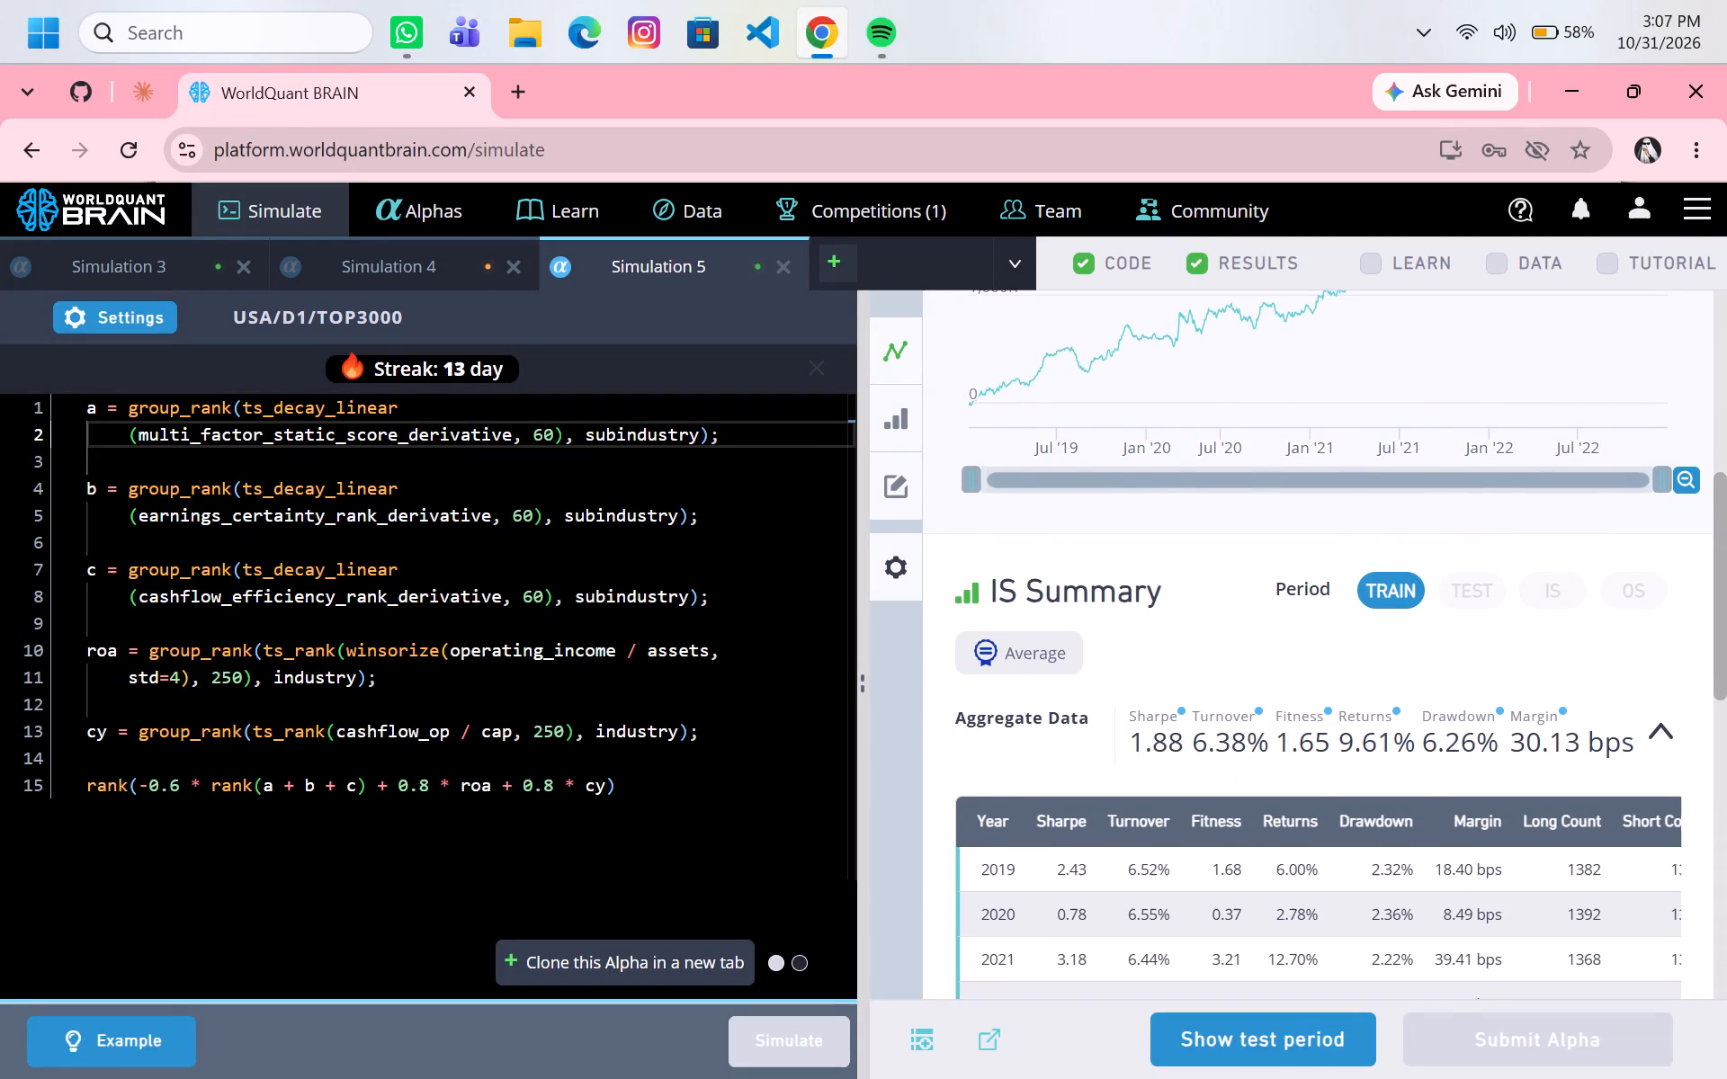
pyautogui.click(71, 308)
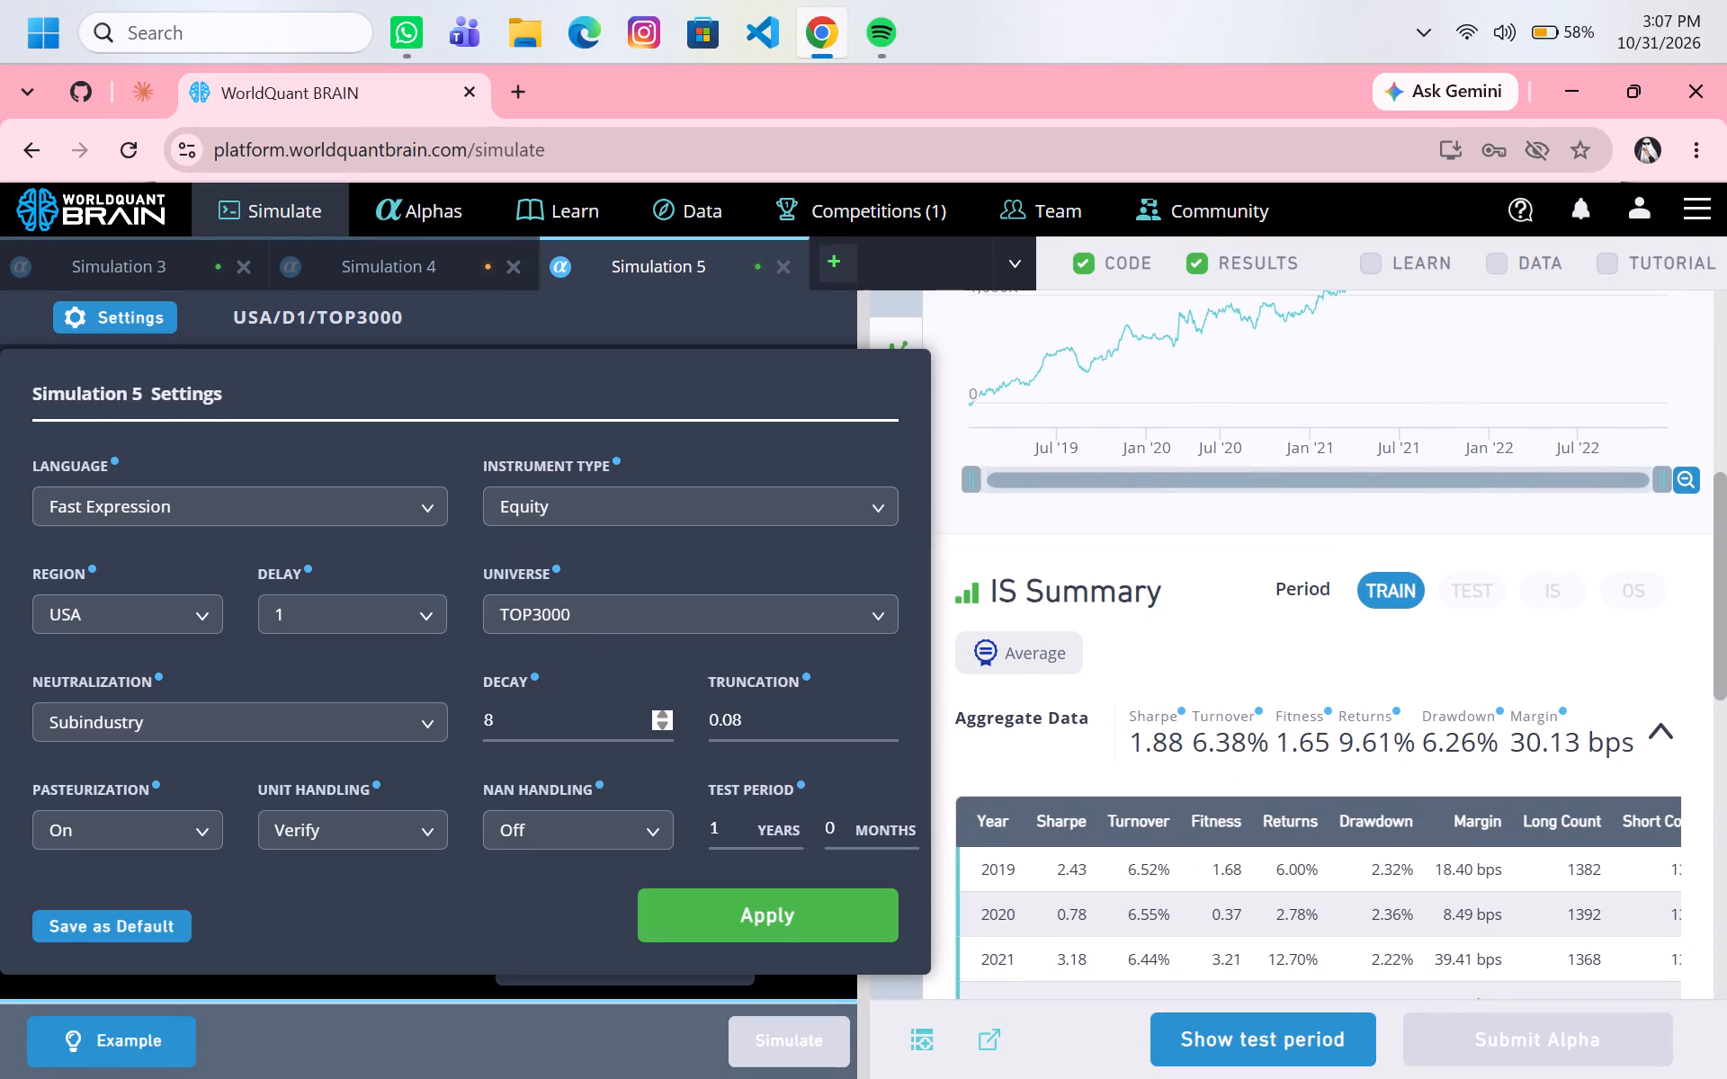
pyautogui.click(397, 728)
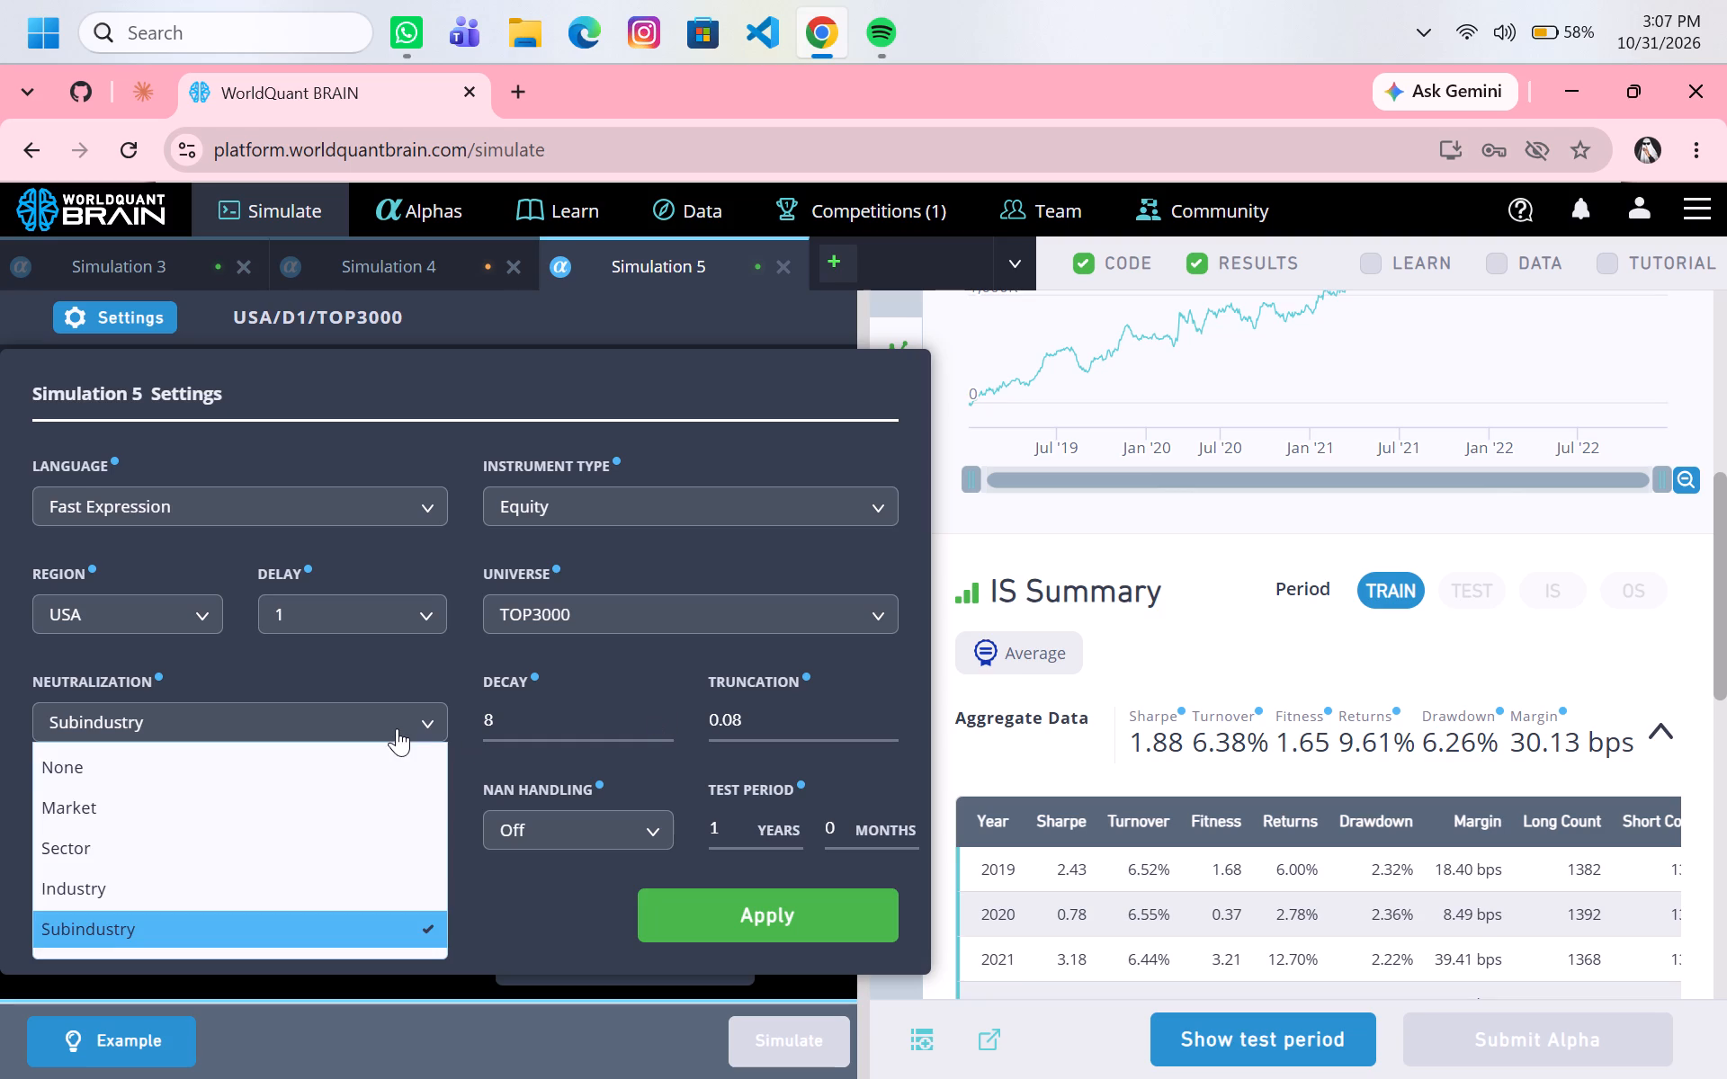
pyautogui.click(318, 801)
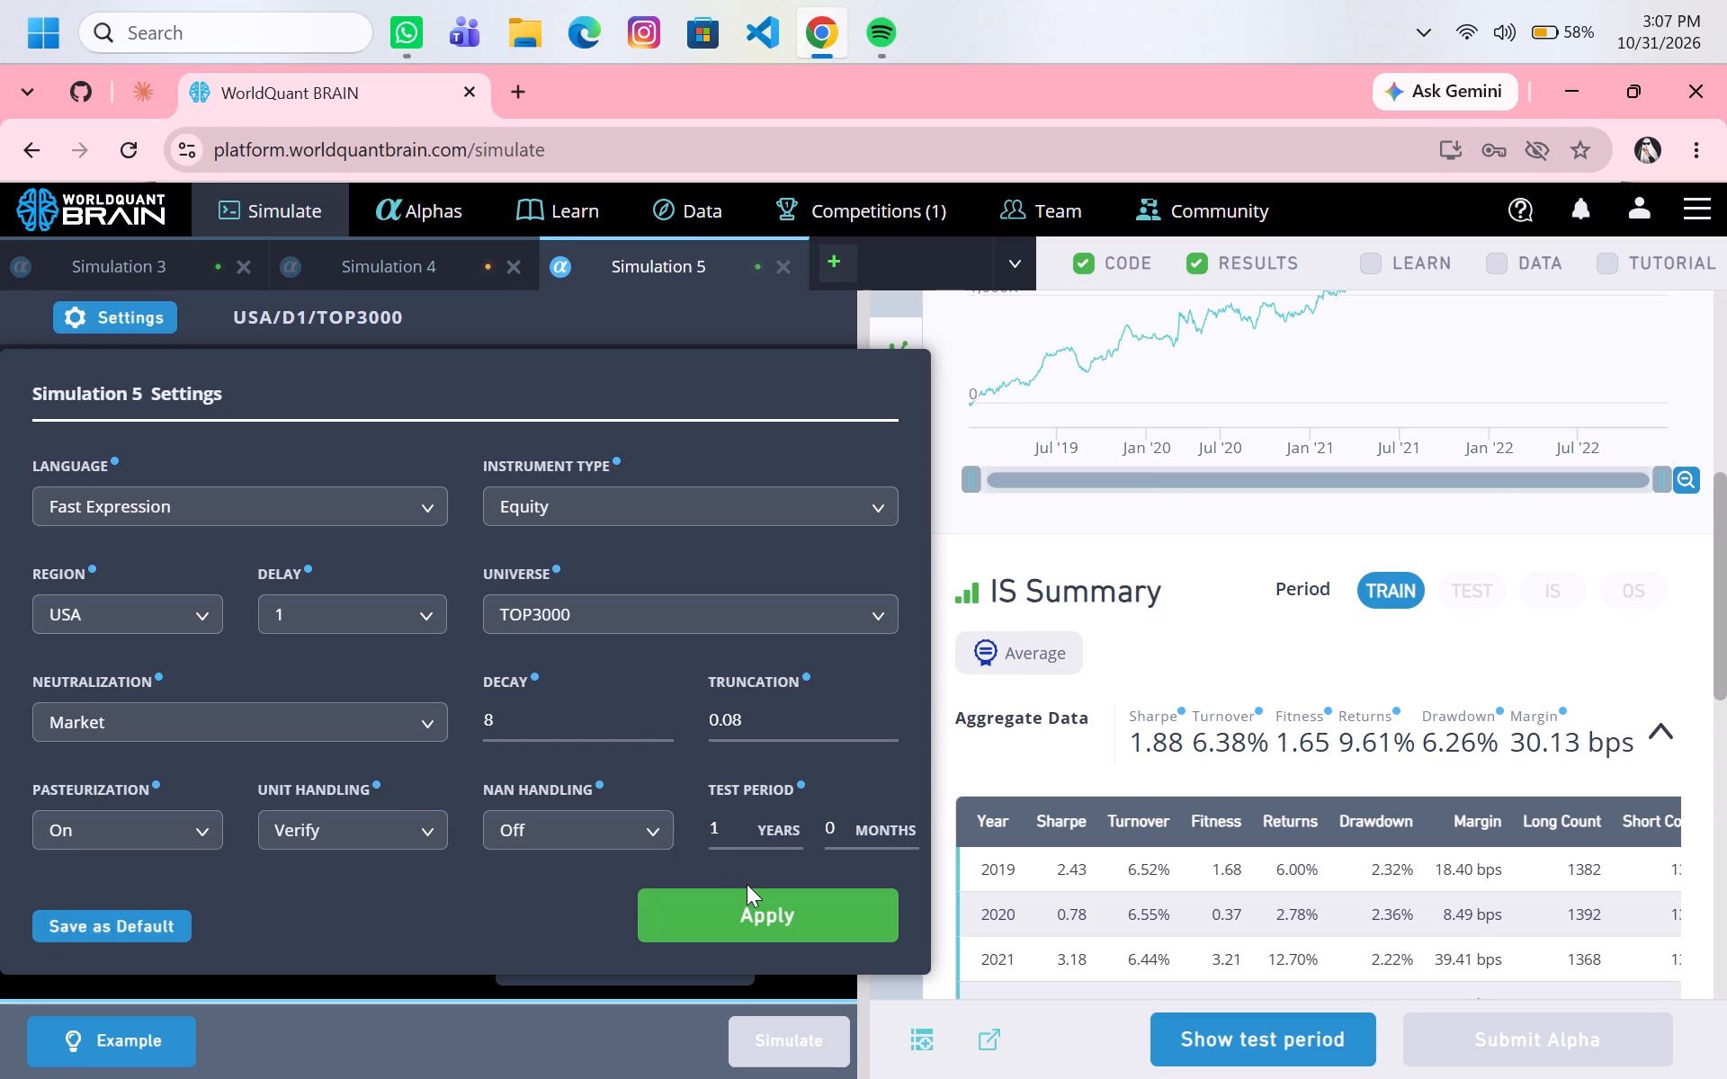
pyautogui.click(747, 884)
pyautogui.click(756, 904)
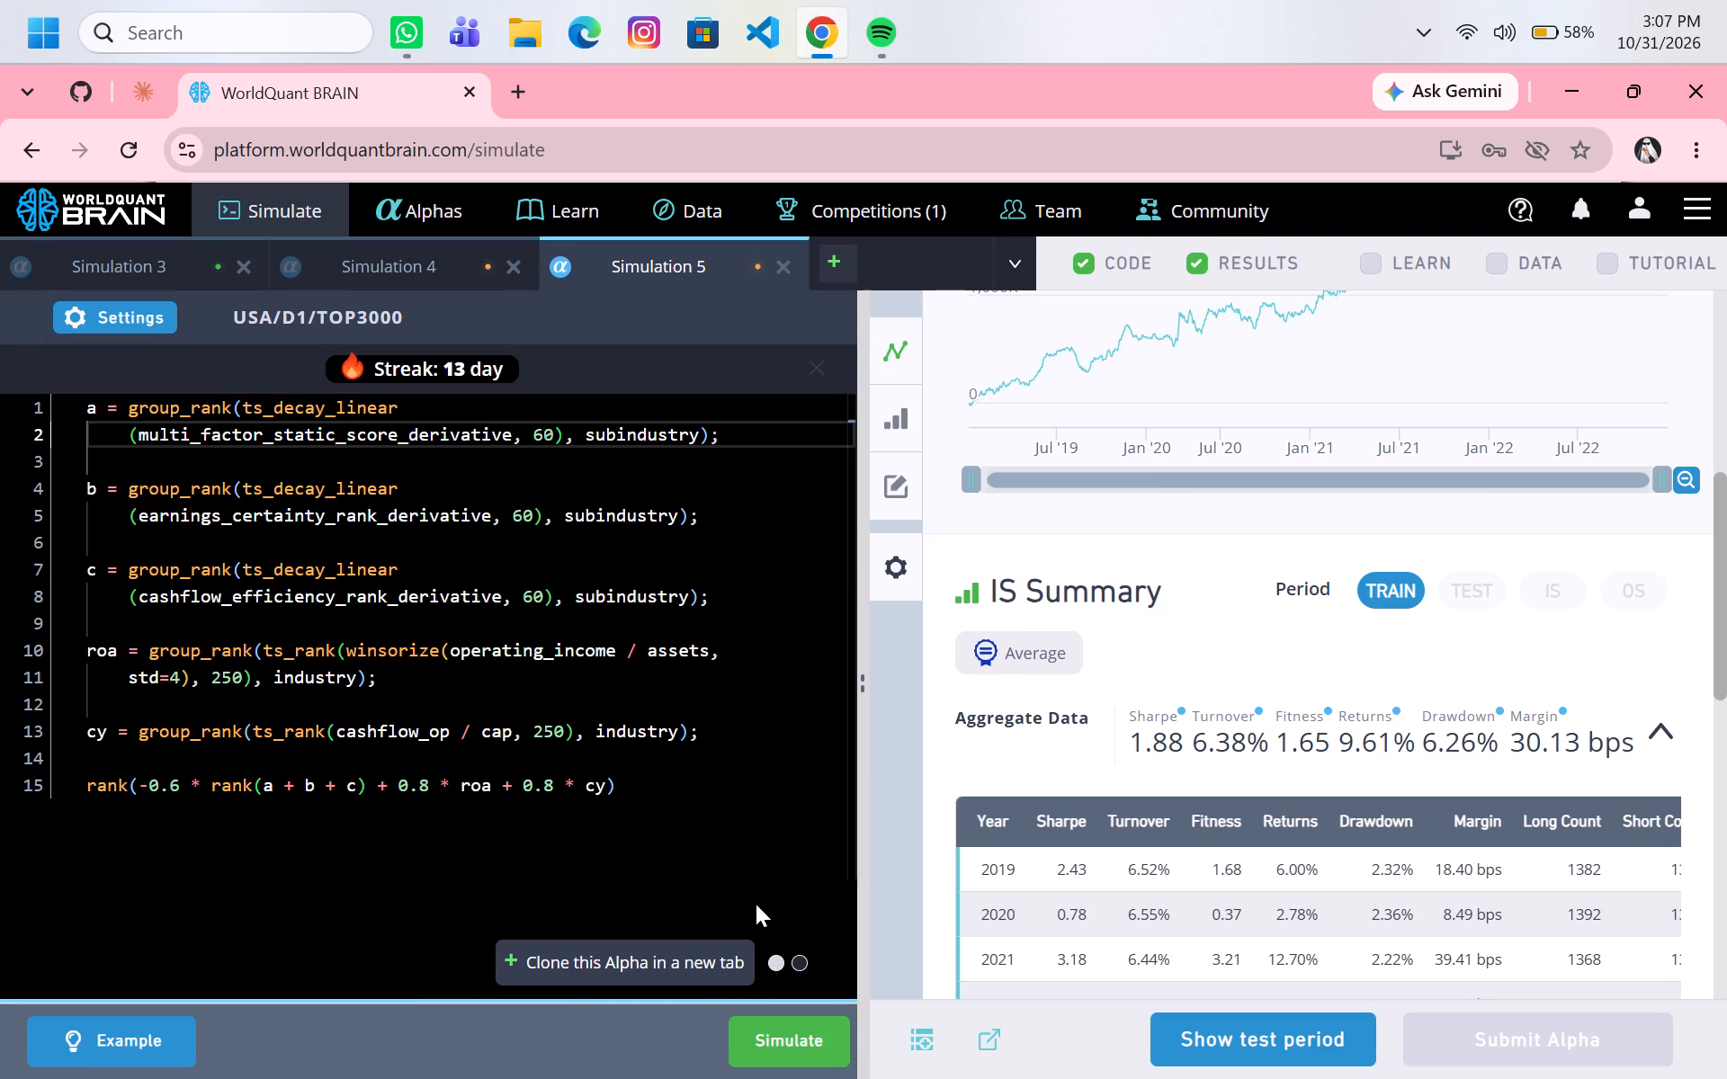
pyautogui.click(760, 1047)
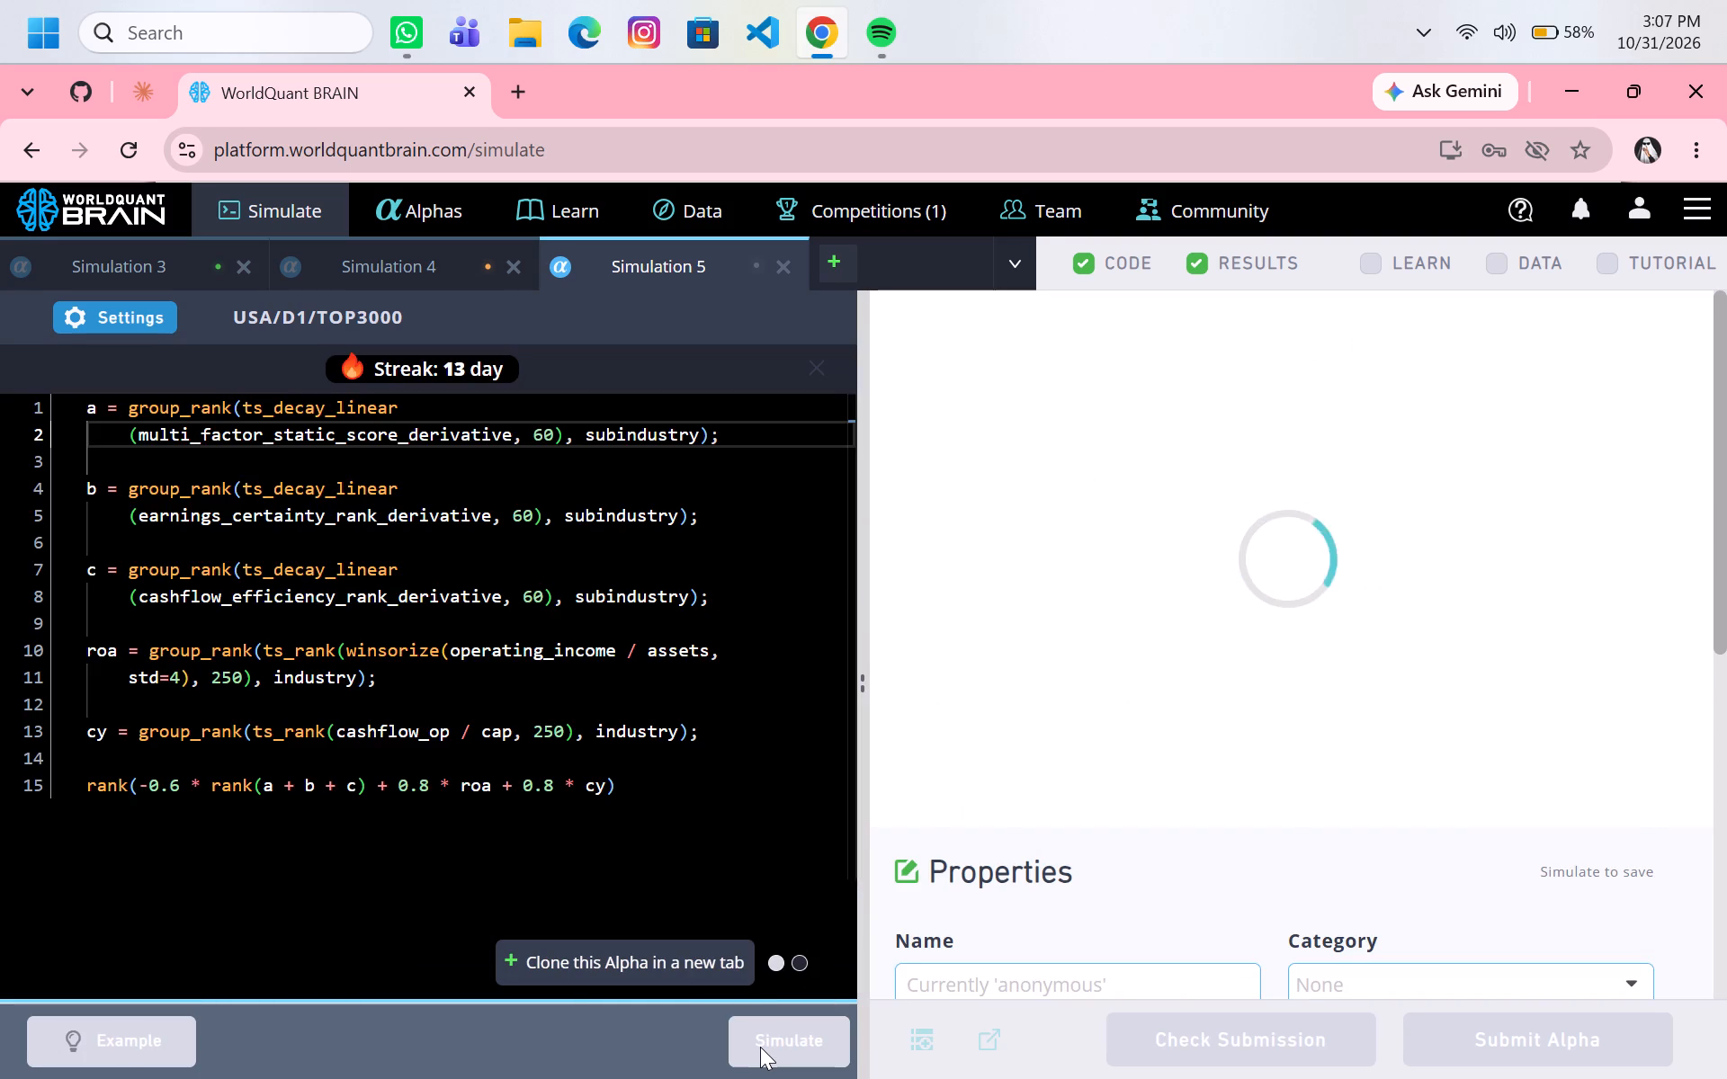
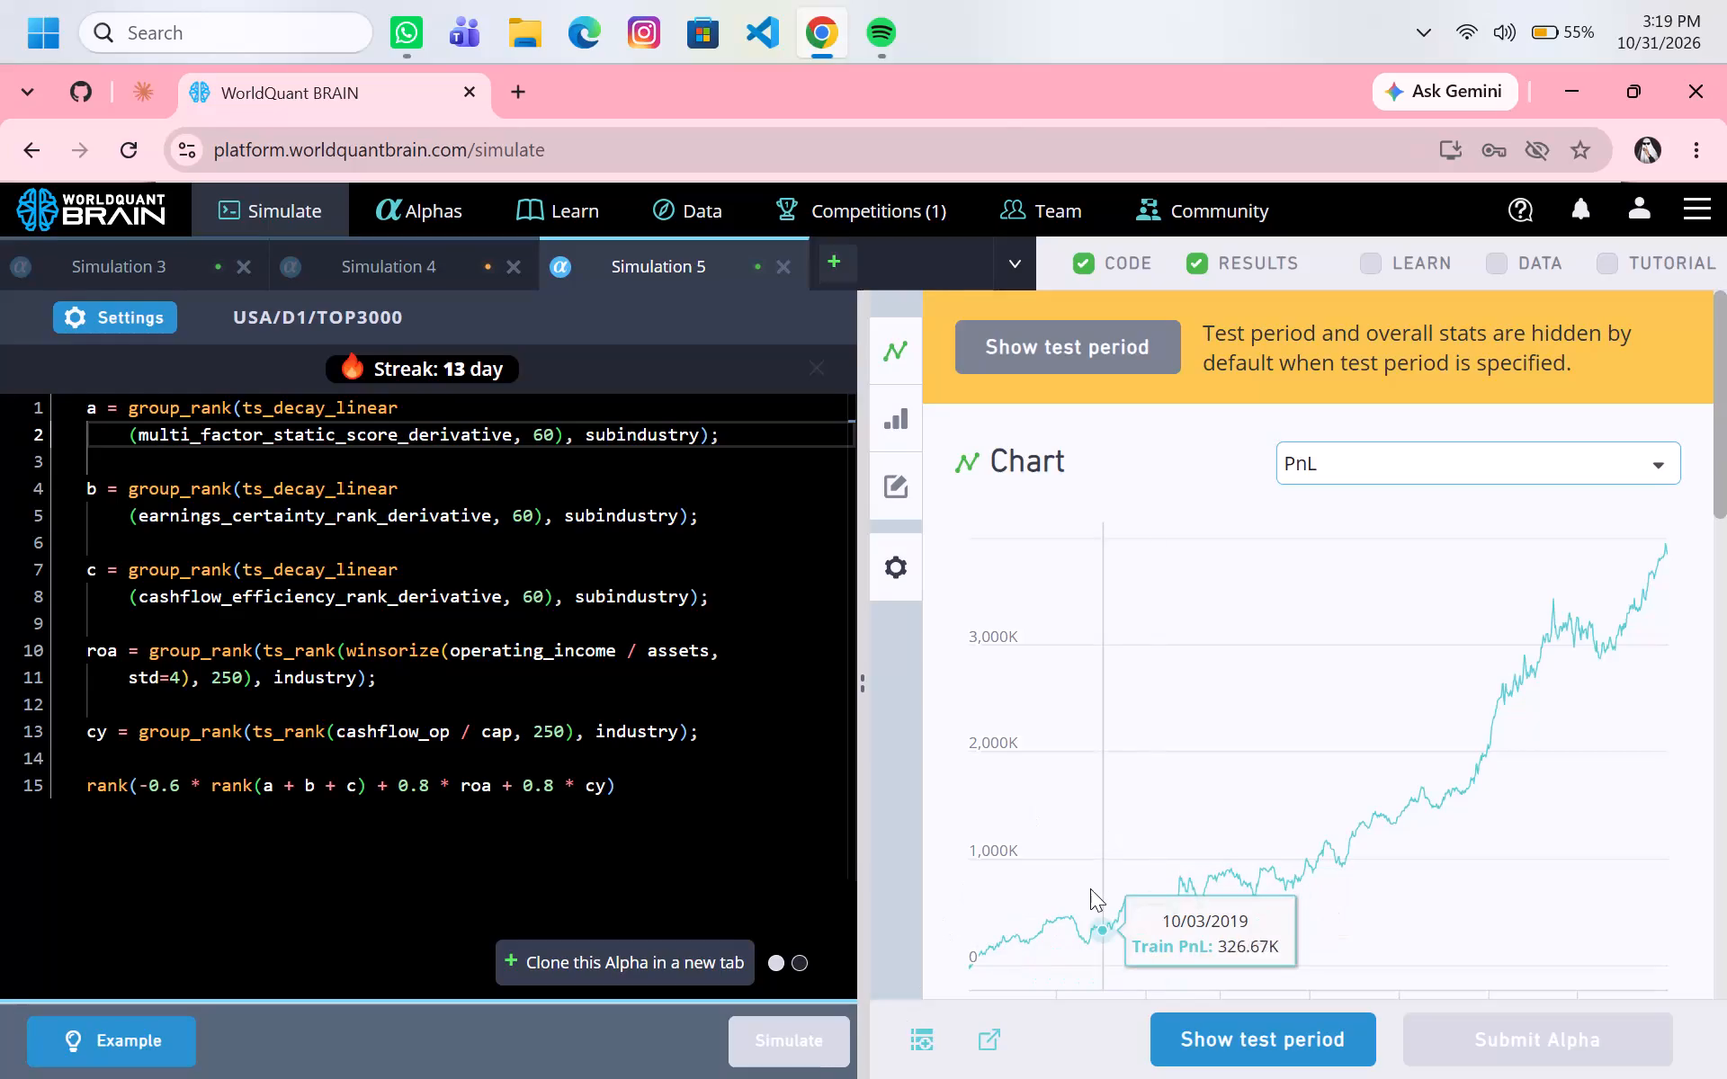
# Change the ts_decay_linear window to 5 in expressions a, b and c of Simulation 5, and run the simulation.
pyautogui.scroll(-2, 1090, 888)
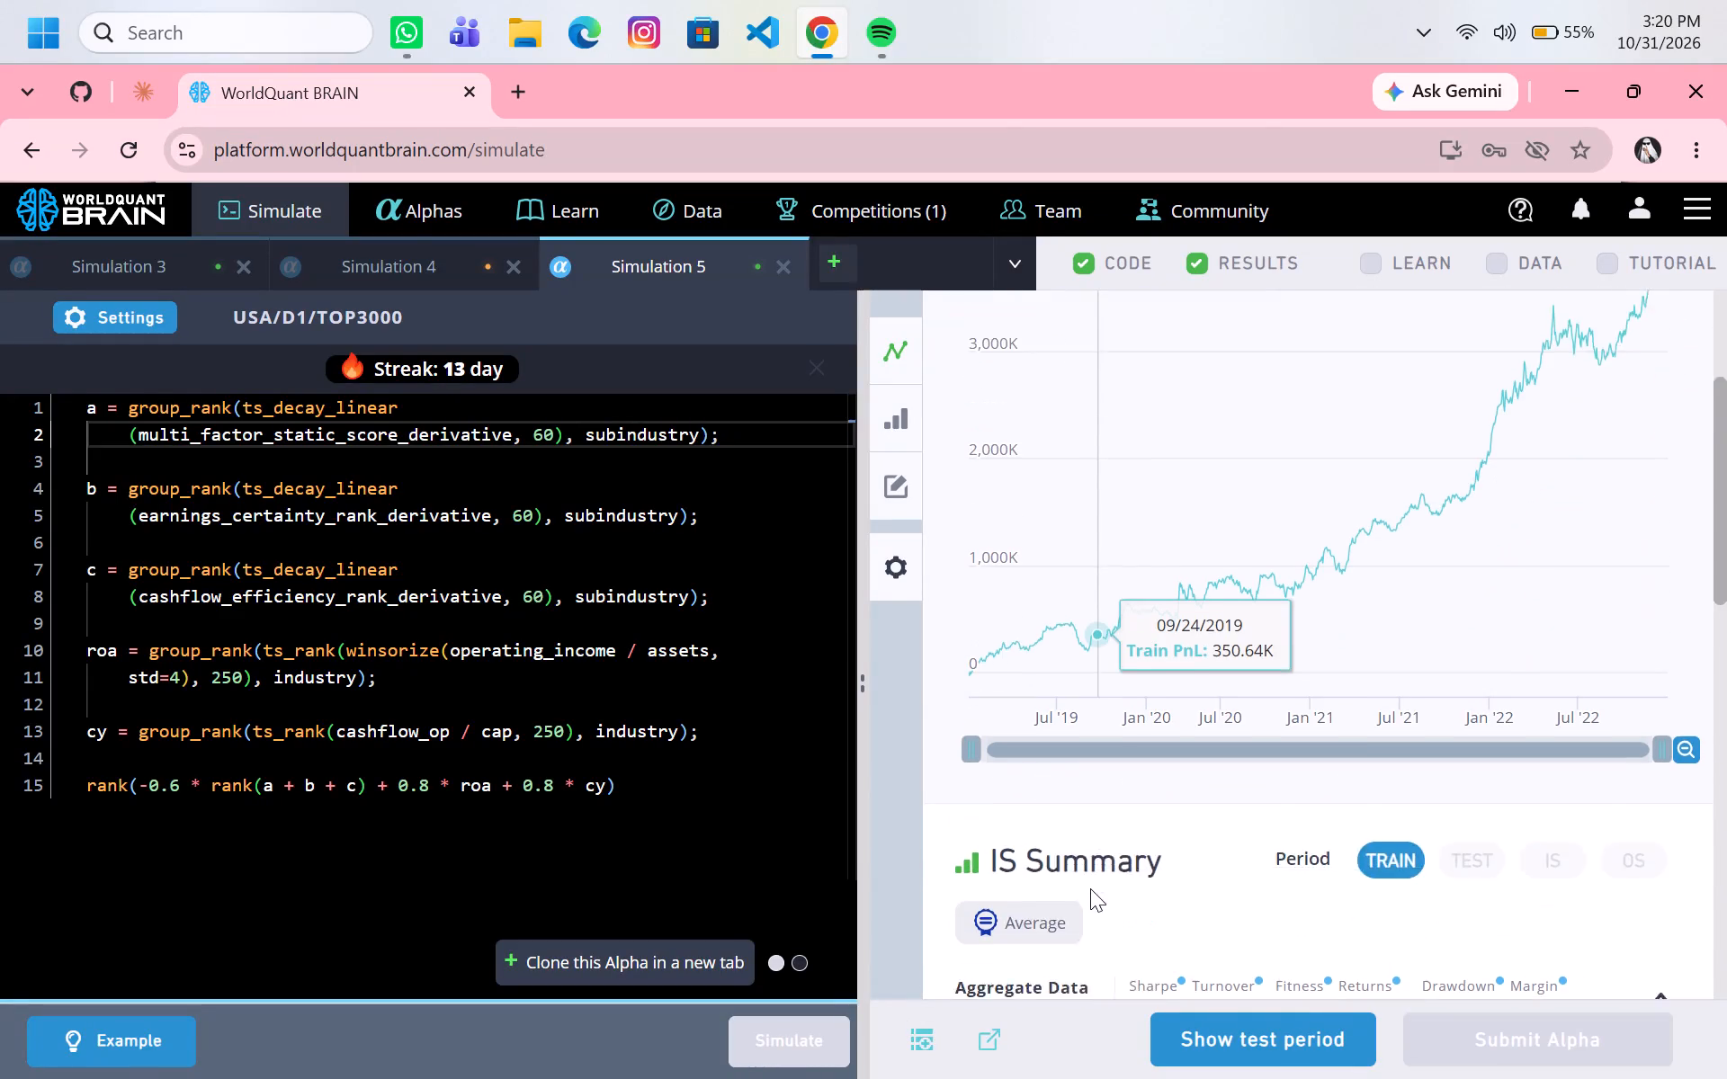
pyautogui.scroll(-1, 1090, 888)
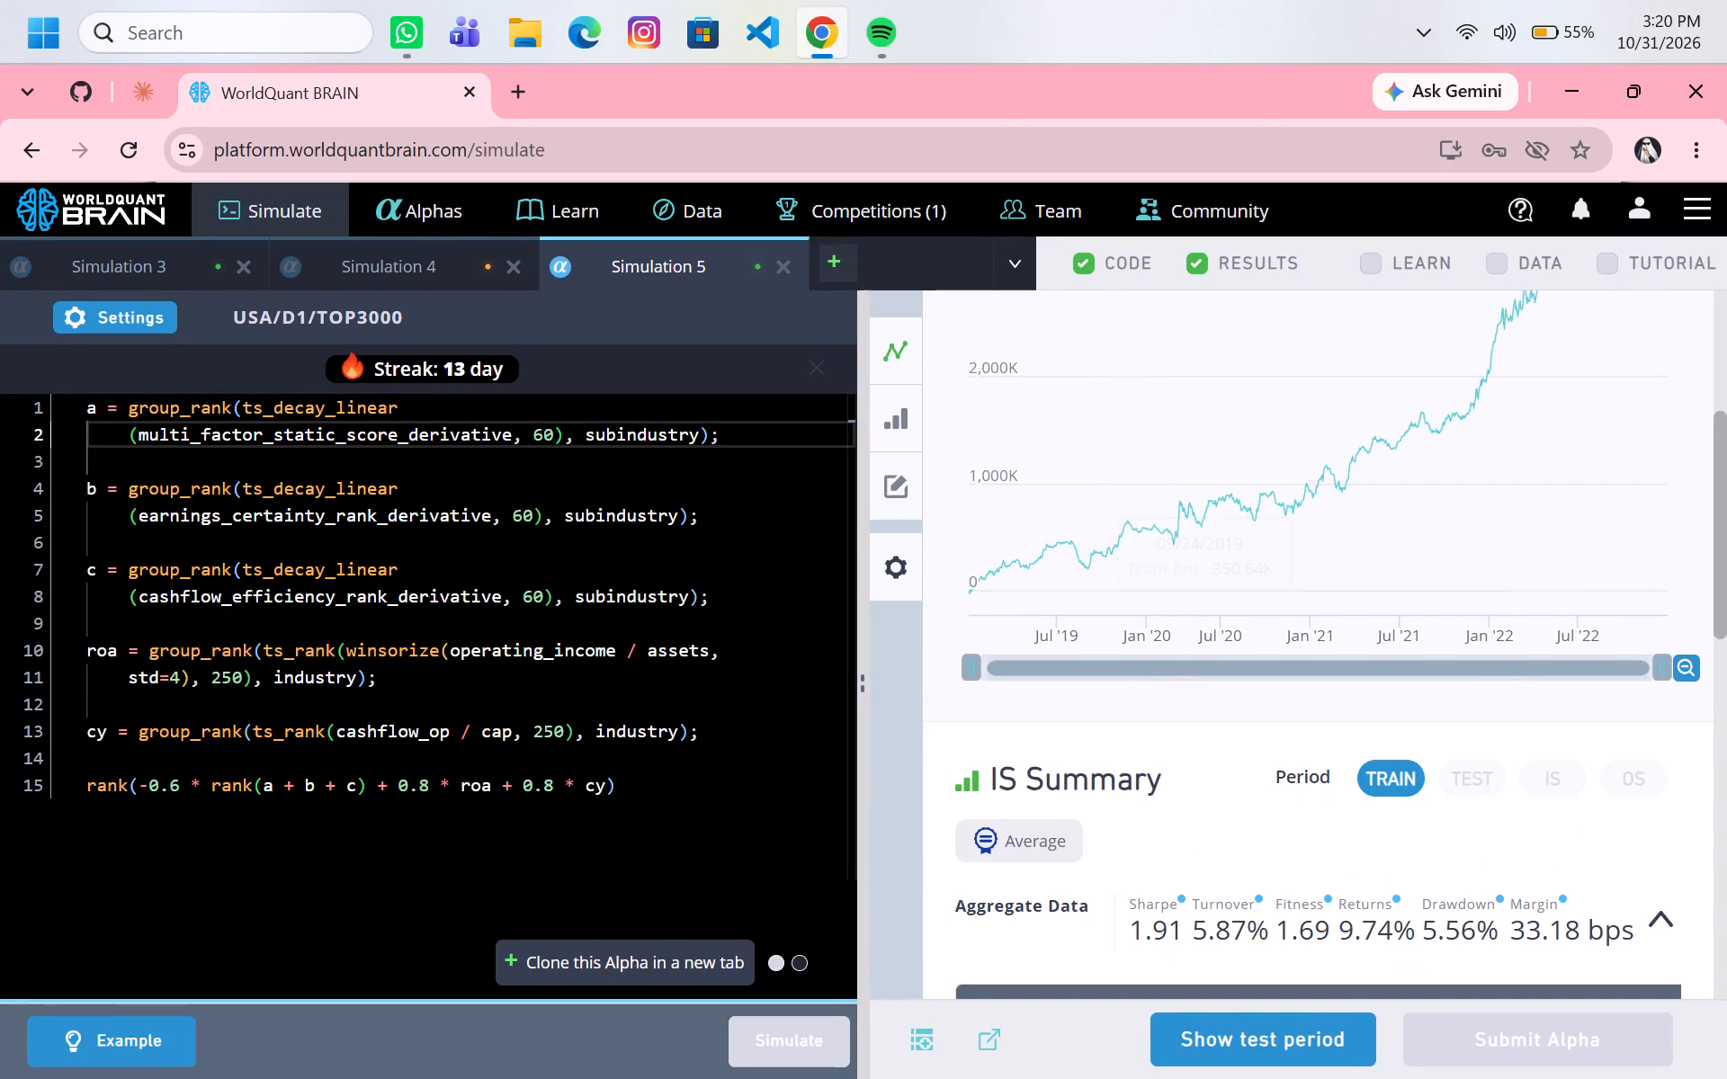
pyautogui.click(552, 426)
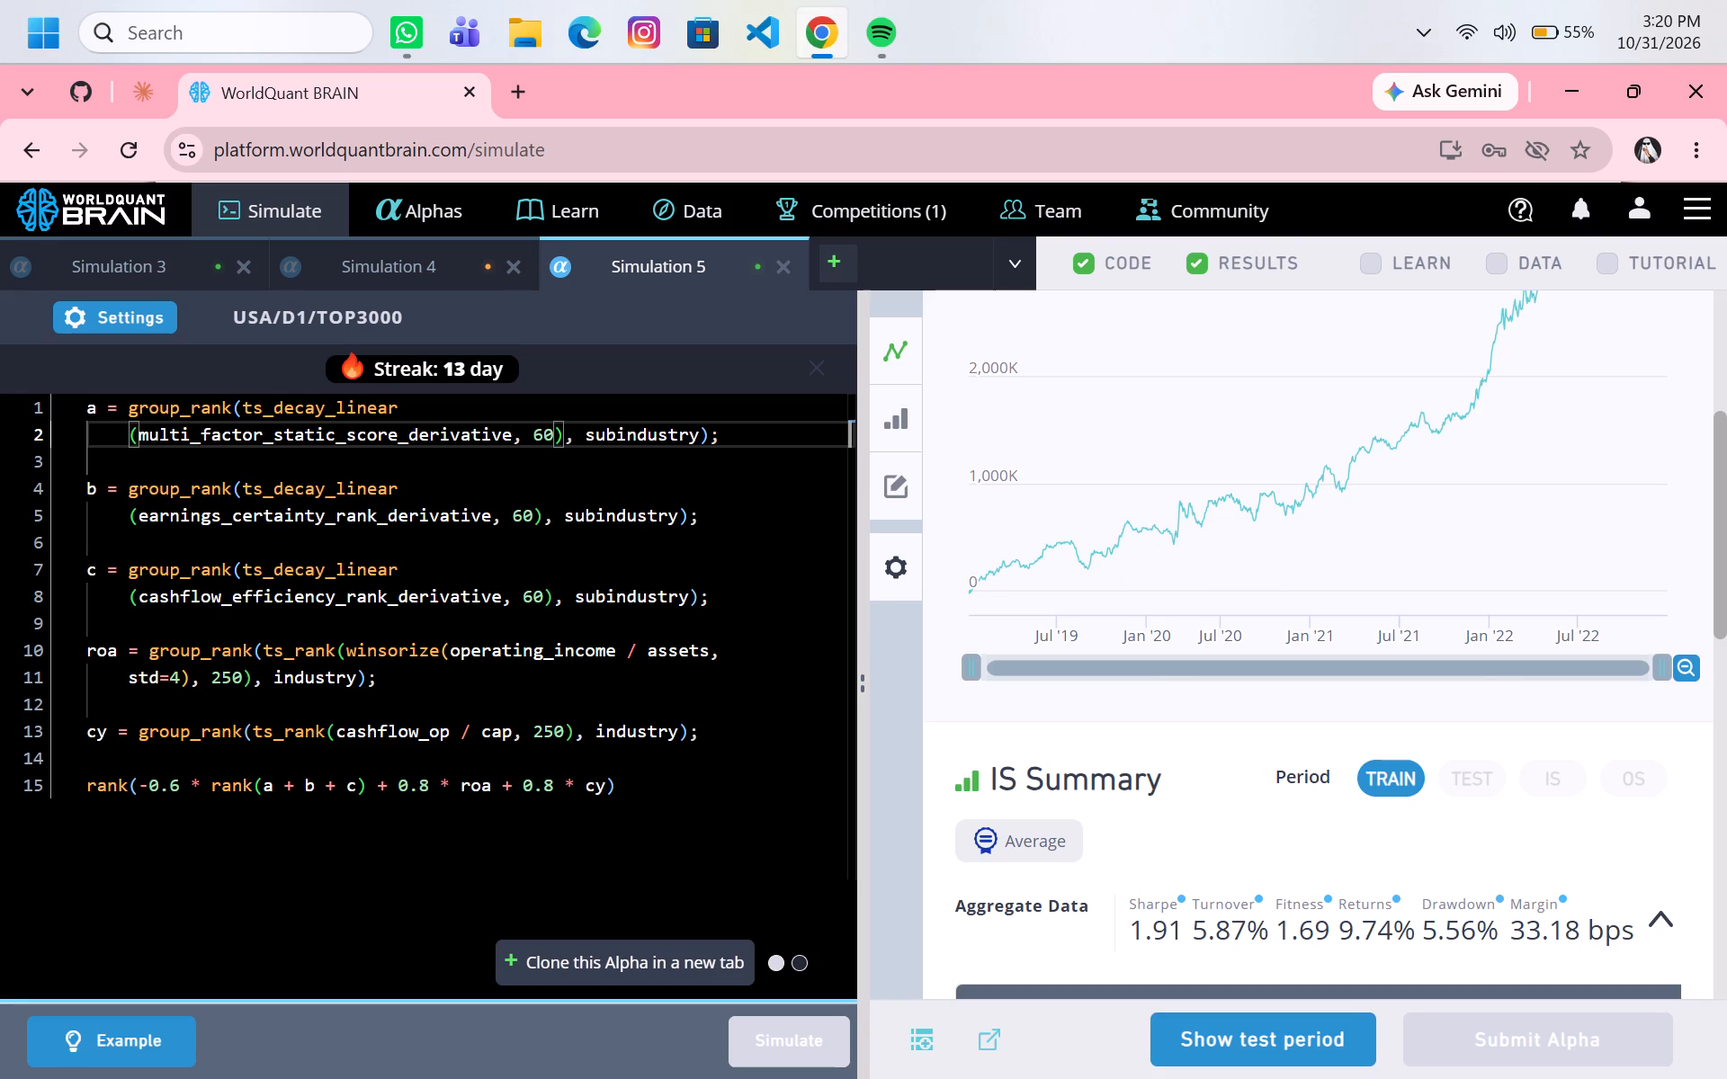
pyautogui.press('BackSpace')
pyautogui.press('BackSpace')
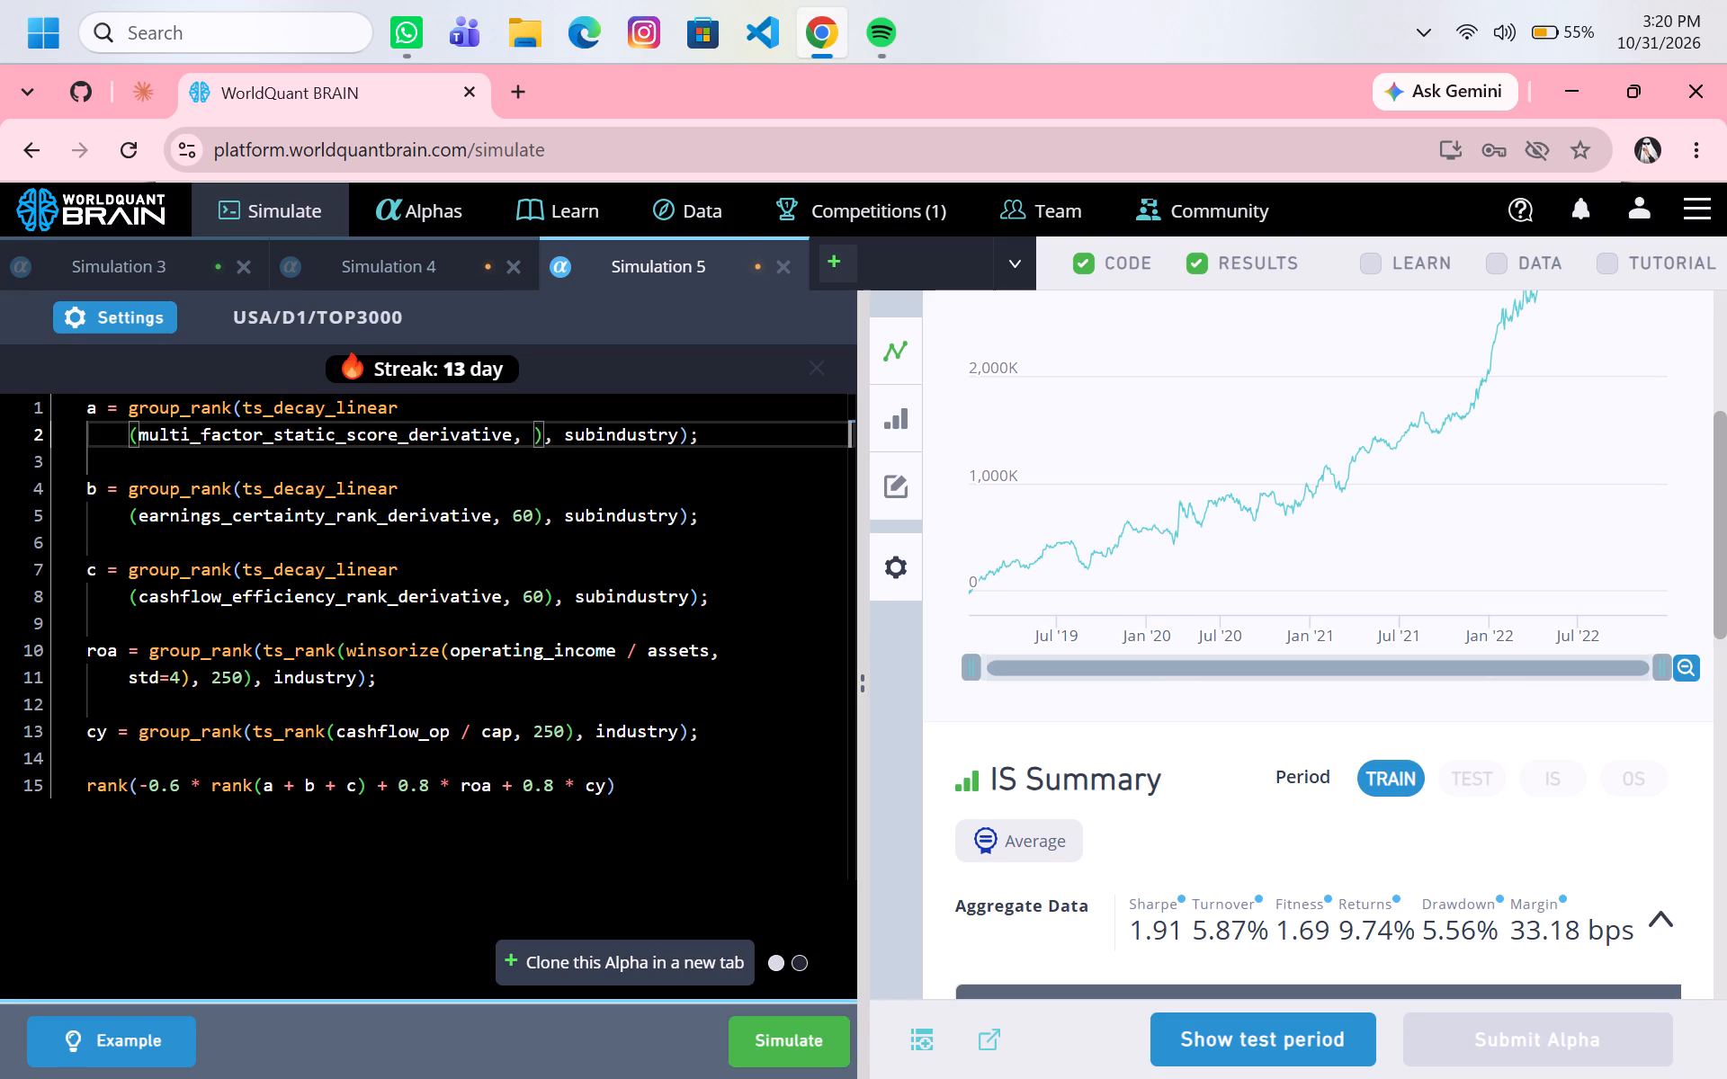
pyautogui.press('5')
pyautogui.click(533, 511)
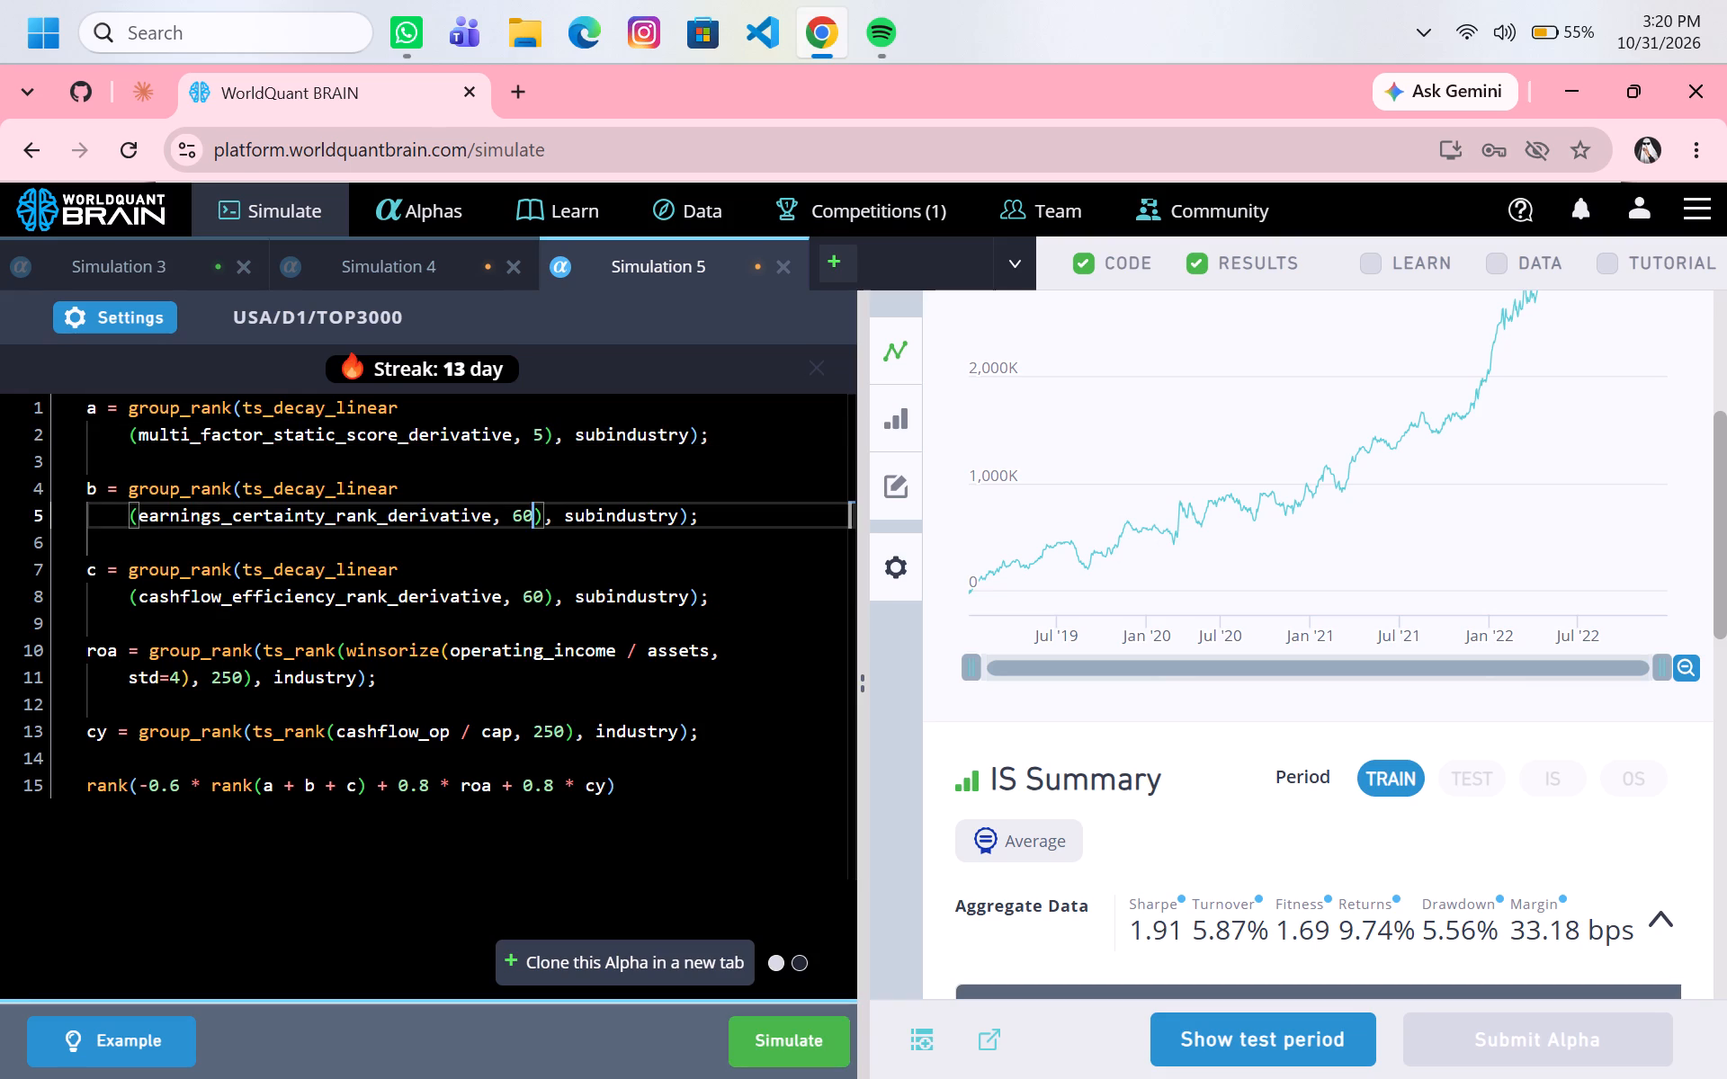
pyautogui.press('BackSpace')
pyautogui.press('BackSpace')
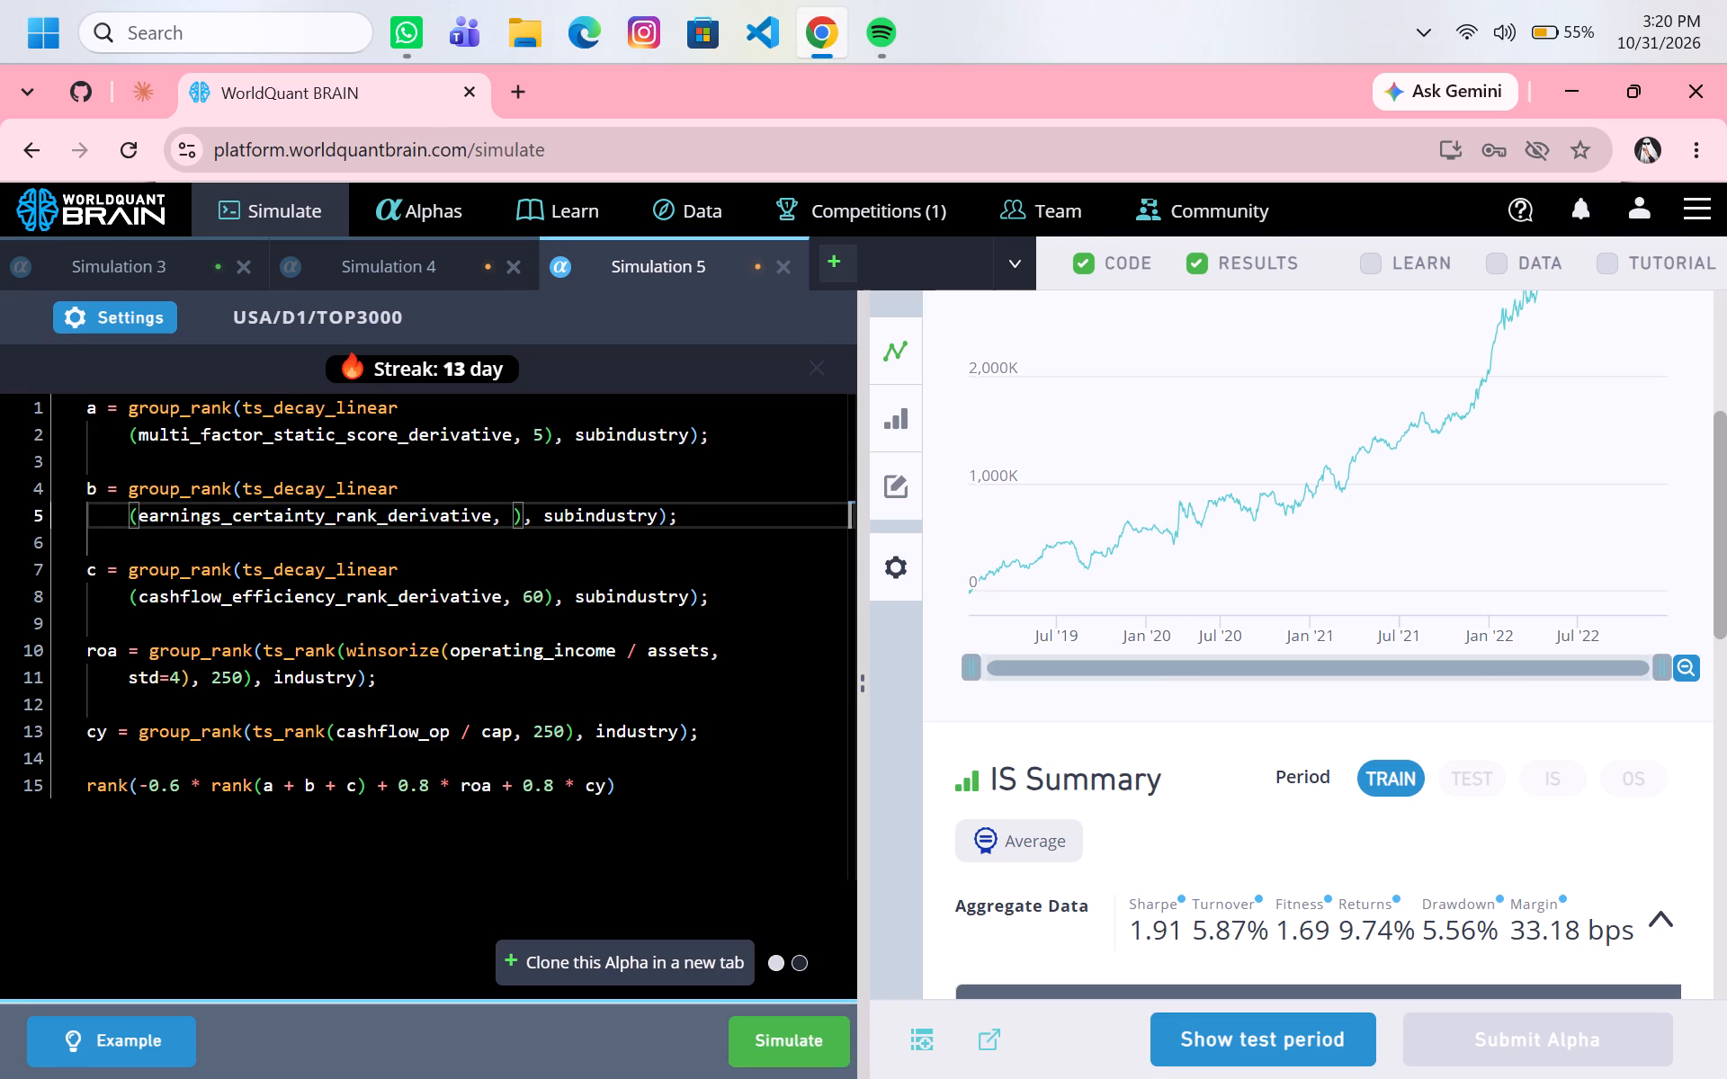
pyautogui.press('5')
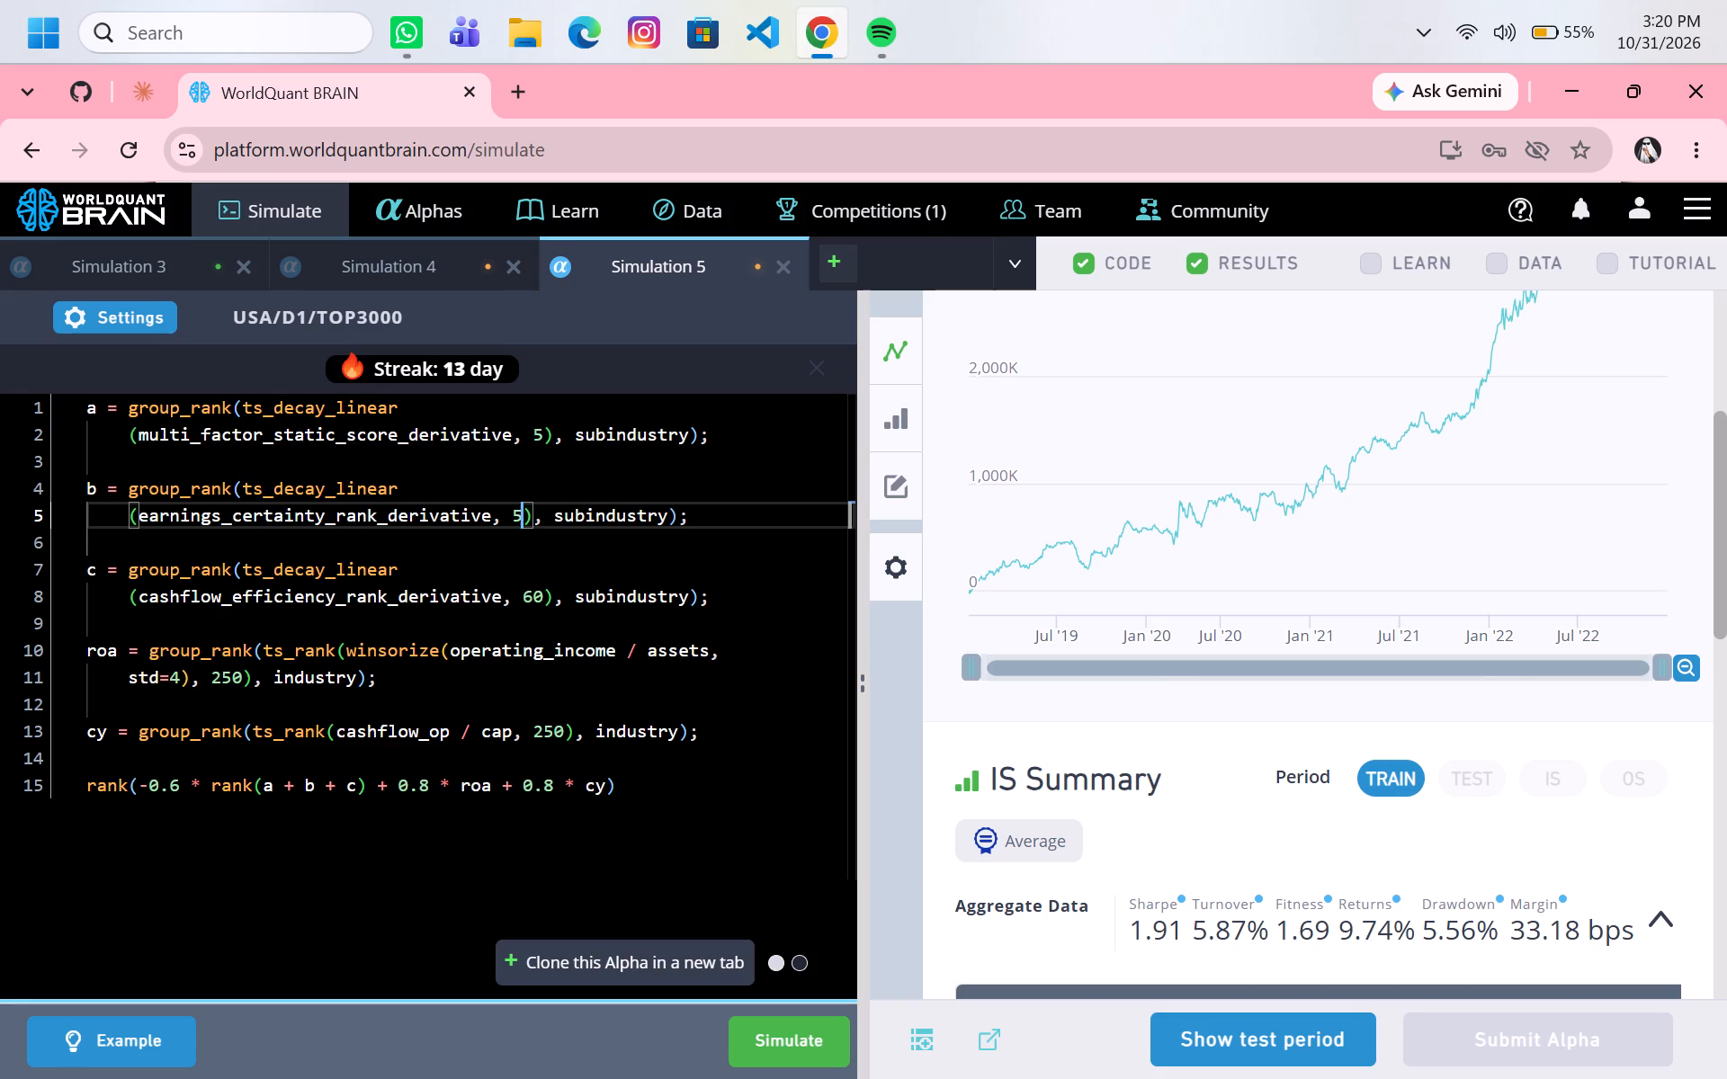
pyautogui.click(547, 600)
pyautogui.press('BackSpace')
pyautogui.press('BackSpace')
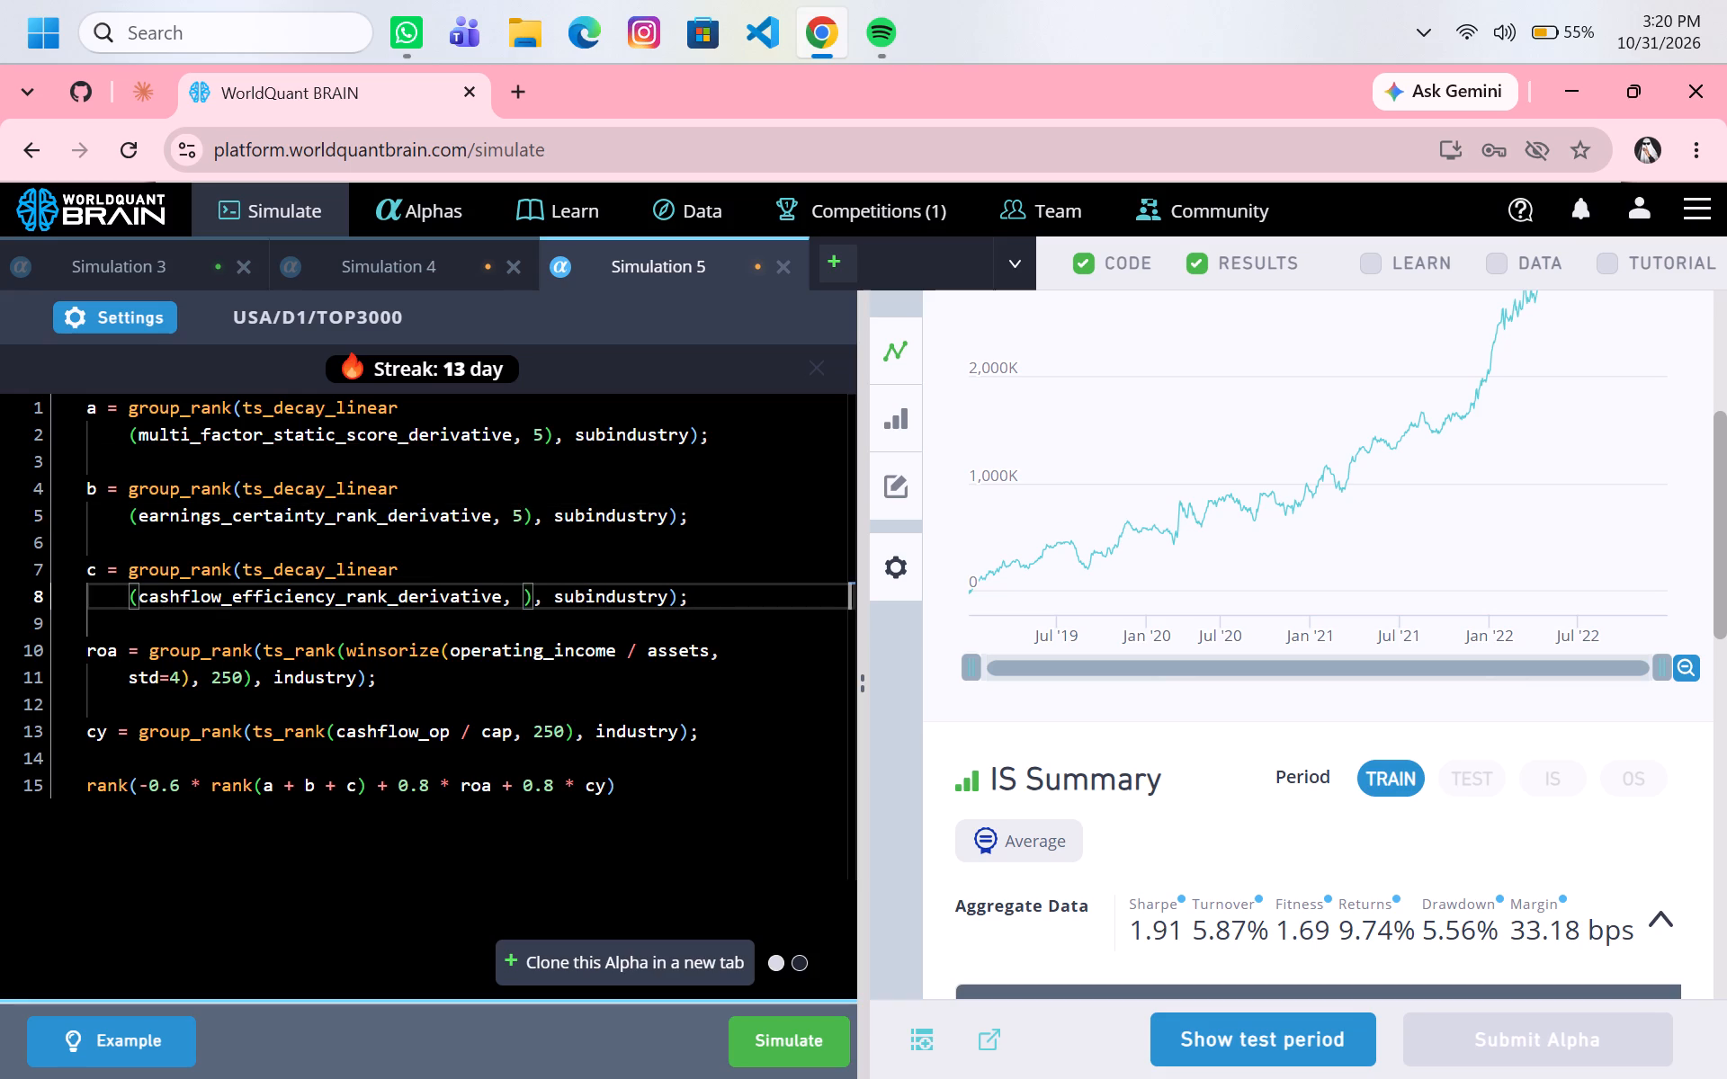
pyautogui.press('5')
pyautogui.click(766, 1040)
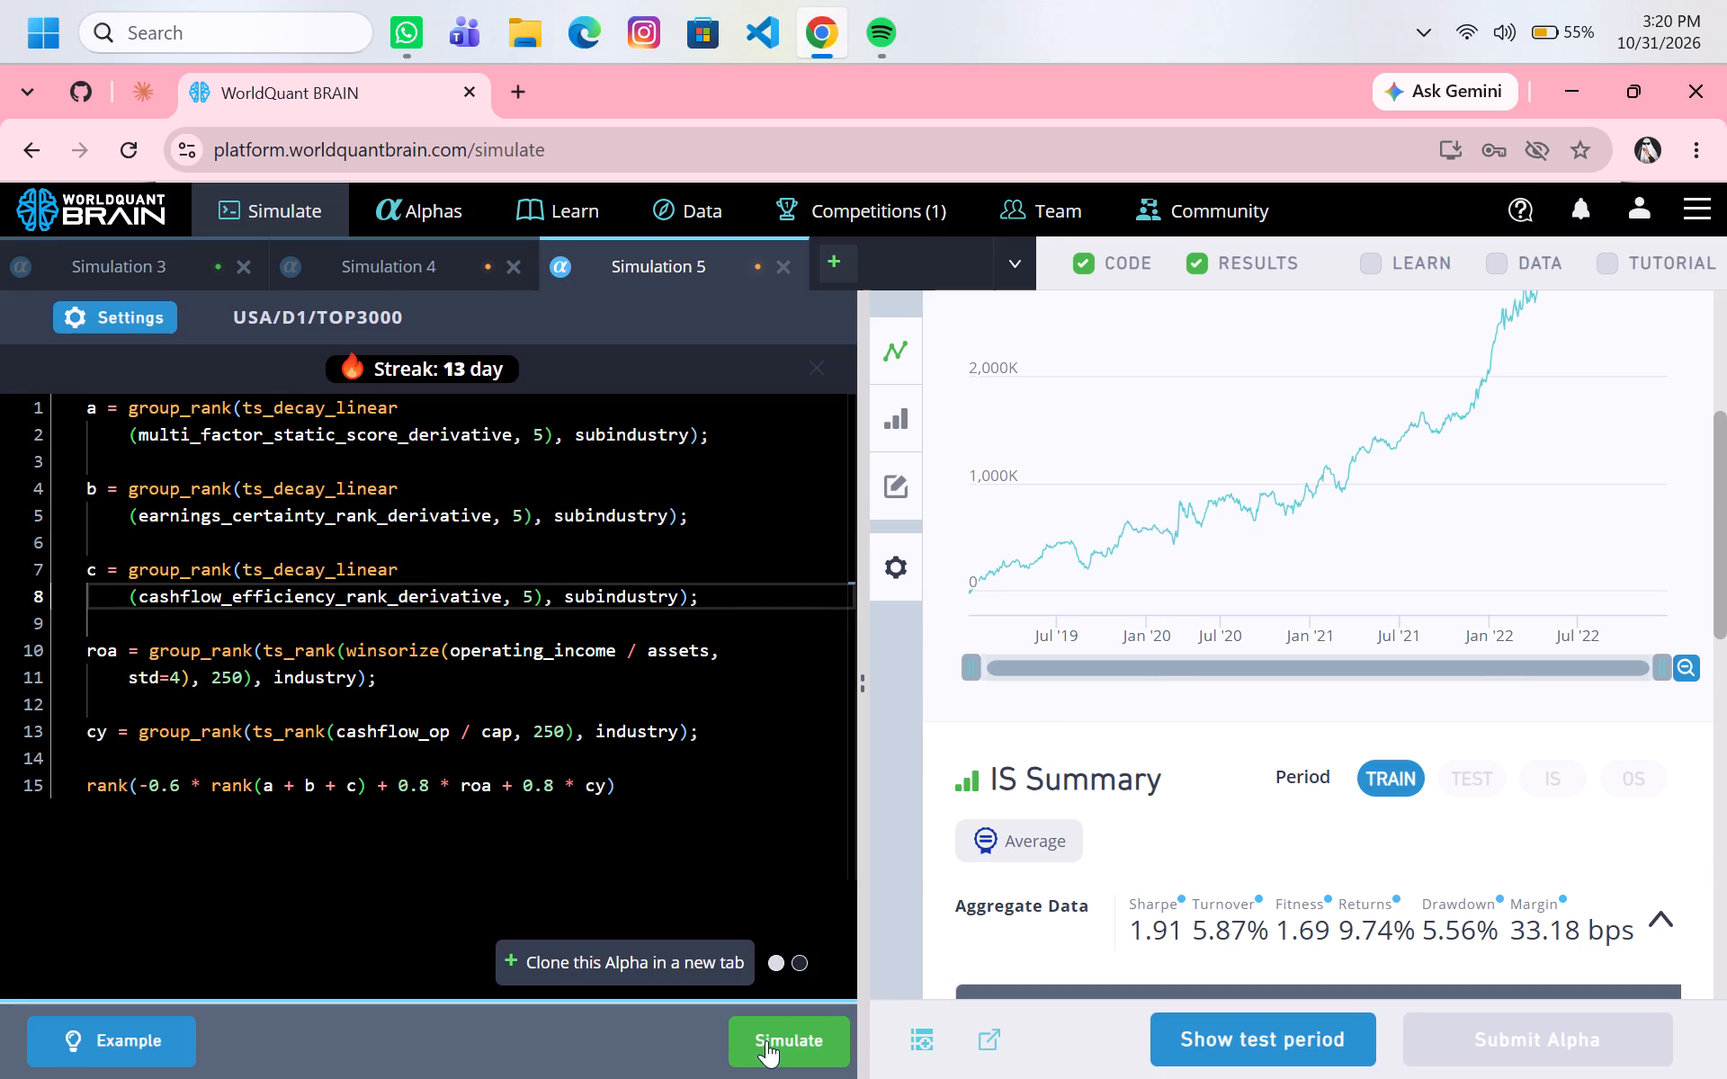
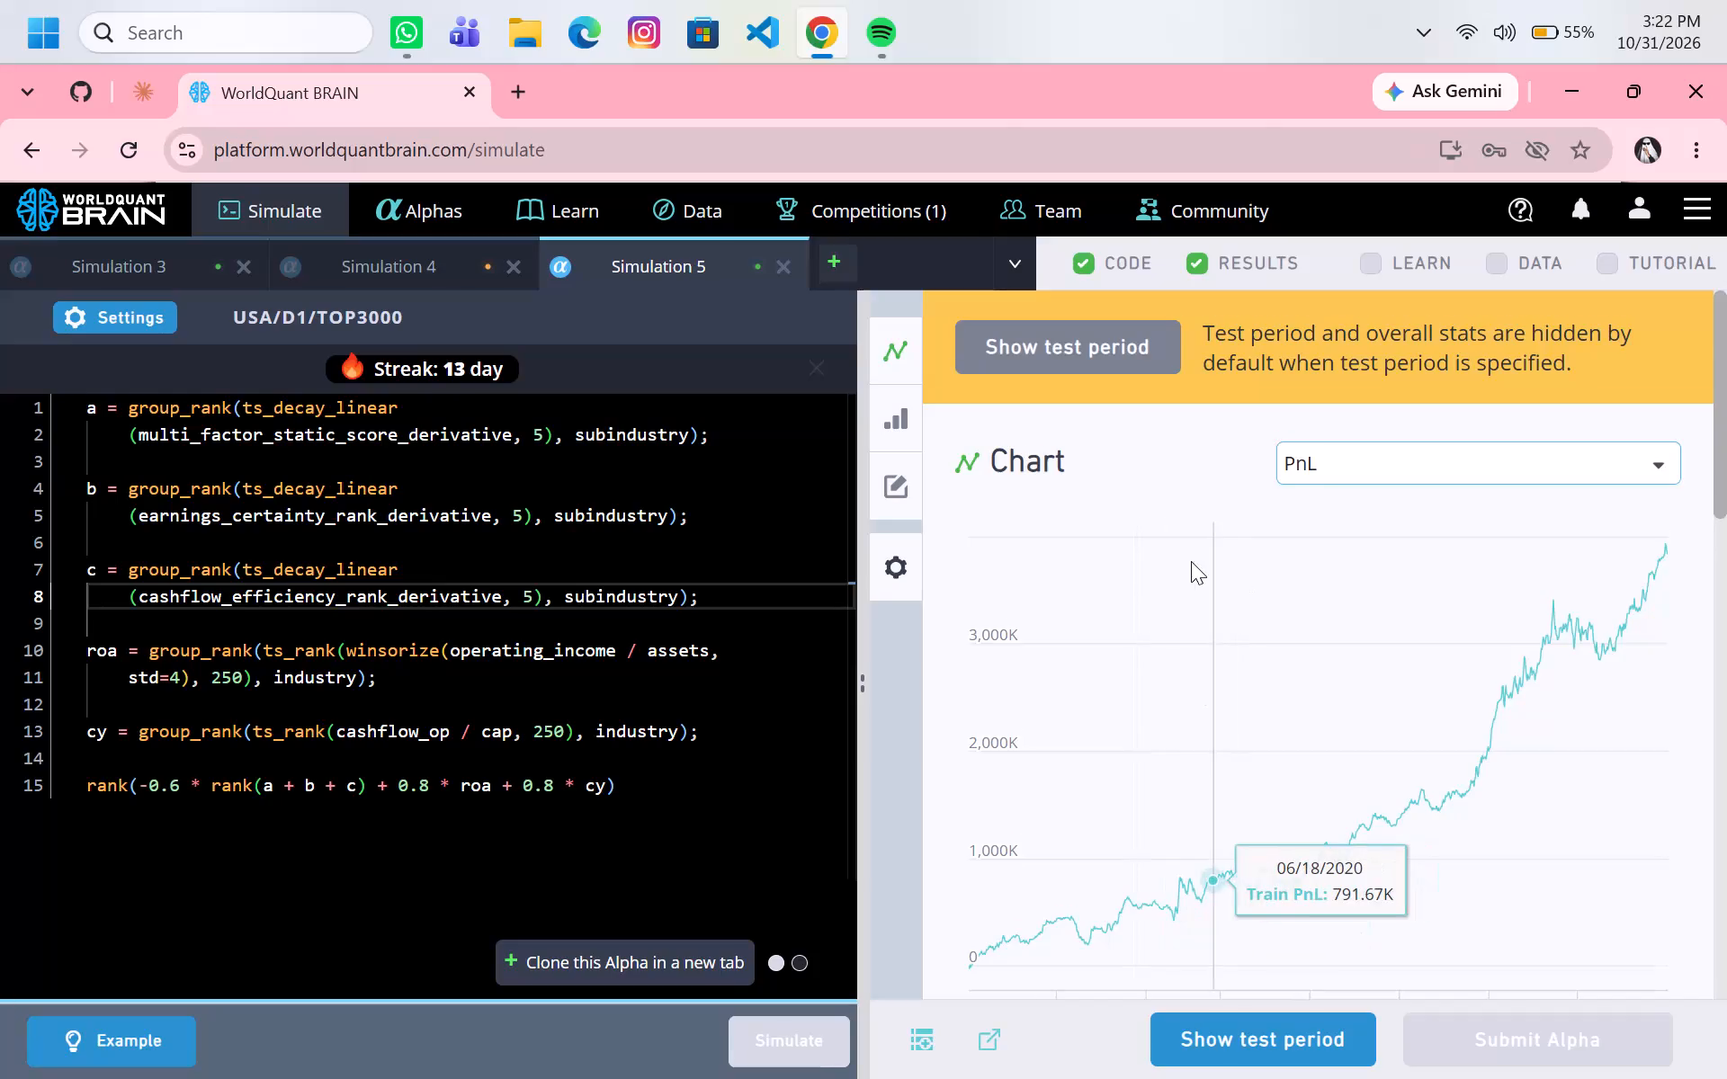
# Review the IS Summary of Simulation 5 and compare its code and results with Simulations 3 and 4.
pyautogui.scroll(-4, 1191, 561)
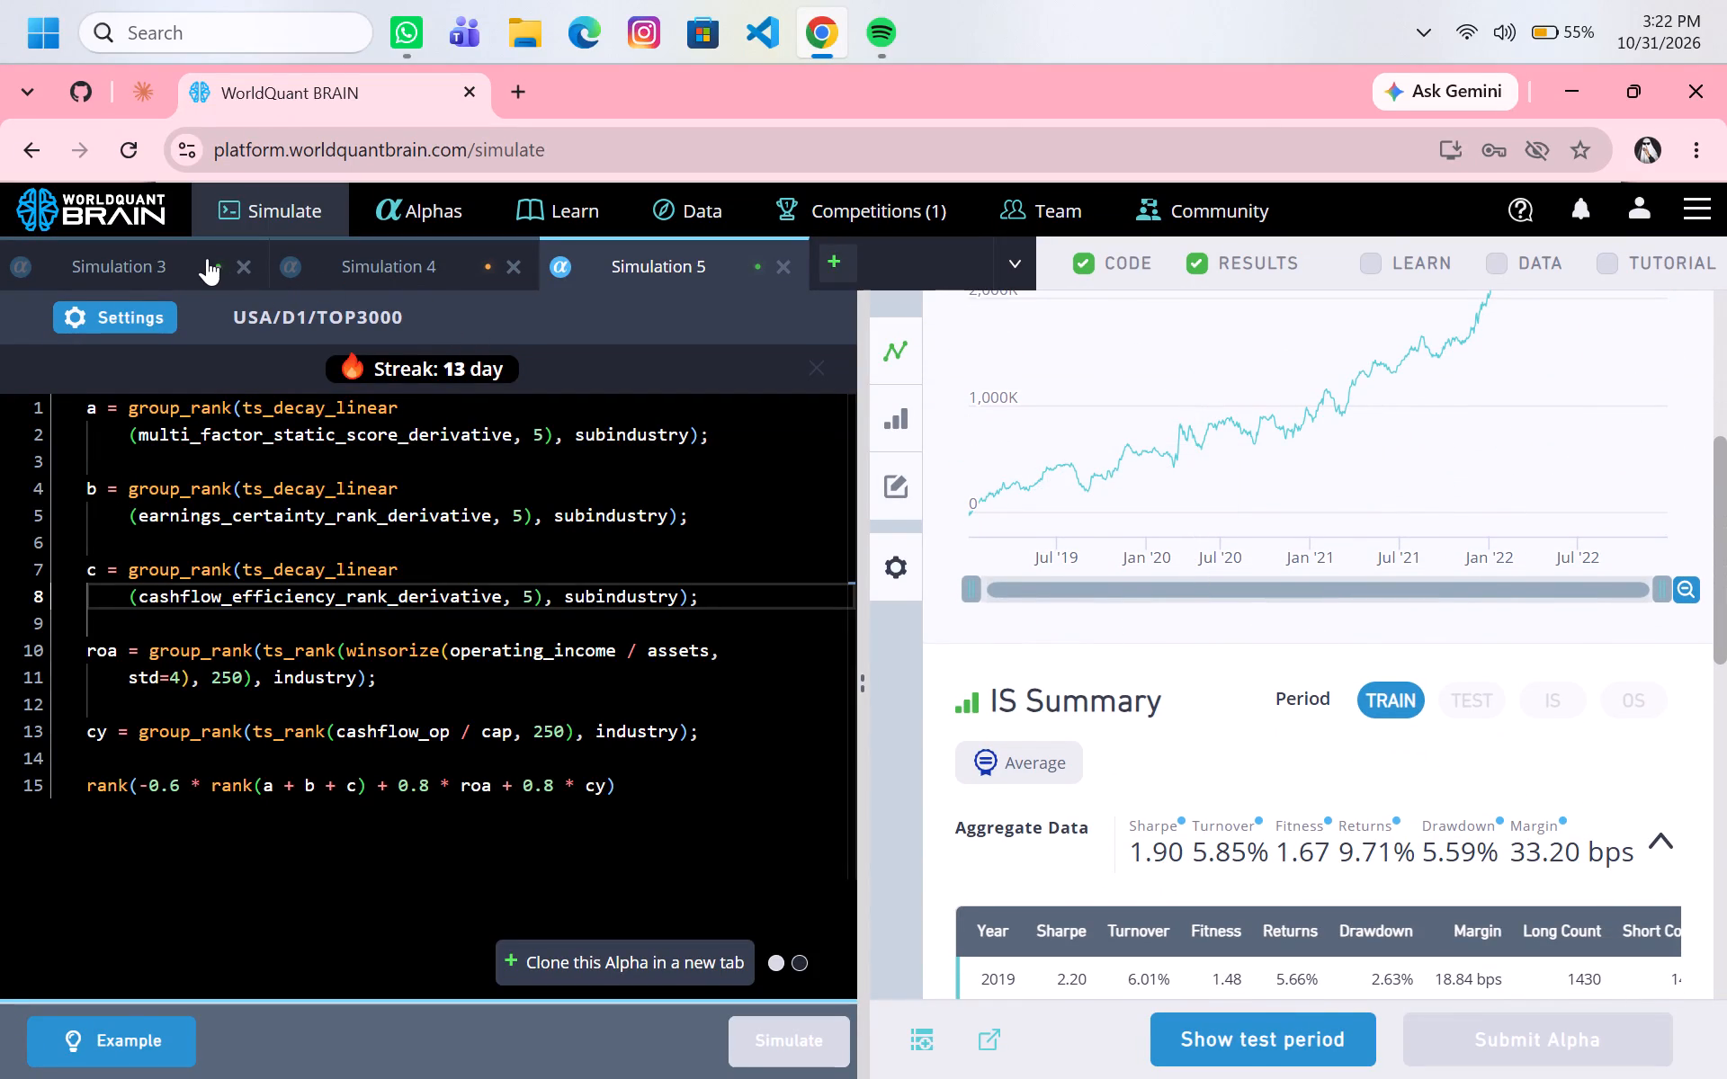
pyautogui.click(182, 244)
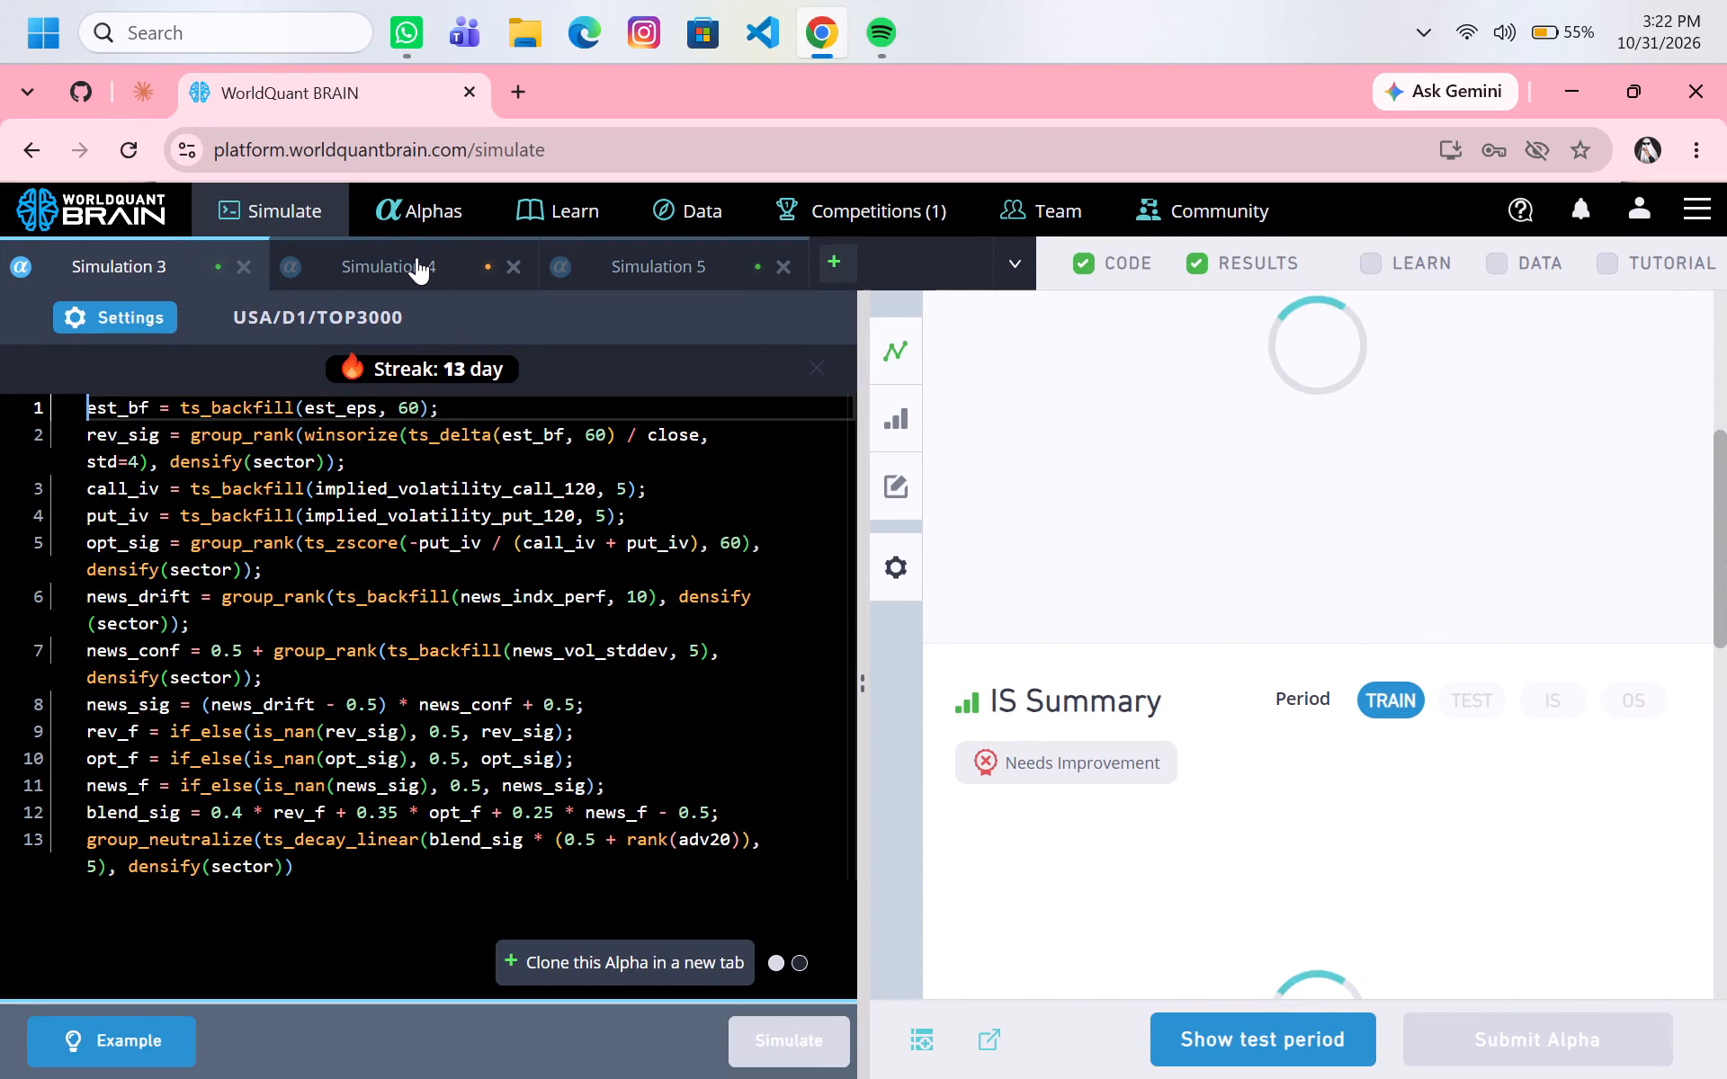
pyautogui.click(416, 257)
pyautogui.click(645, 260)
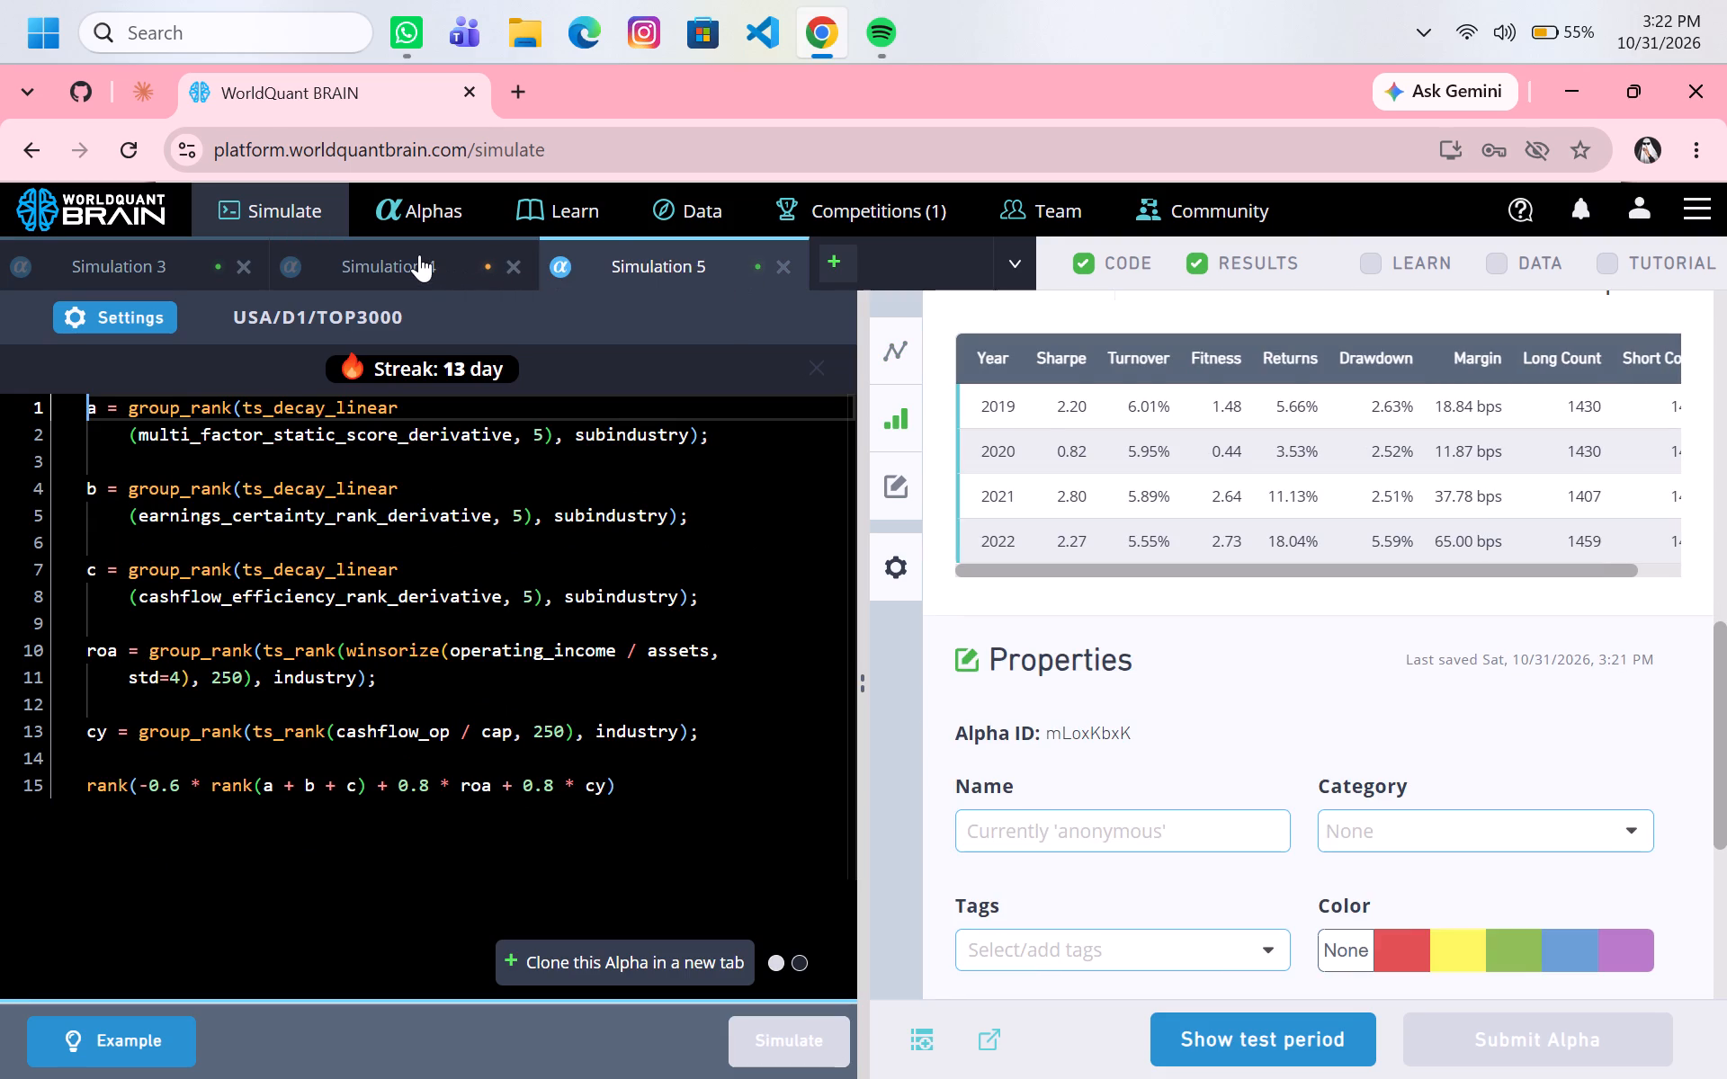
pyautogui.click(419, 254)
pyautogui.click(668, 267)
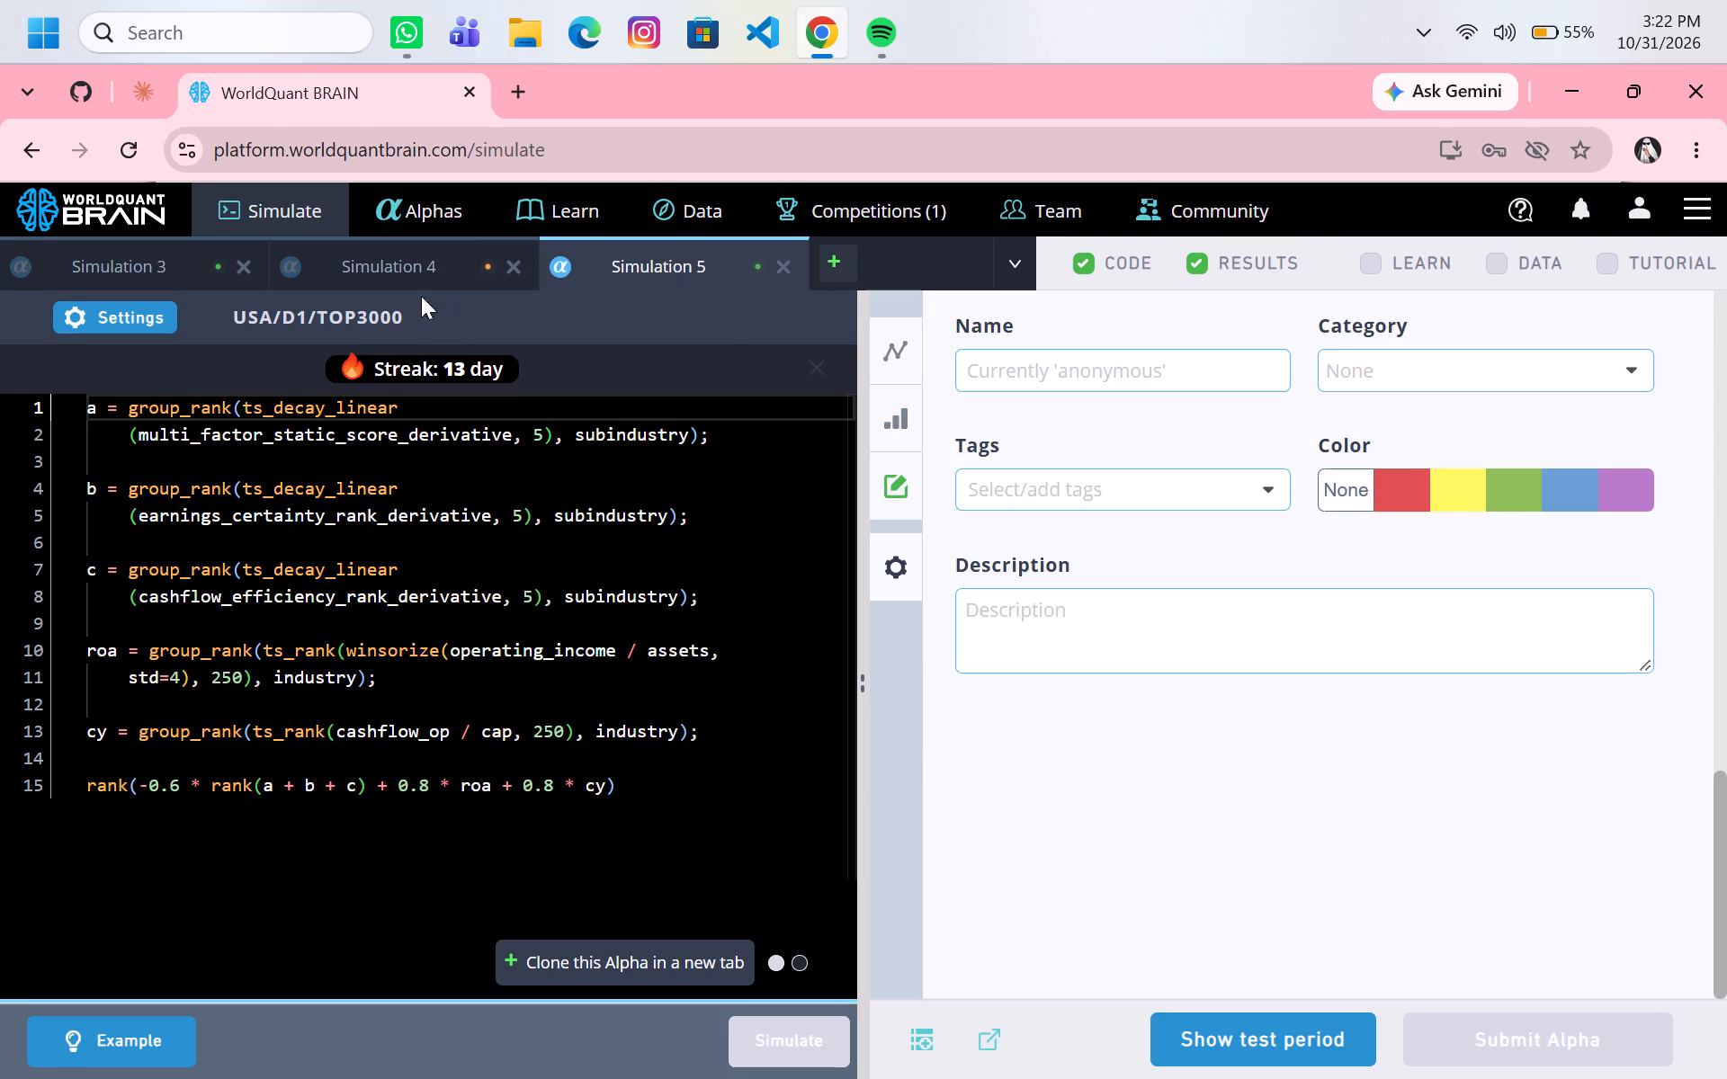
# Run Simulation 4 with its current expressions, using the 252 window for roa and the 5 window for cy.
pyautogui.click(349, 267)
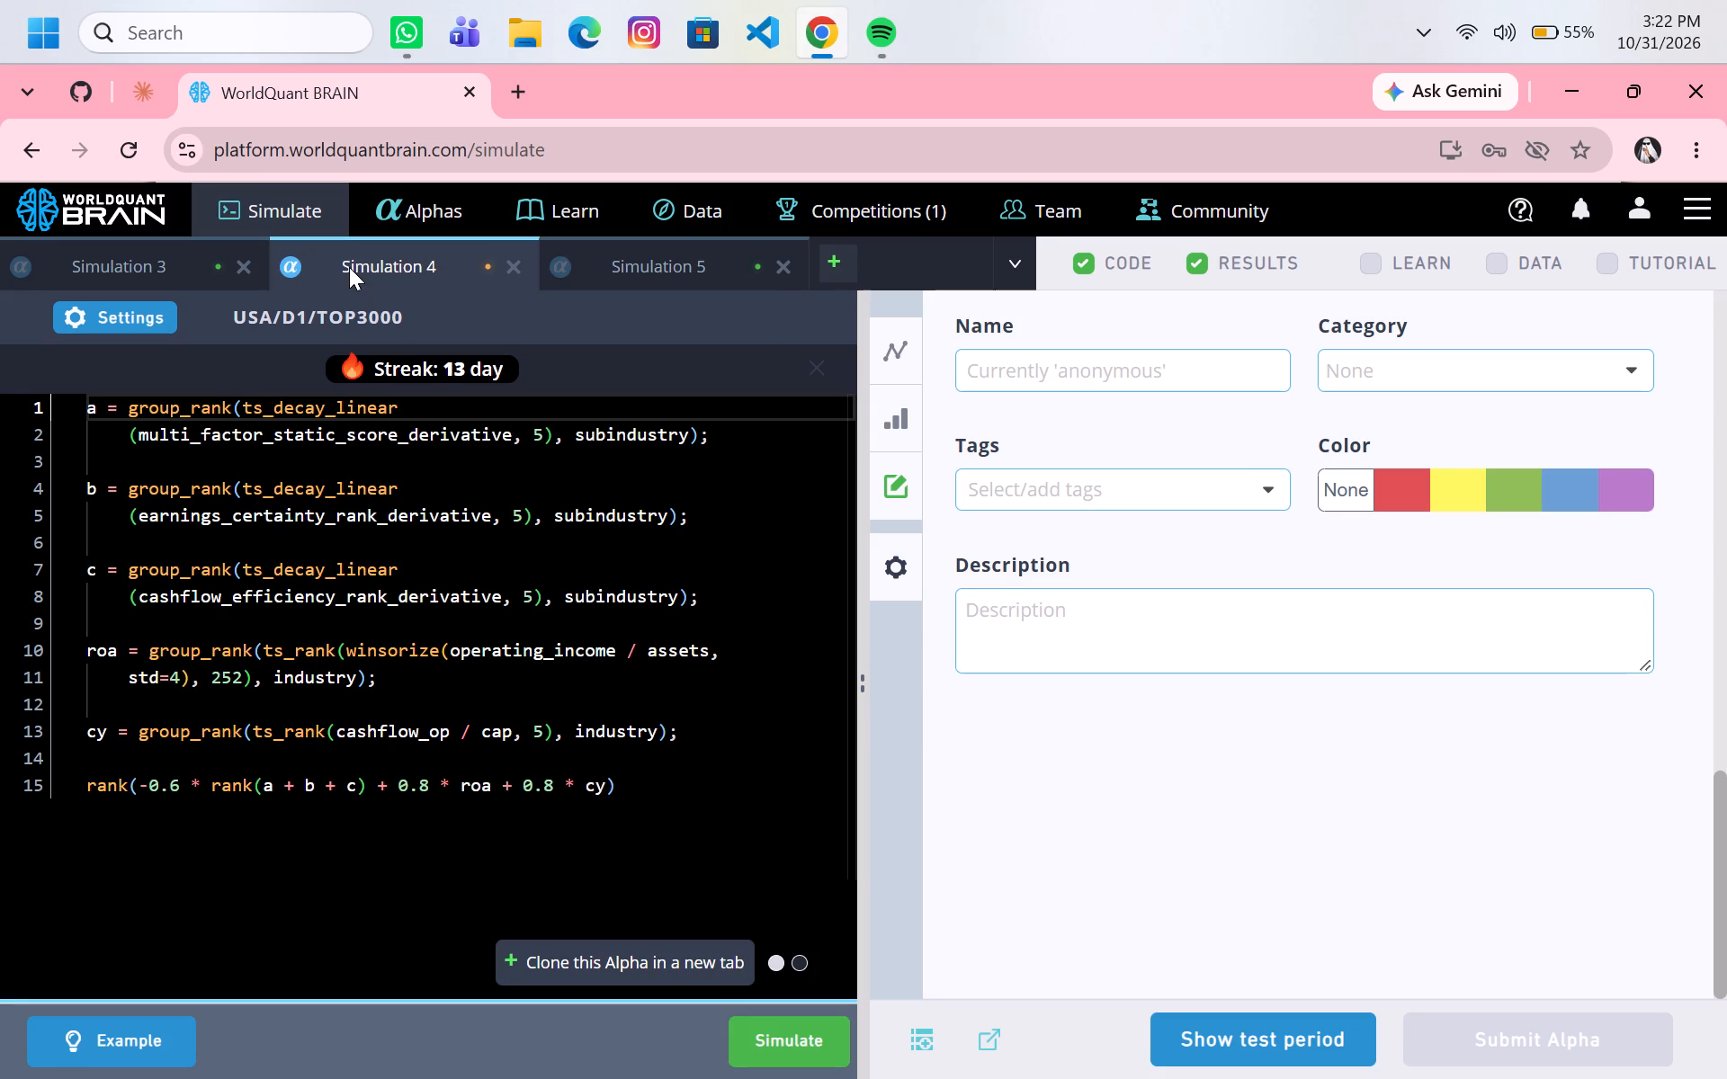
pyautogui.click(359, 266)
pyautogui.click(774, 1039)
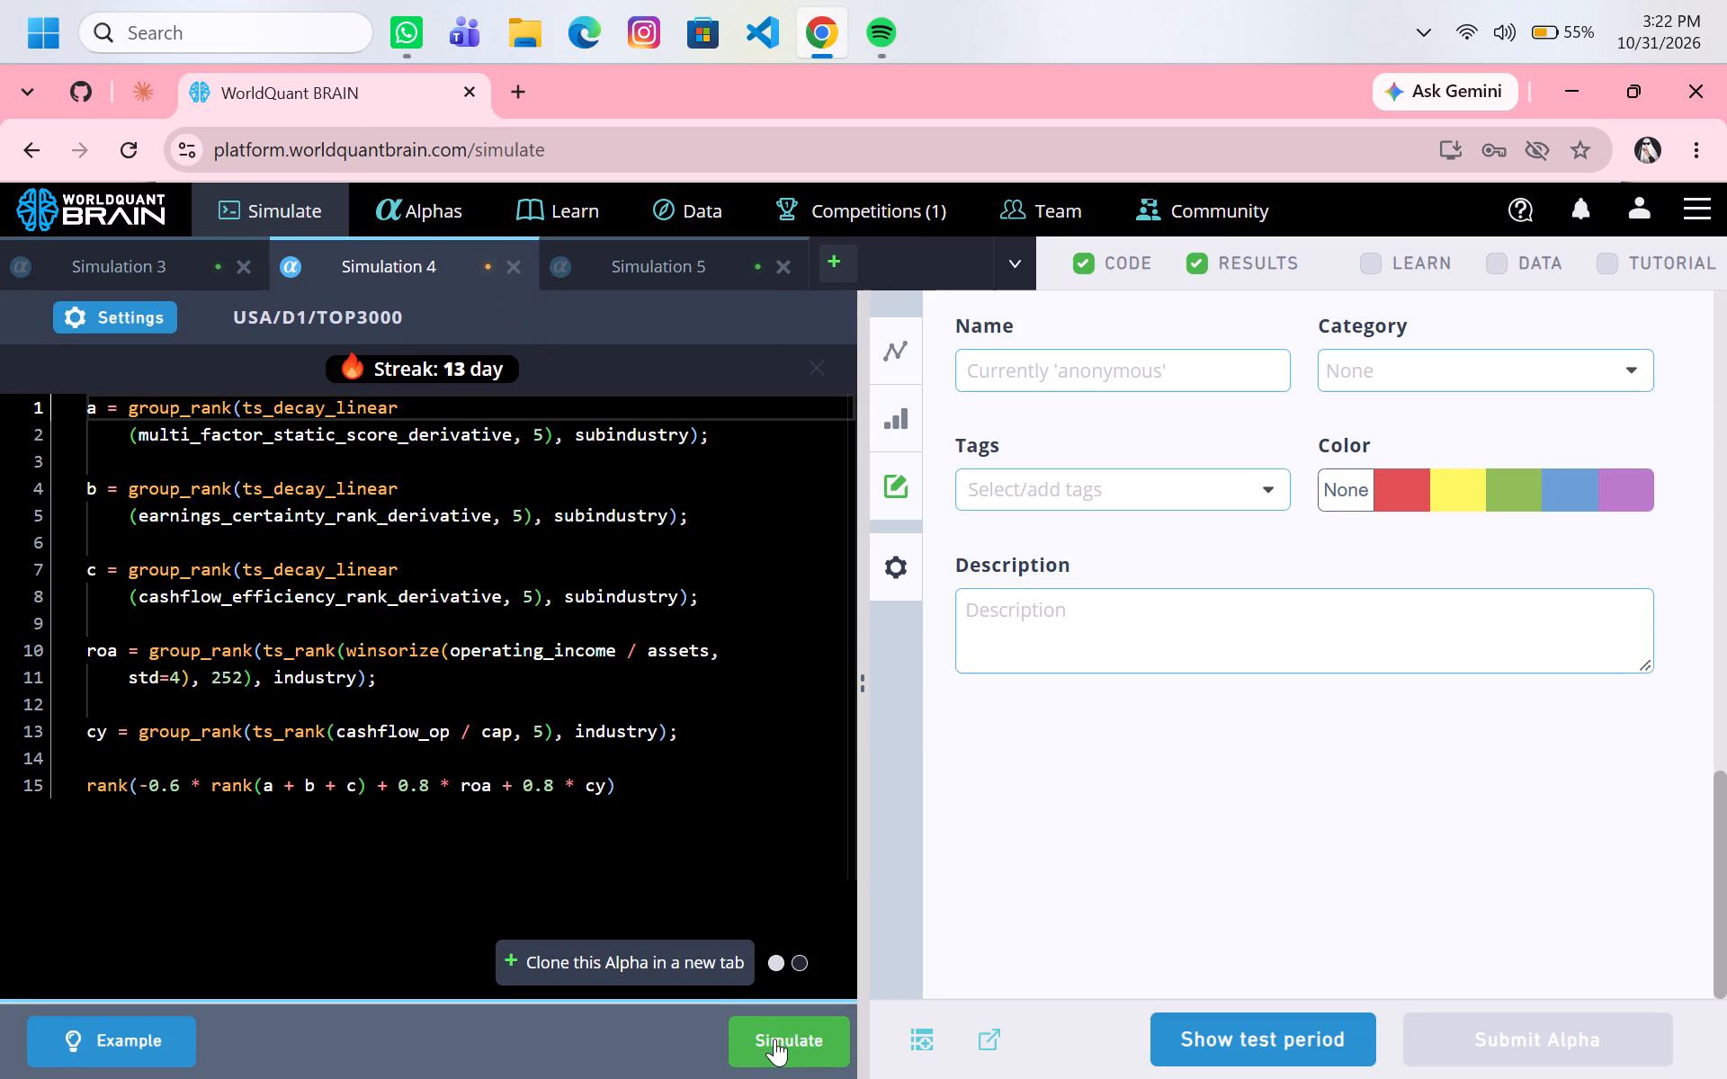
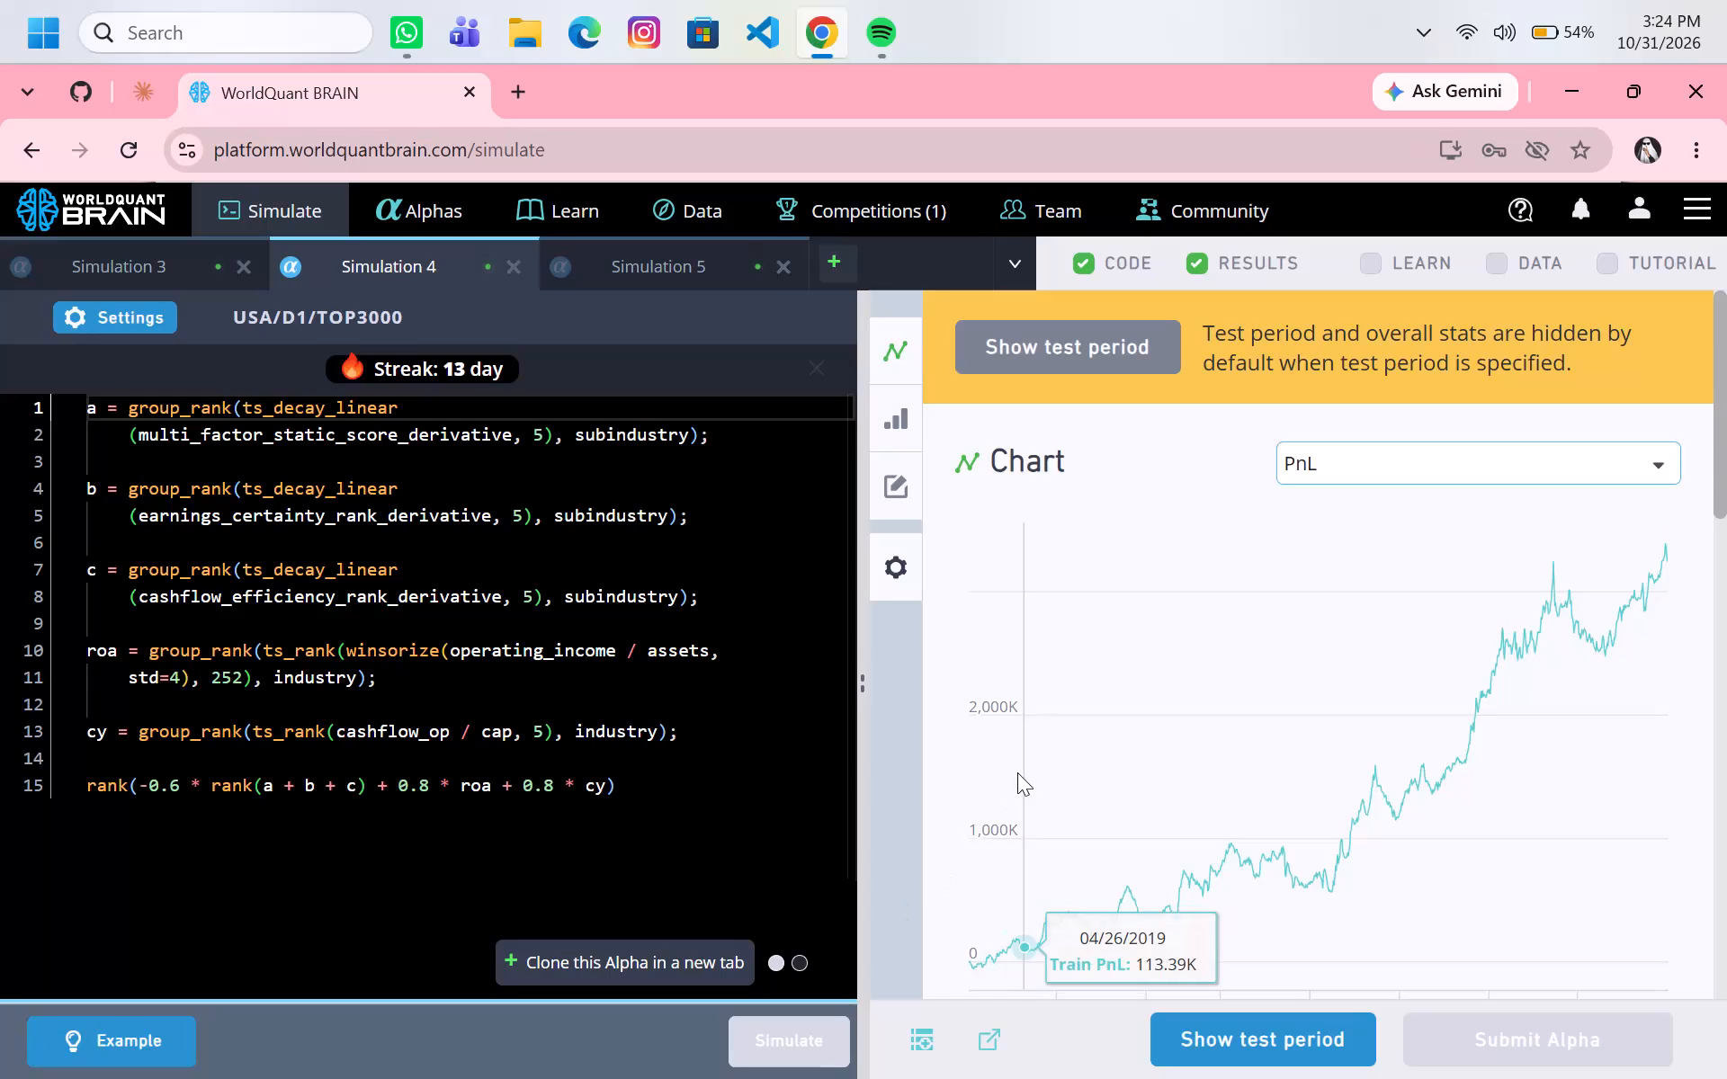
# Review the IS Summary of Simulation 4, including its aggregate data and yearly results for the train period.
pyautogui.scroll(-4, 1017, 772)
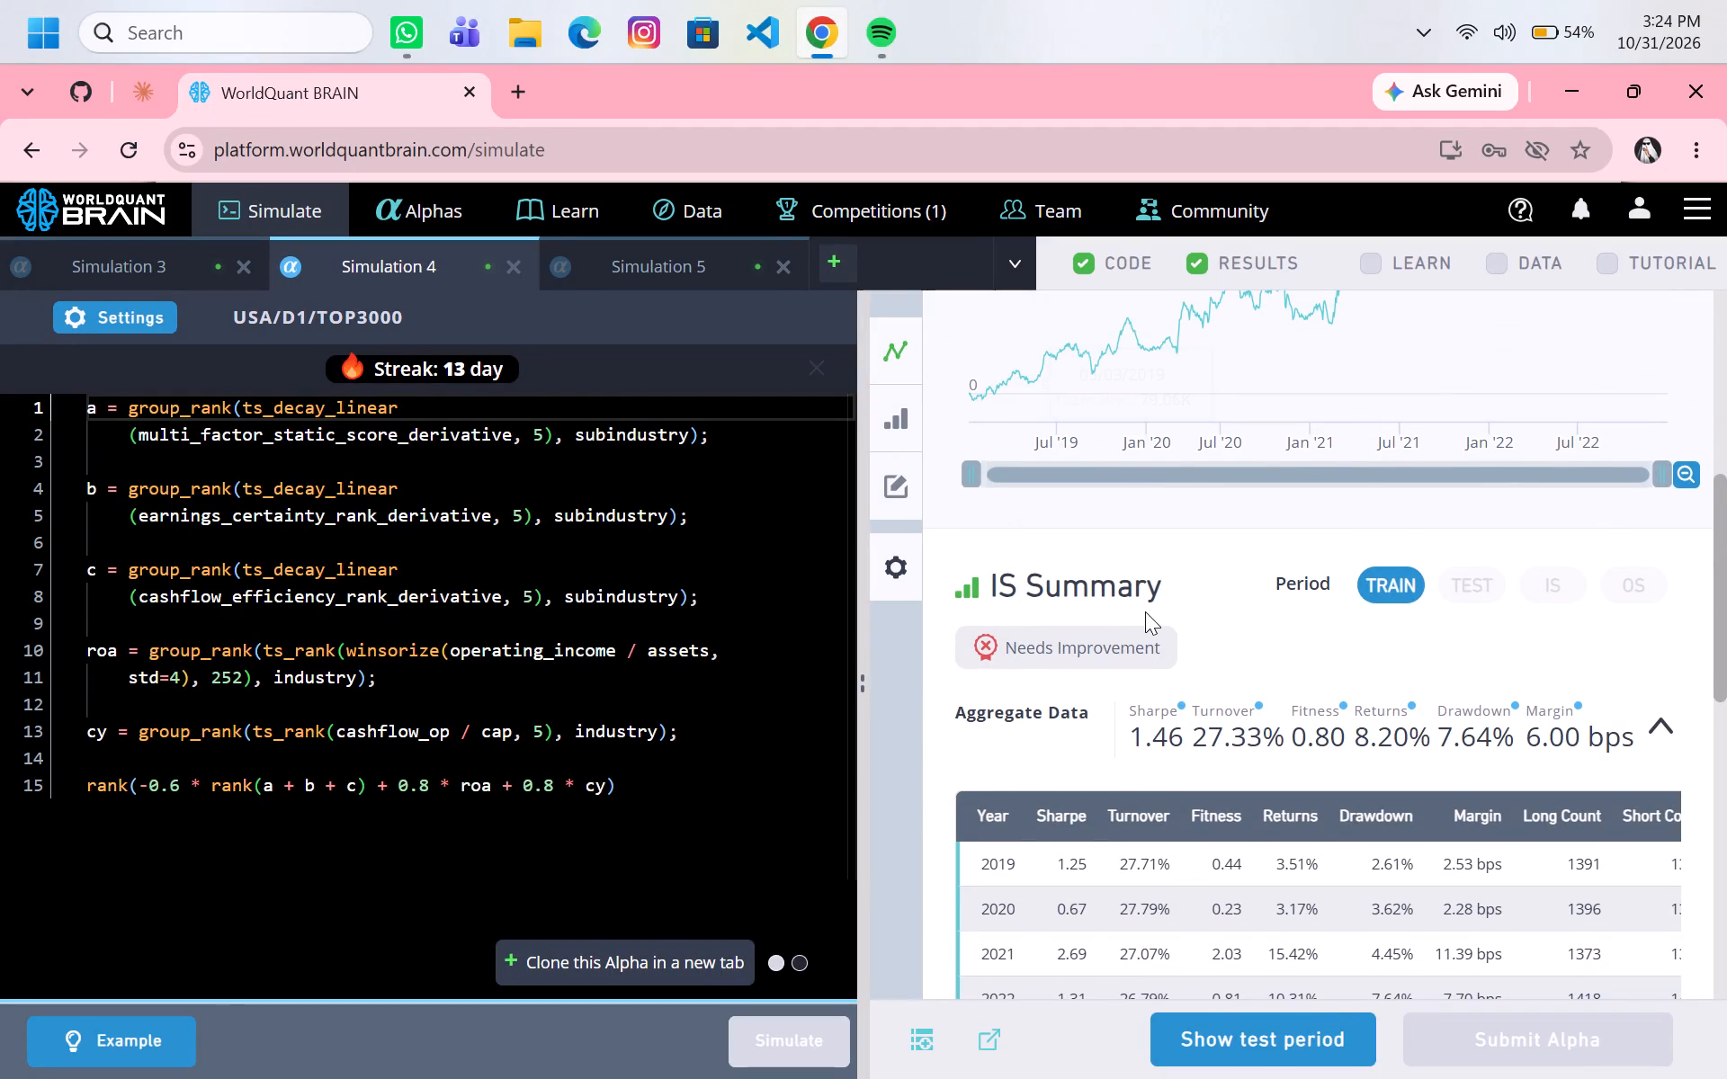
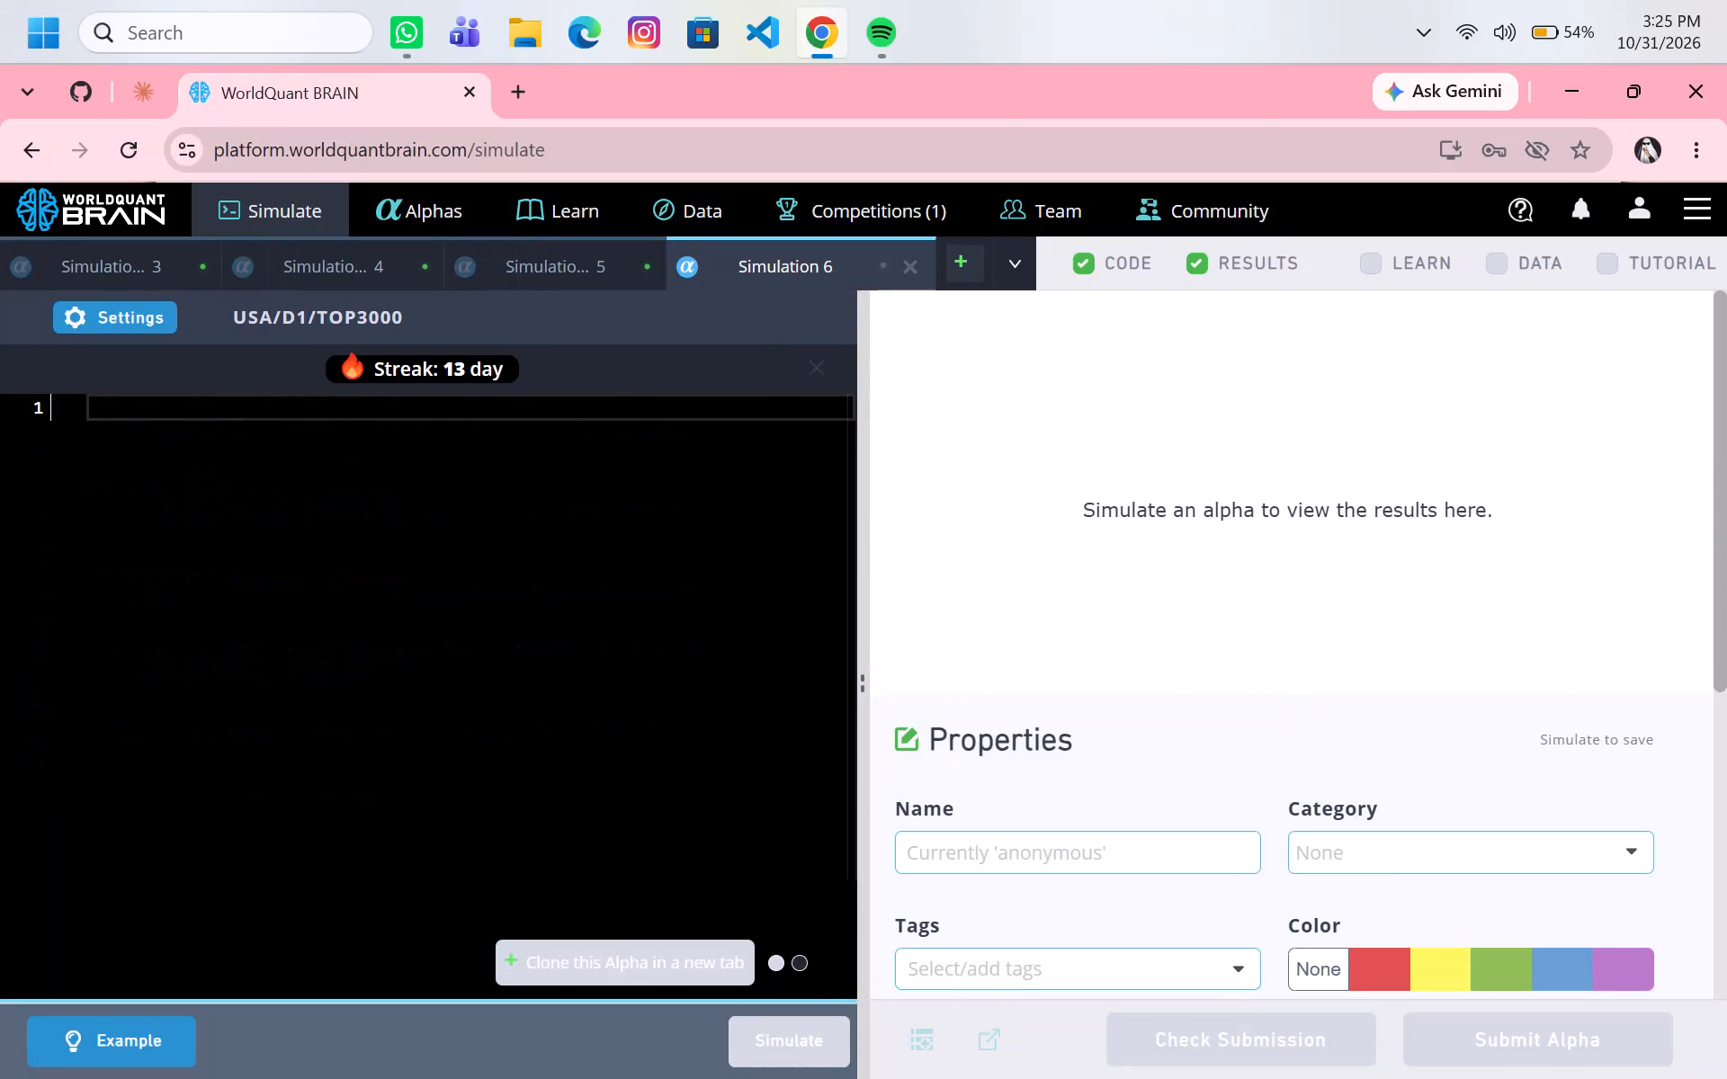
# Paste the copied alpha code with expressions a, b, c, roa and cy into the empty Simulation 6 and run the simulation.
pyautogui.hotkey('ctrl', 'v')
pyautogui.click(810, 1025)
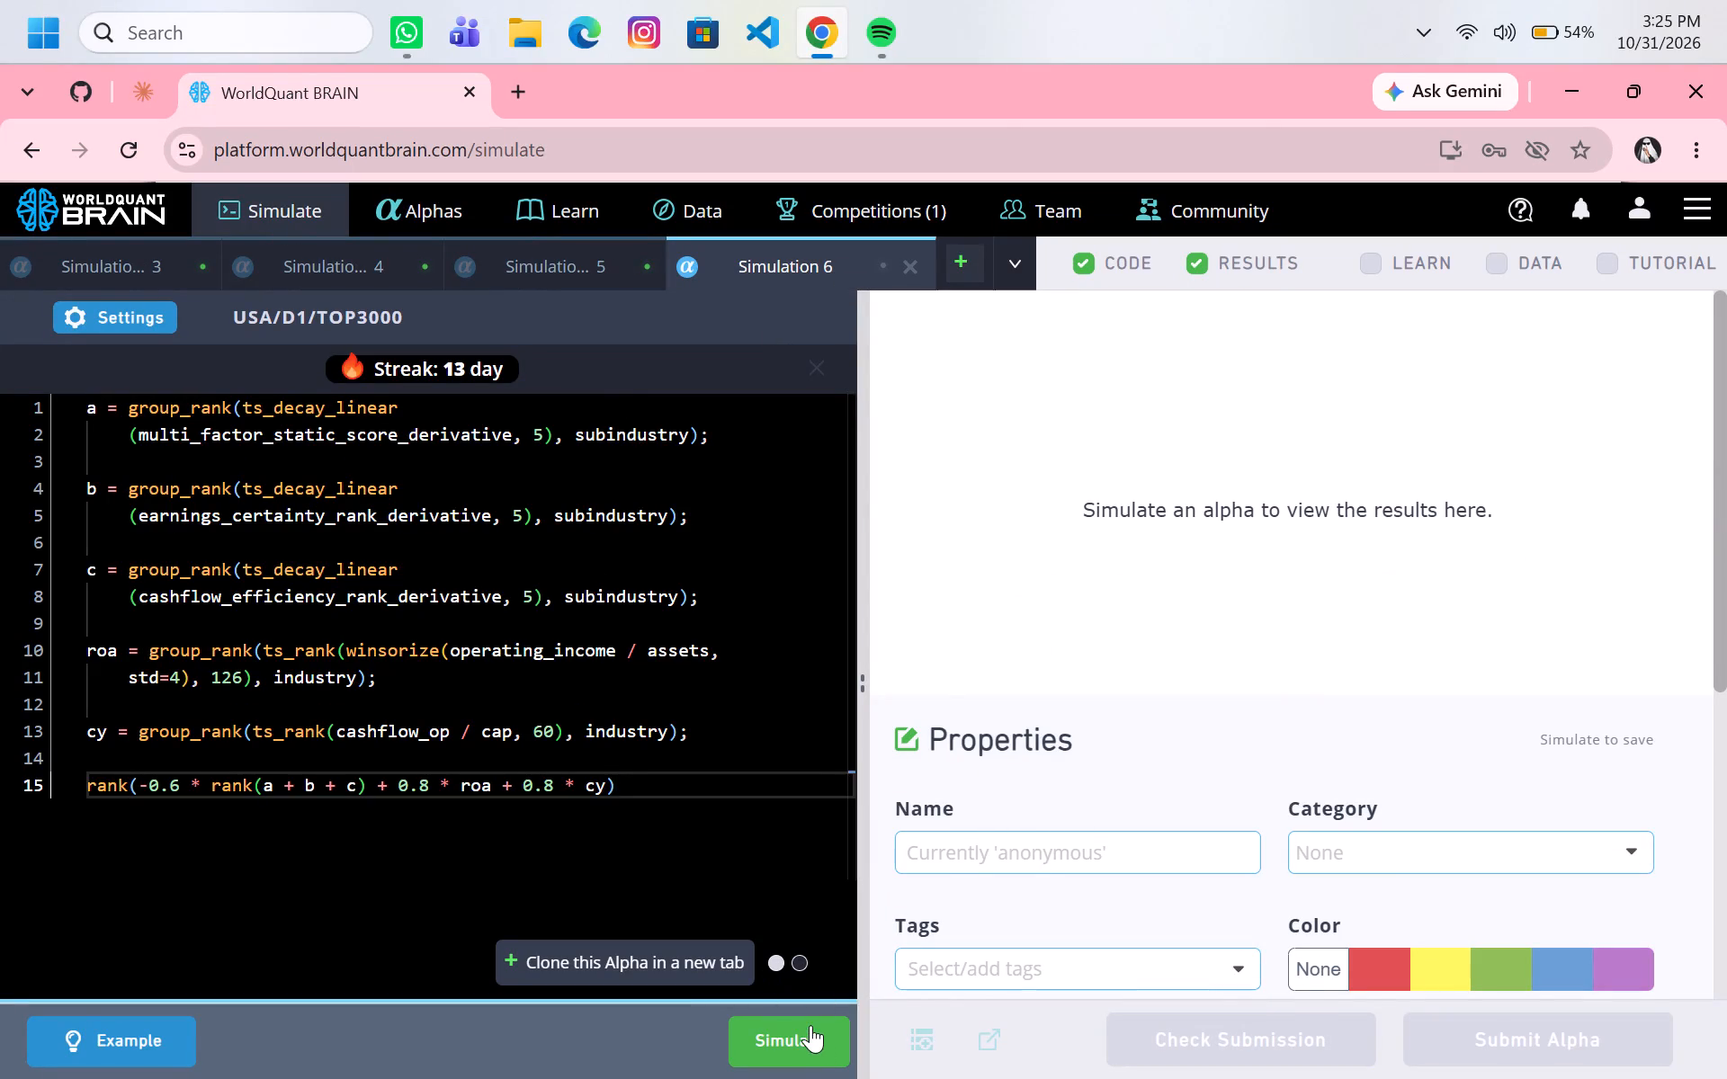
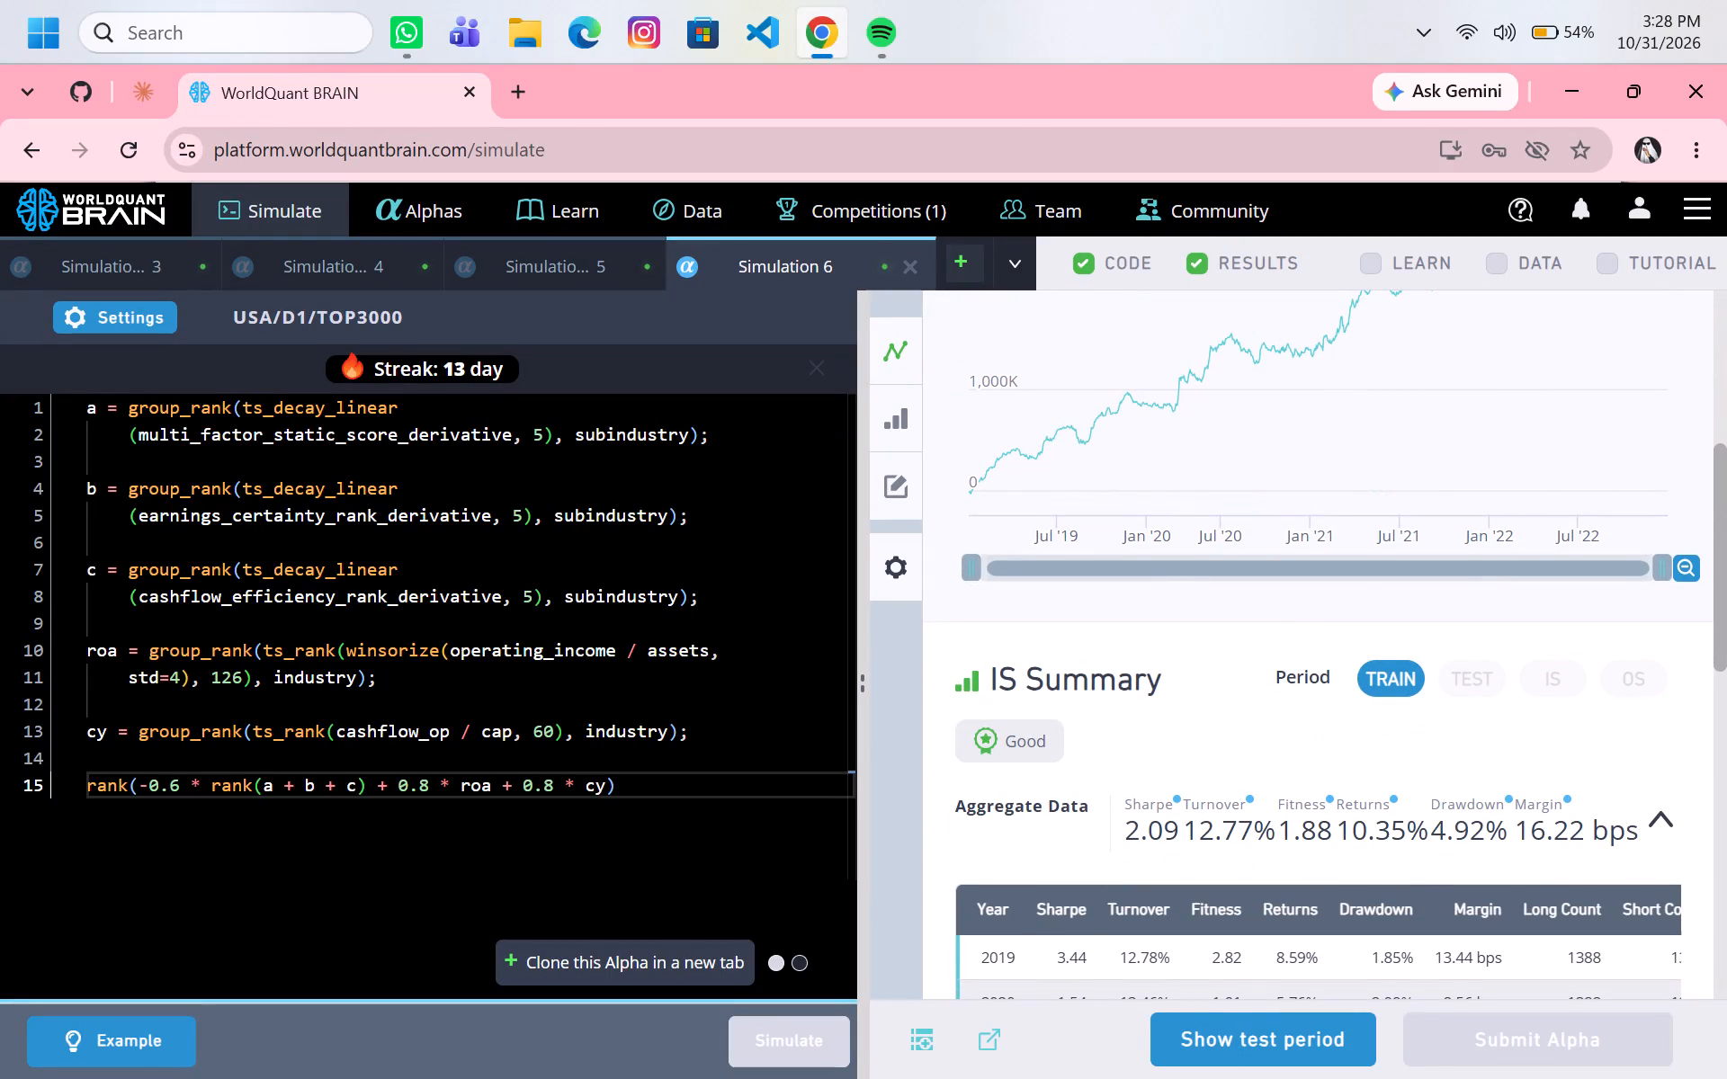
# Set the ts_decay_linear windows of a and b to 20 in Simulation 6 and simulate the alpha.
pyautogui.click(540, 433)
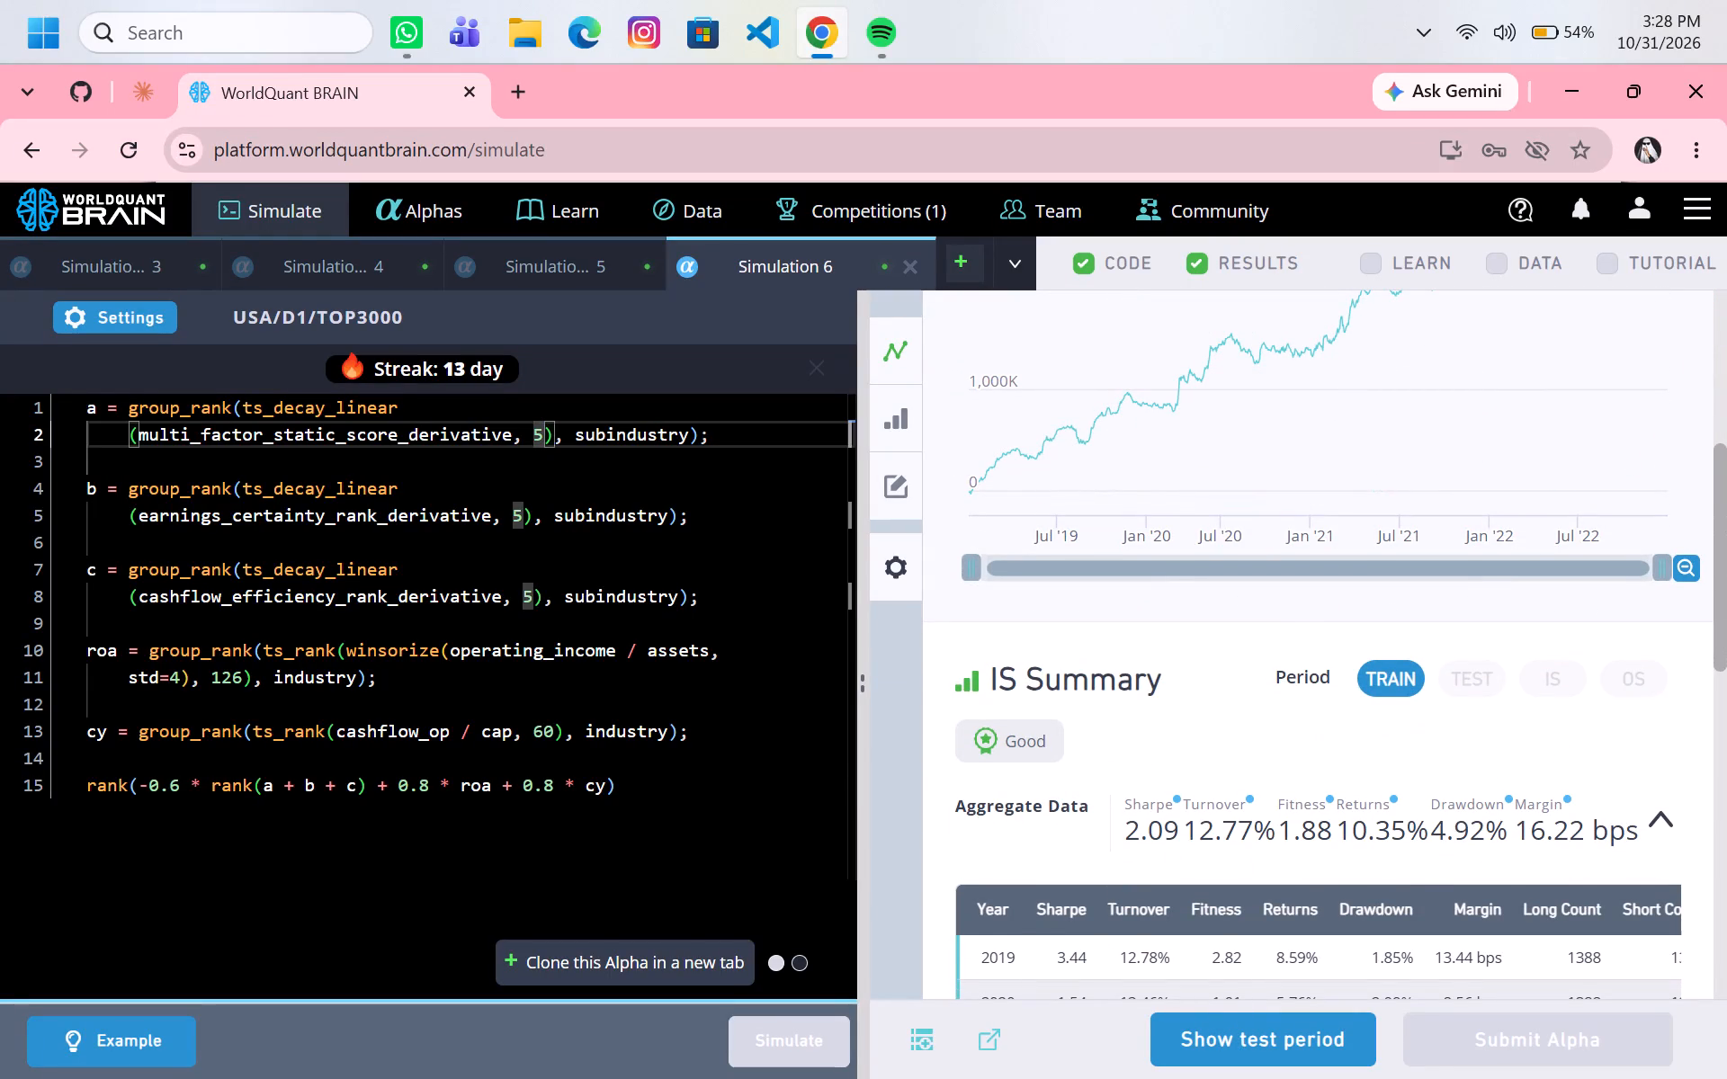
pyautogui.press('BackSpace')
pyautogui.press('2')
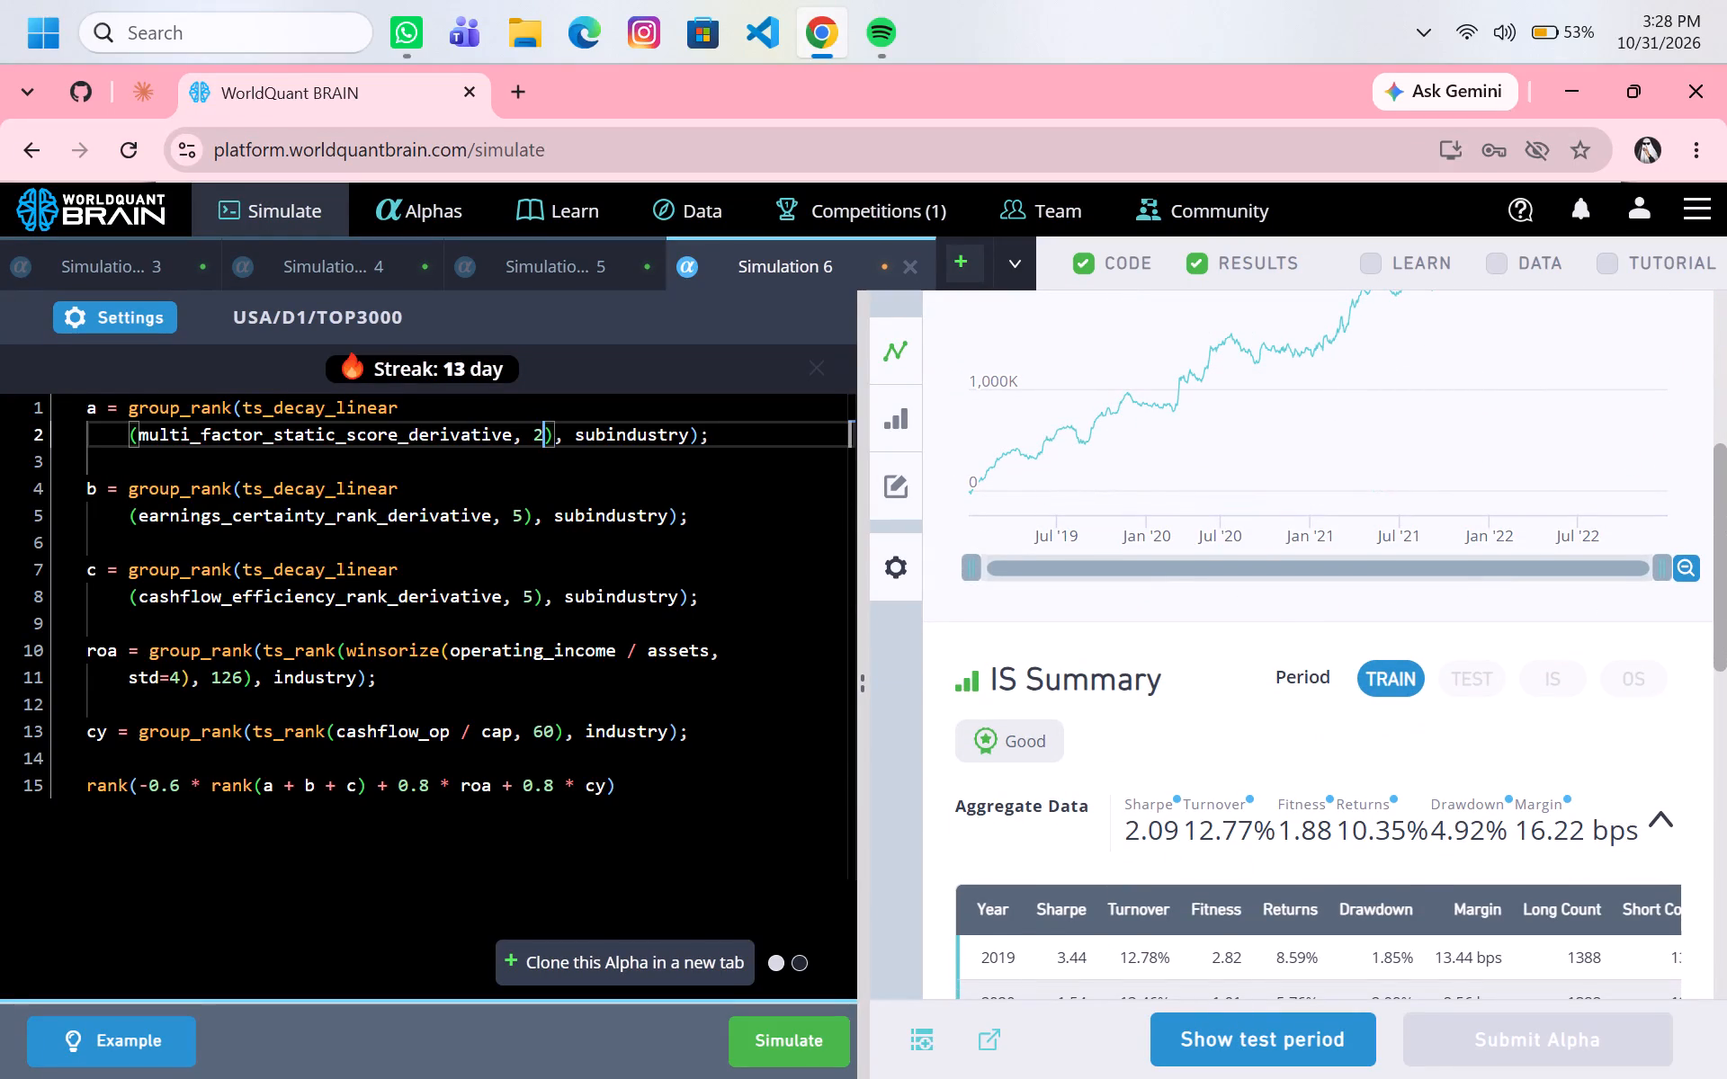
pyautogui.press('0')
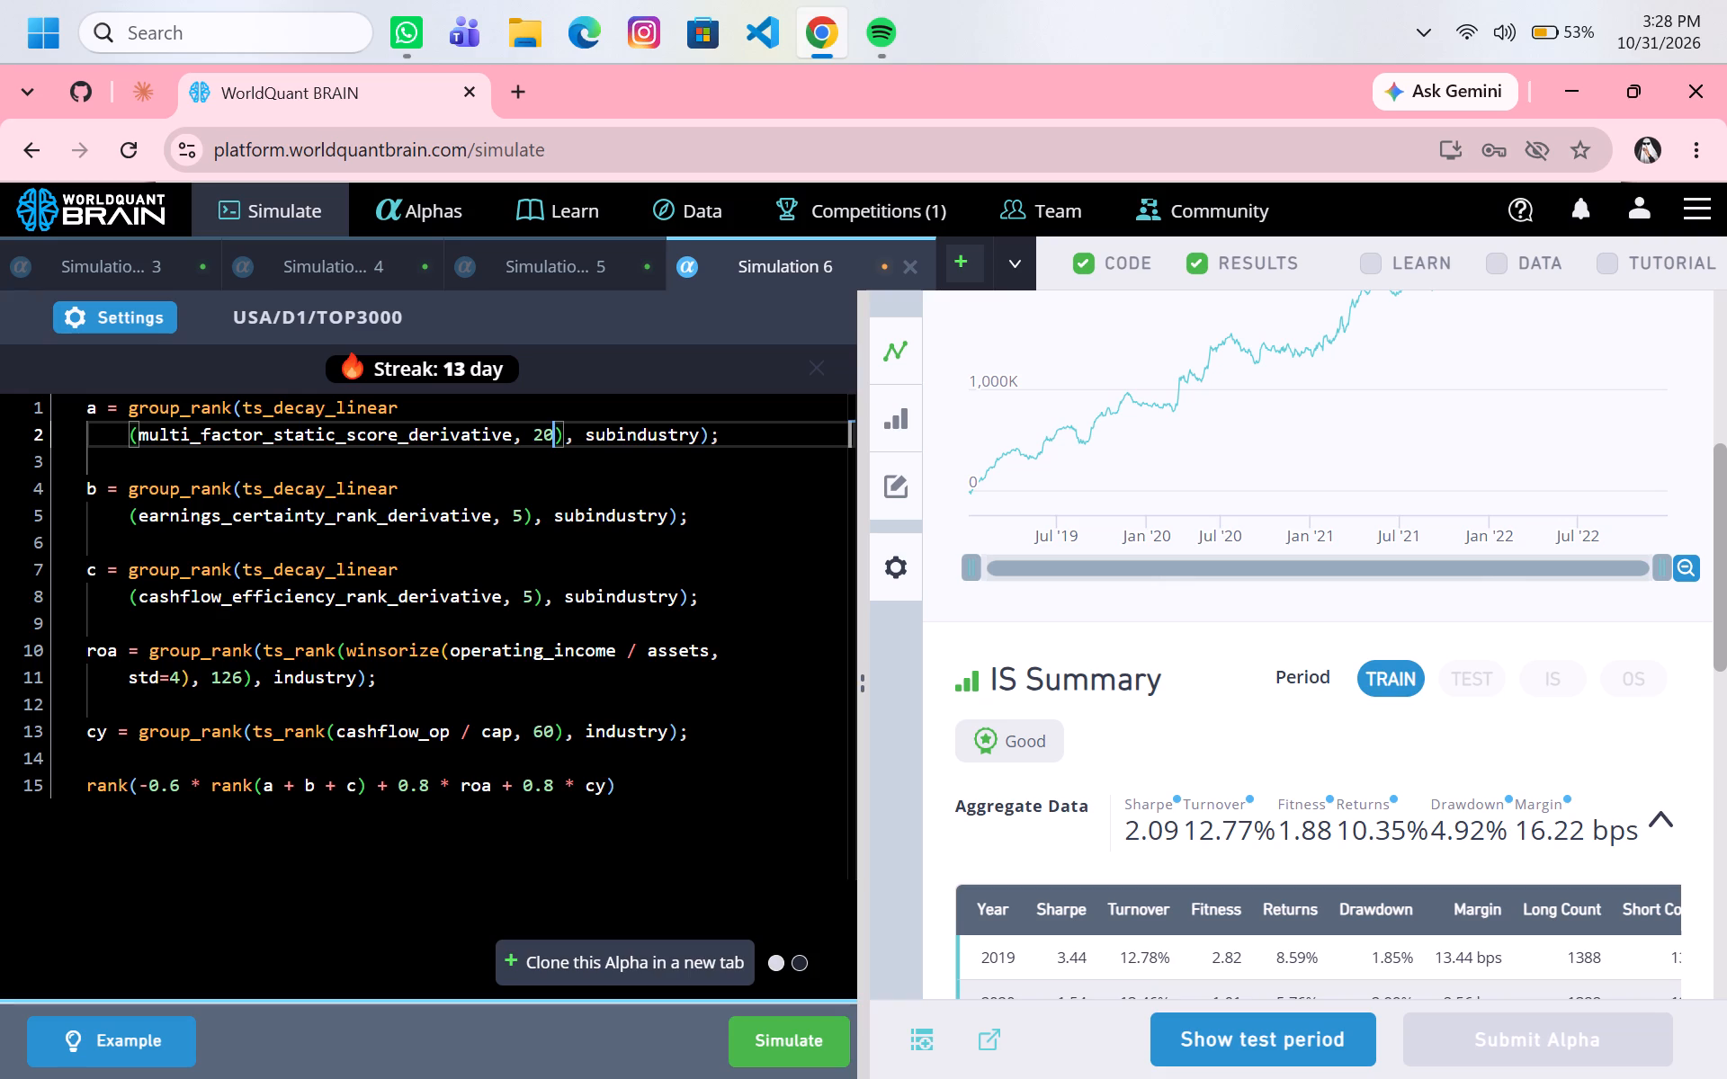
pyautogui.click(522, 516)
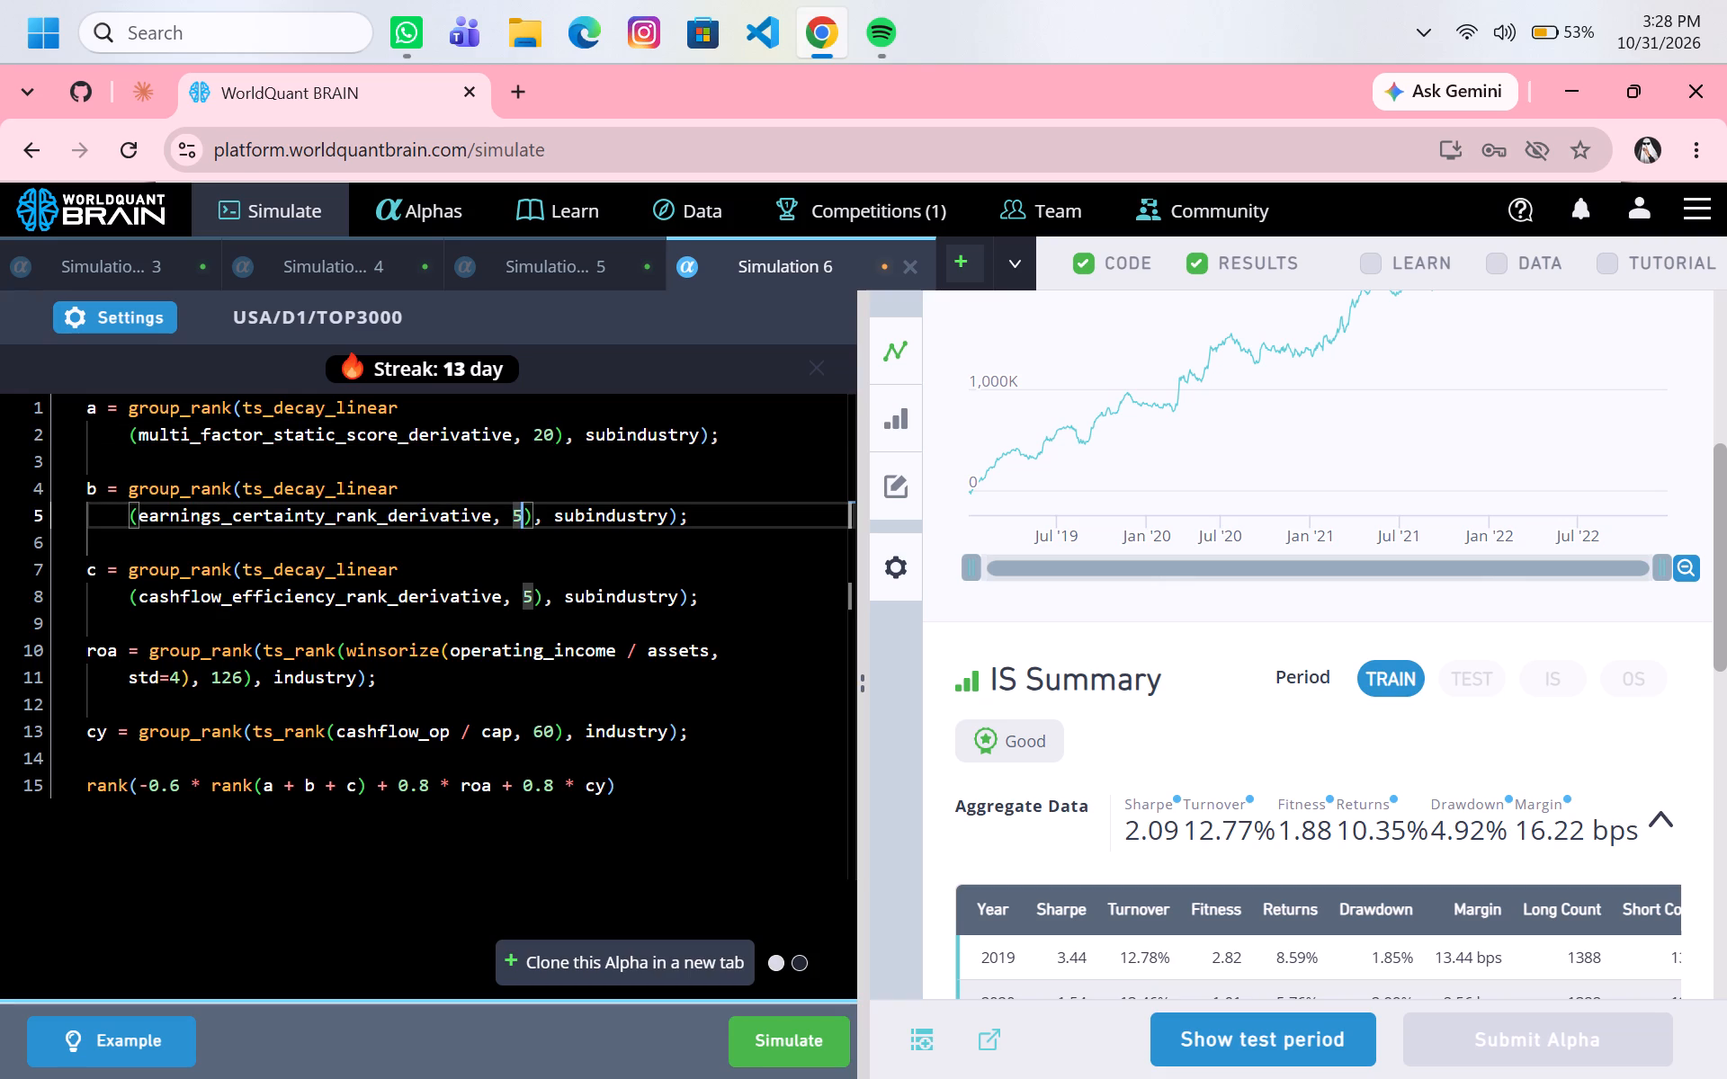
pyautogui.press('BackSpace')
pyautogui.press('2')
pyautogui.press('0')
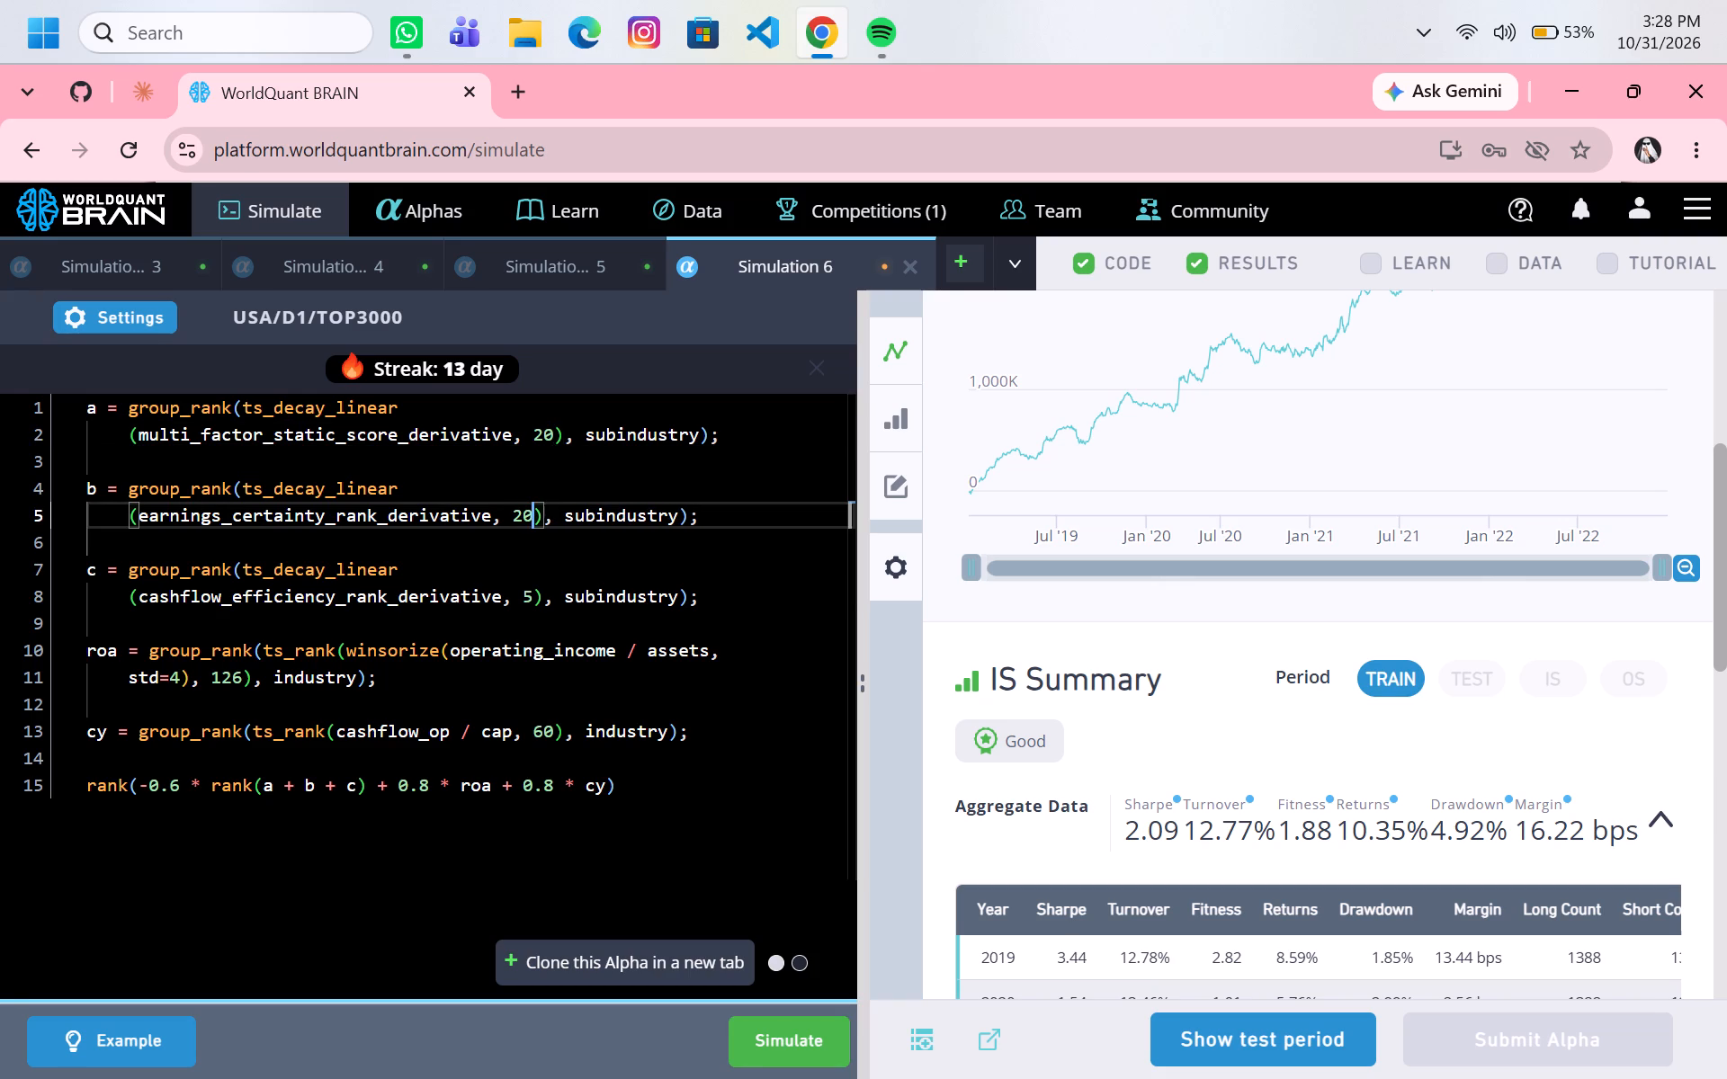
pyautogui.click(783, 1032)
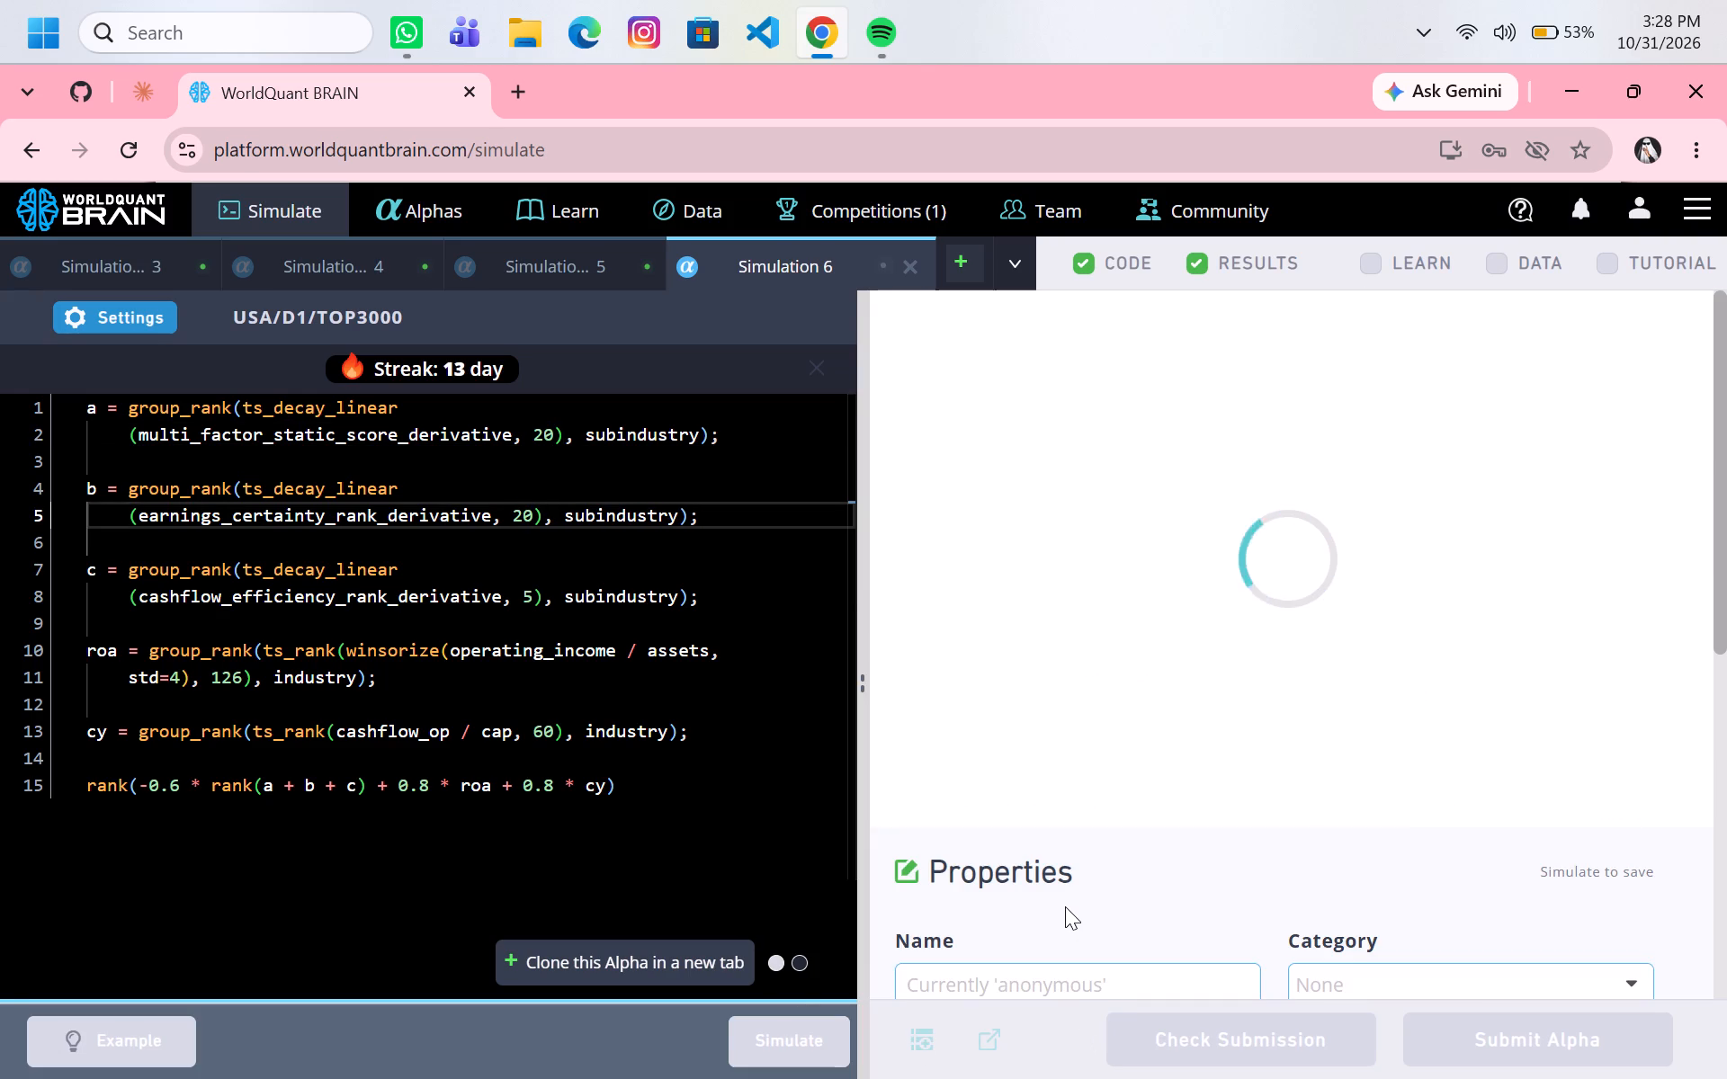
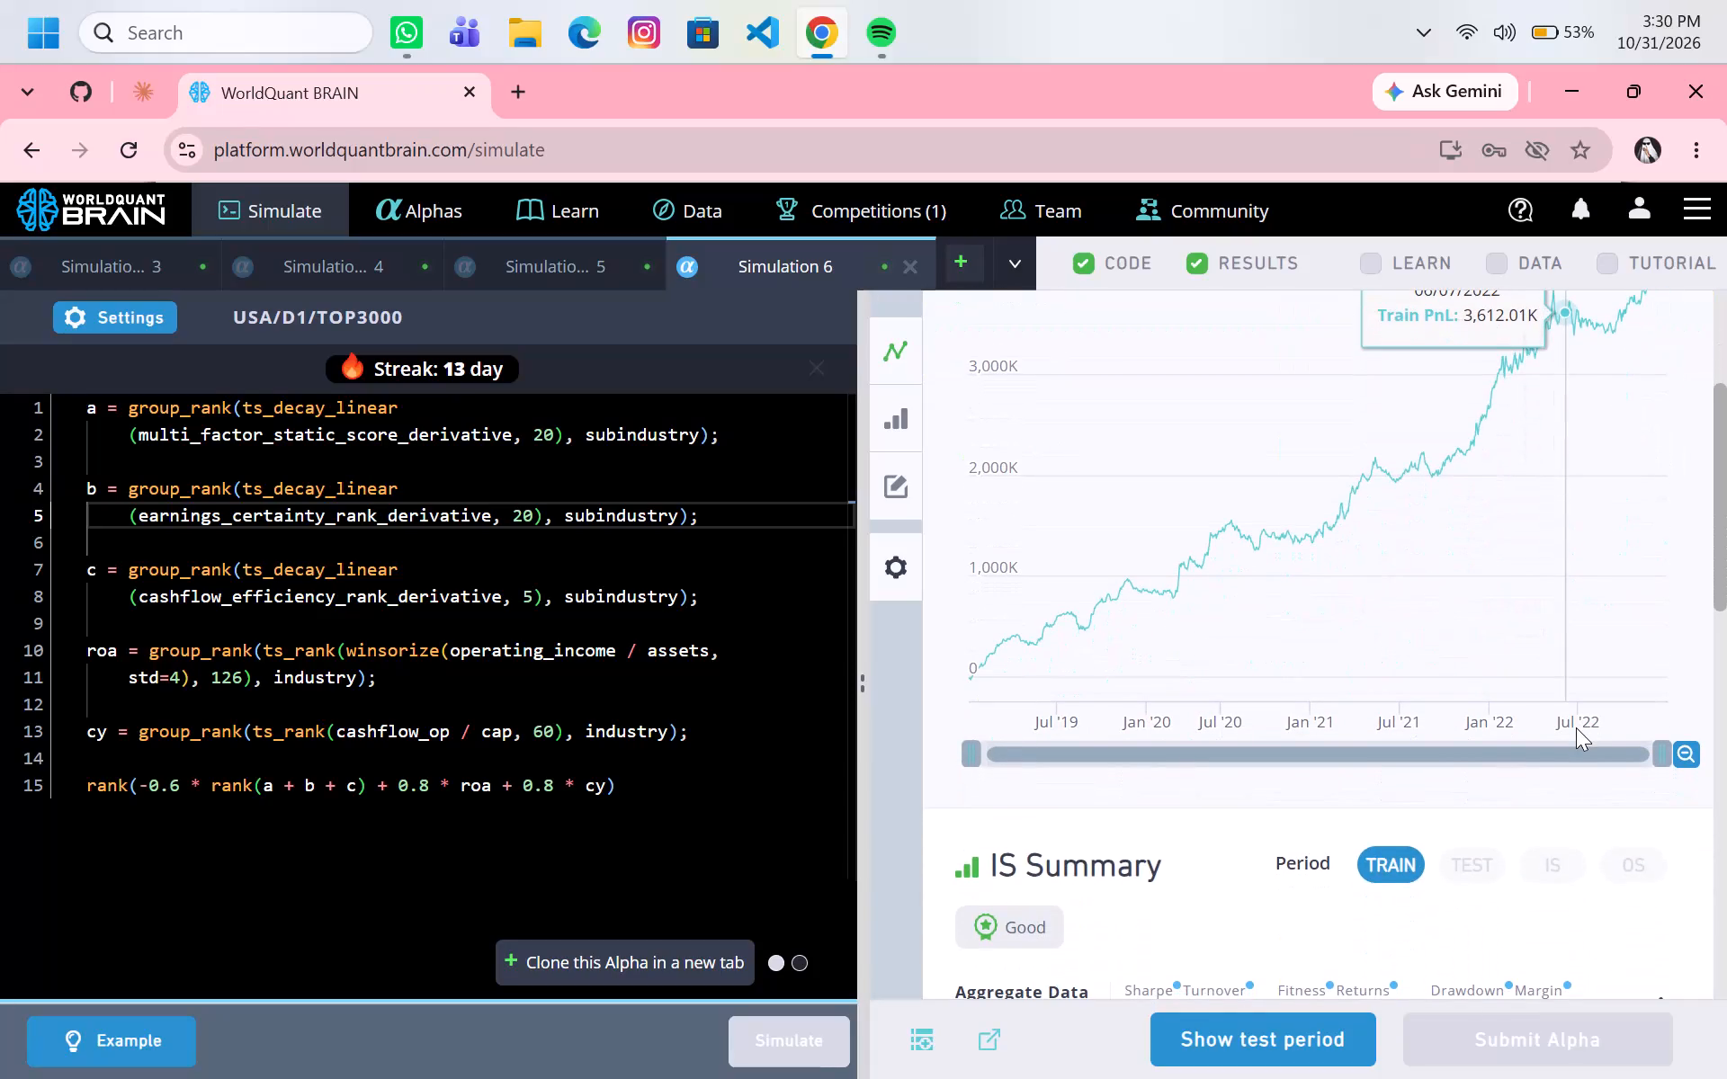
# Reveal the test period for the Simulation 6 alpha and submit the alpha.
pyautogui.click(1263, 1044)
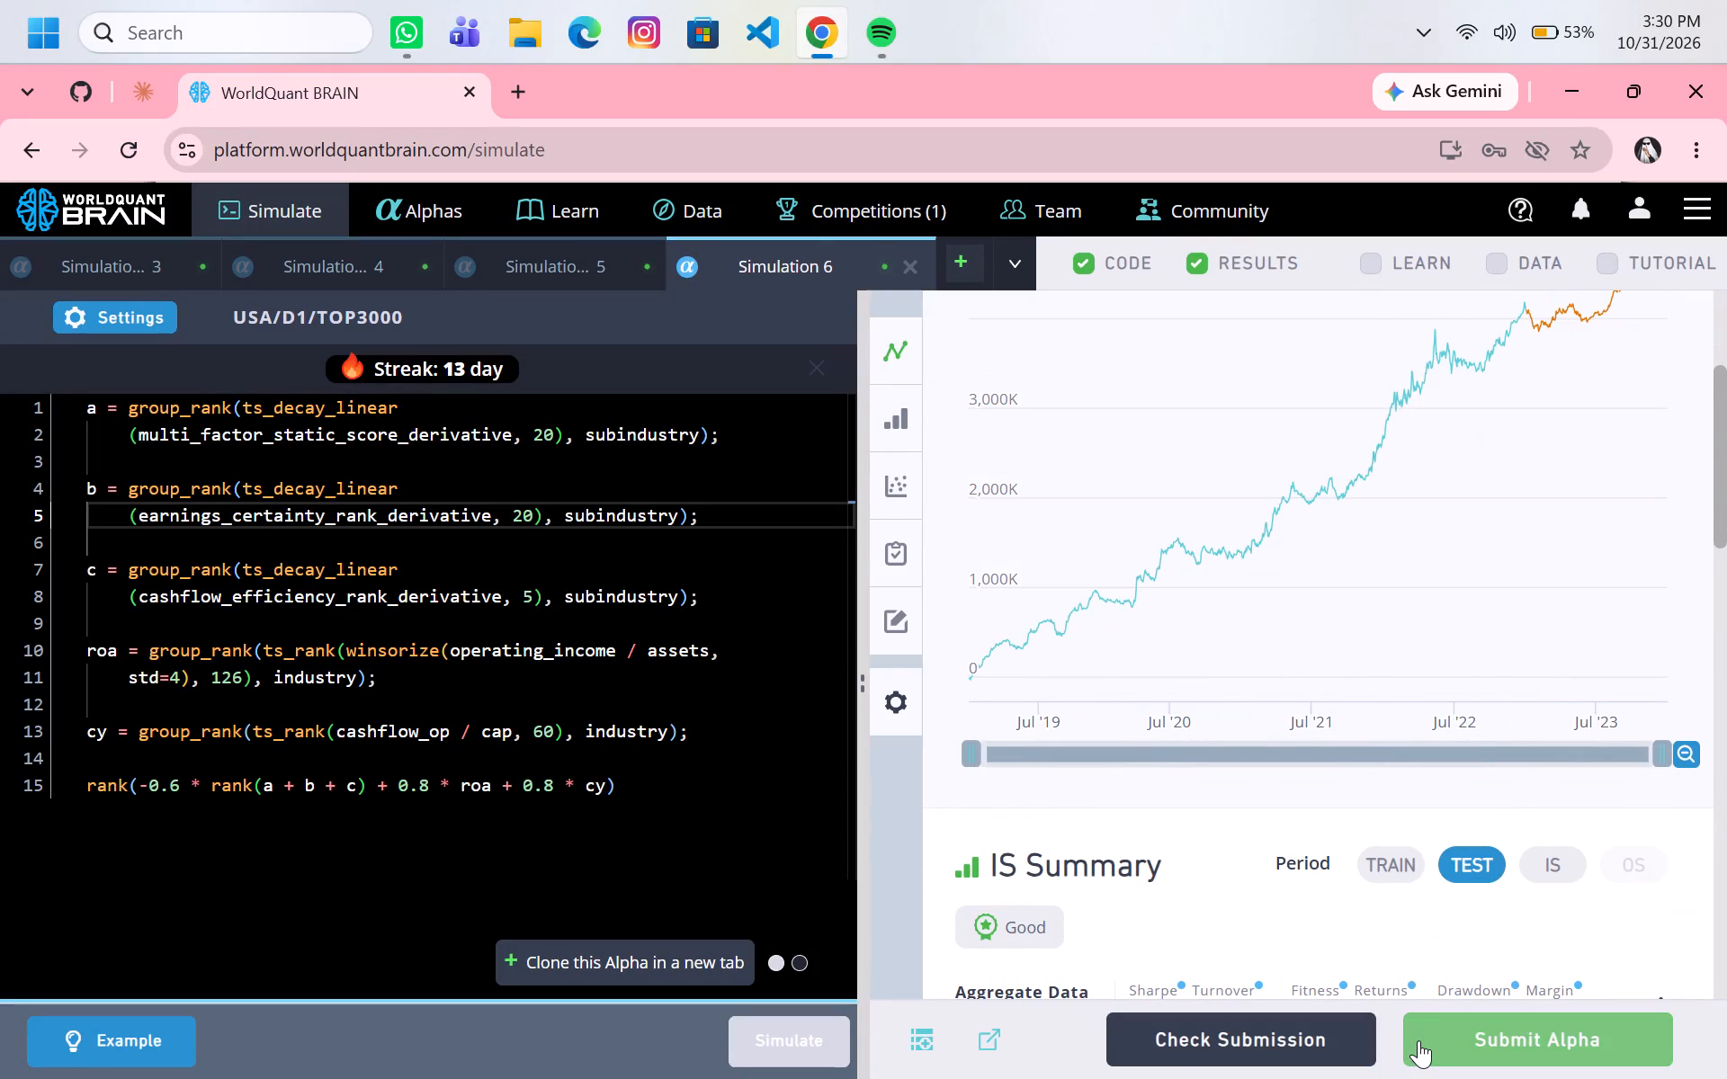
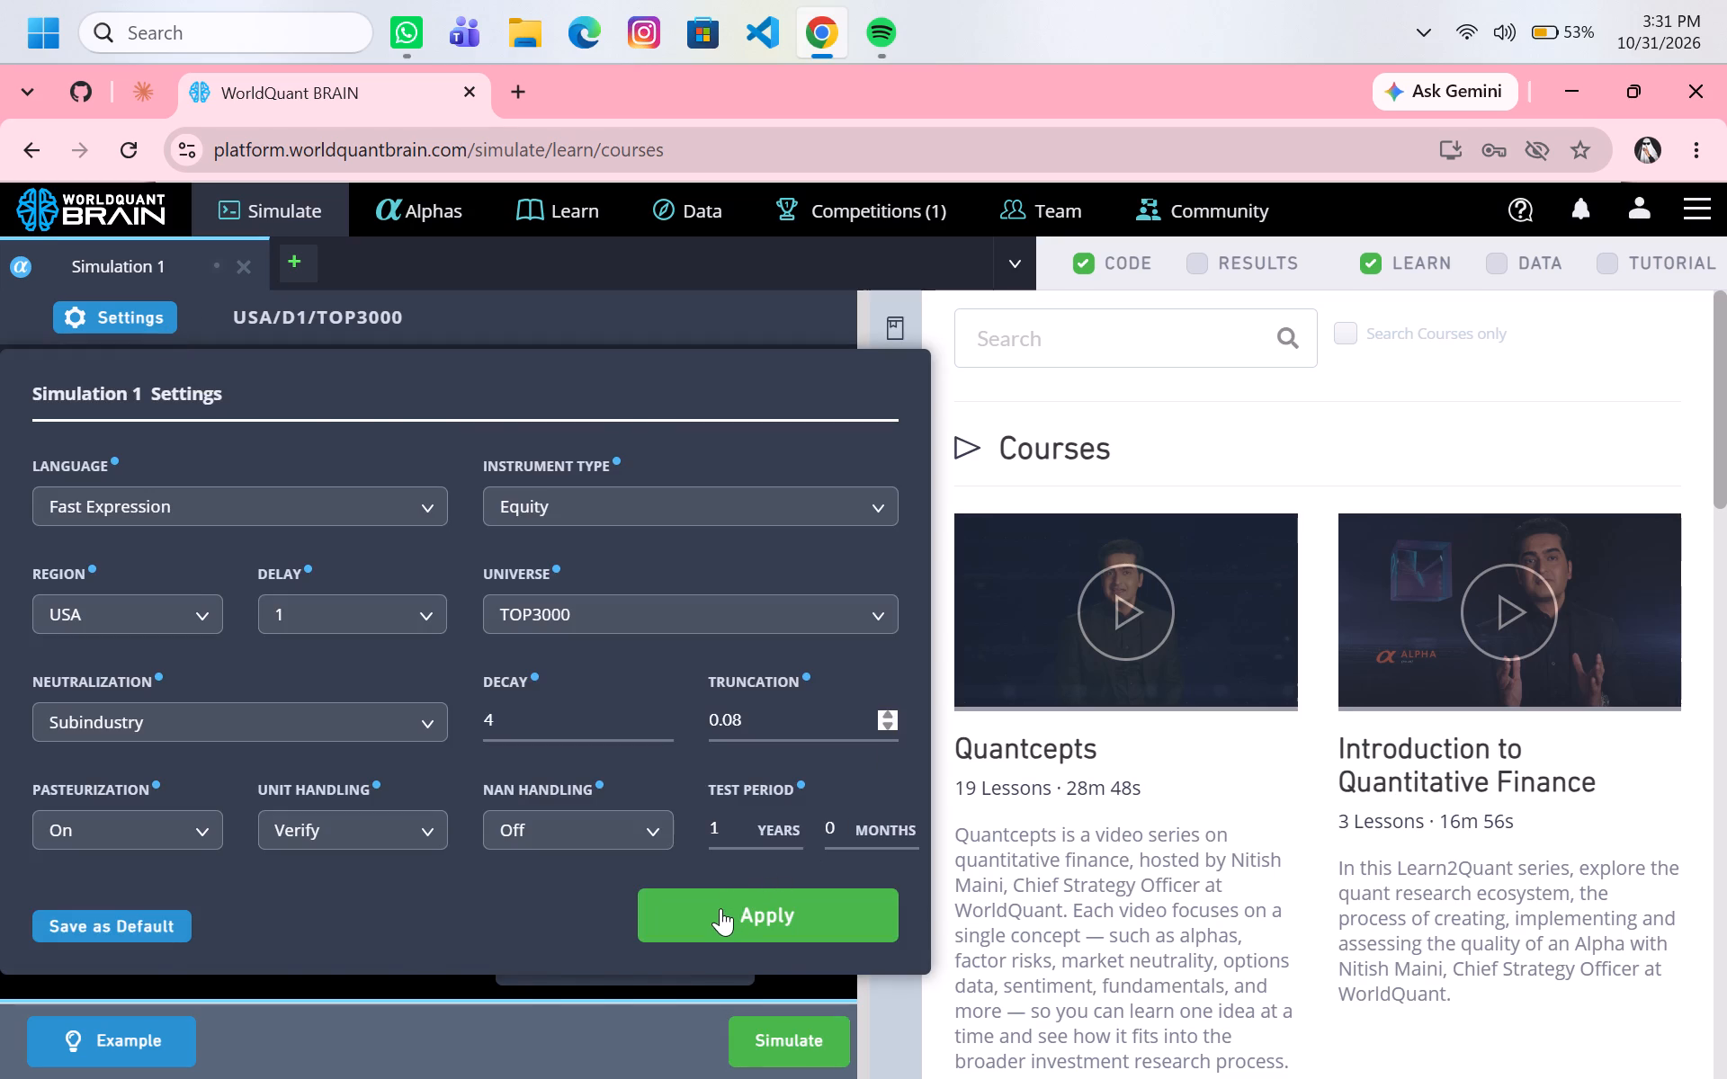
# Apply the Simulation 1 settings with Subindustry neutralization, decay 4, truncation 0.08 and a 1-year test period, and simulate the alpha.
pyautogui.click(720, 908)
pyautogui.click(818, 1043)
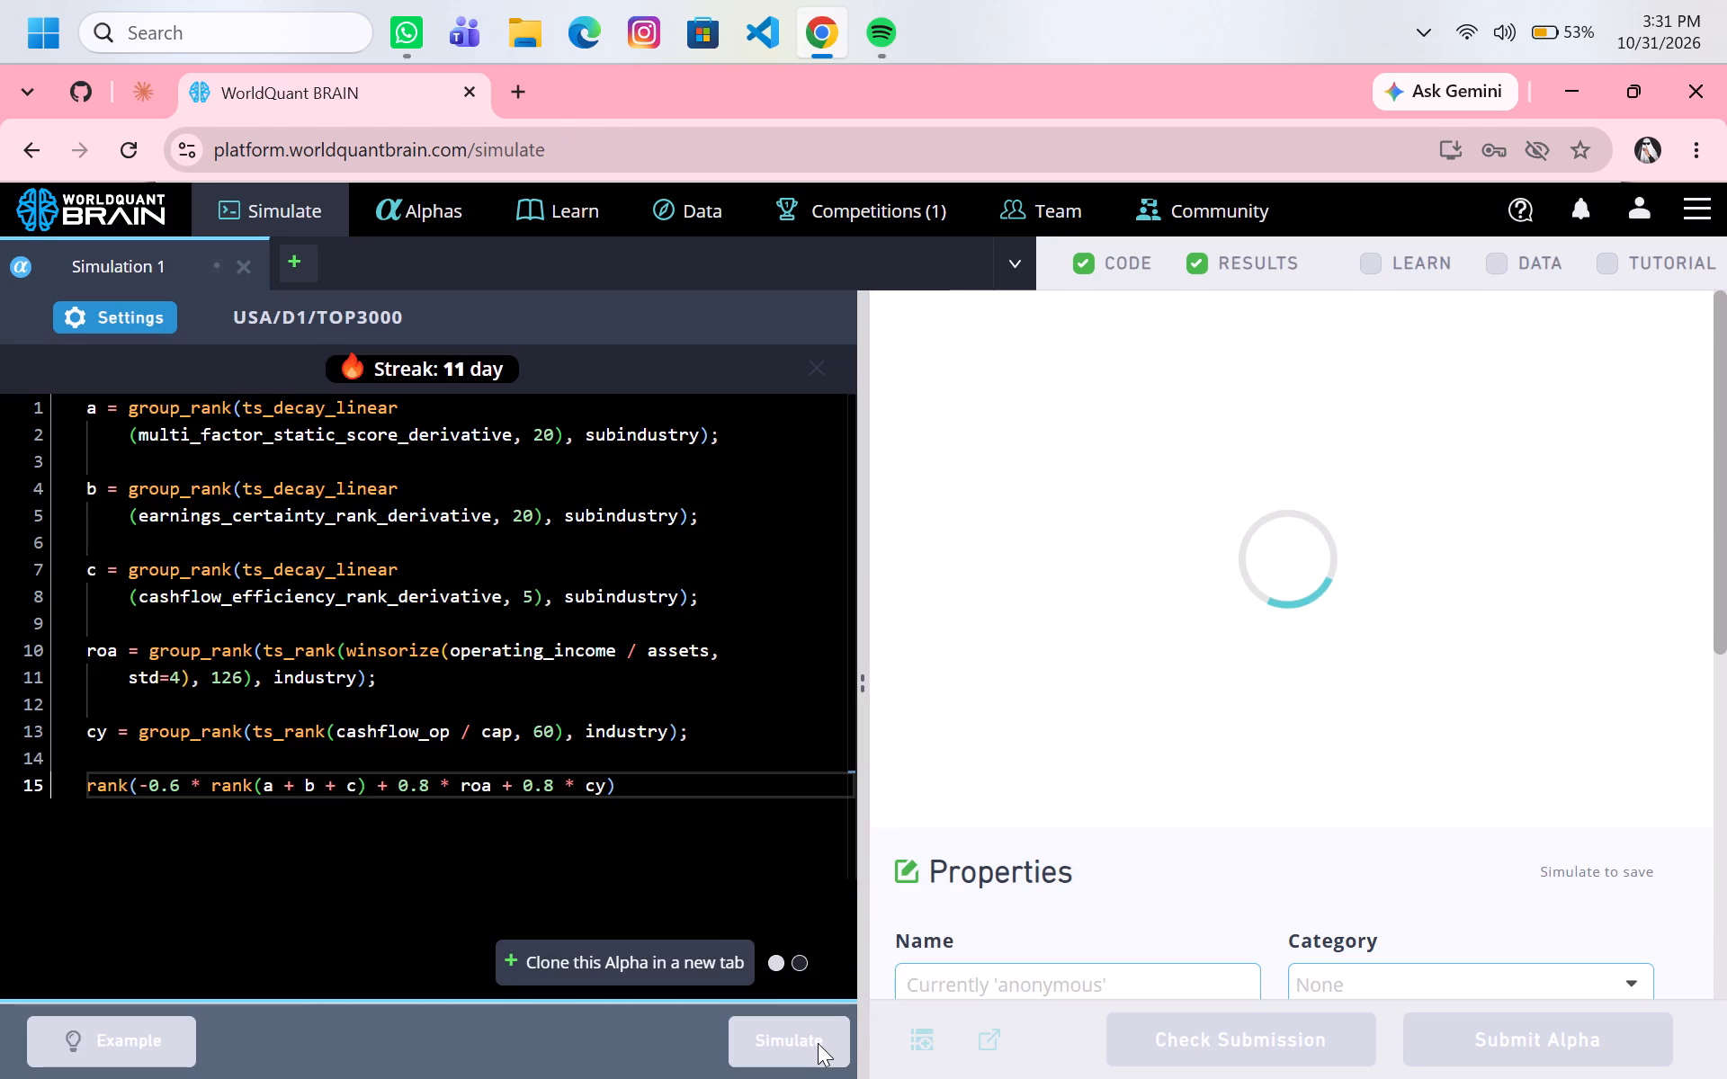